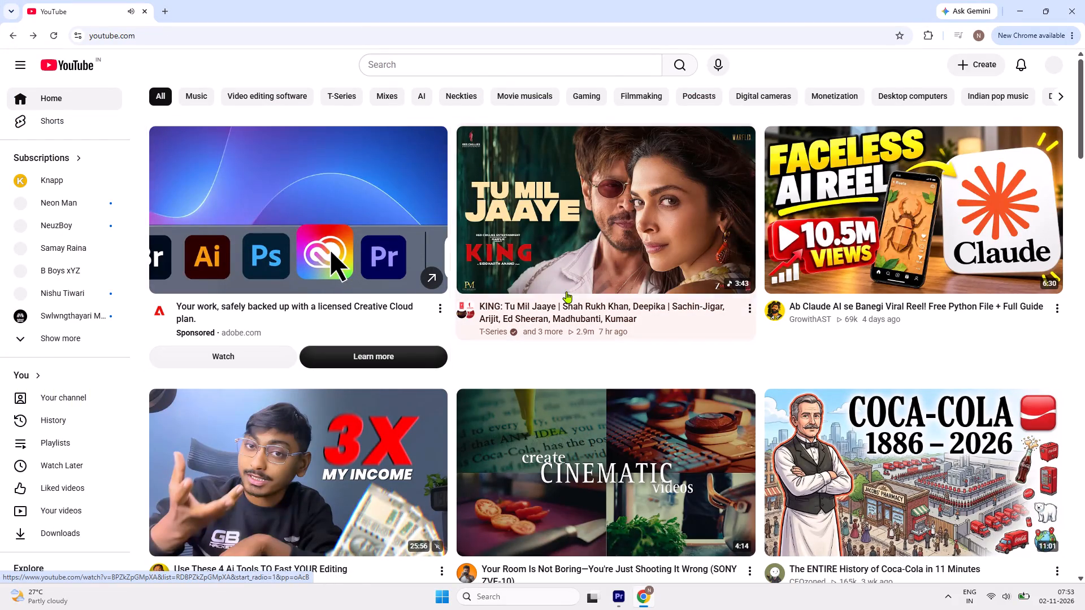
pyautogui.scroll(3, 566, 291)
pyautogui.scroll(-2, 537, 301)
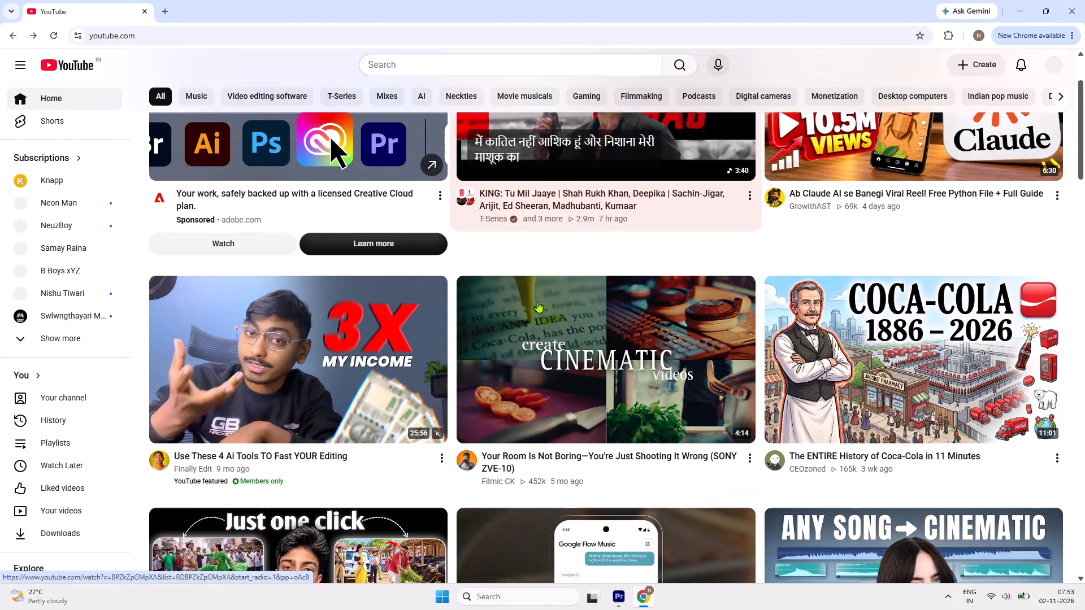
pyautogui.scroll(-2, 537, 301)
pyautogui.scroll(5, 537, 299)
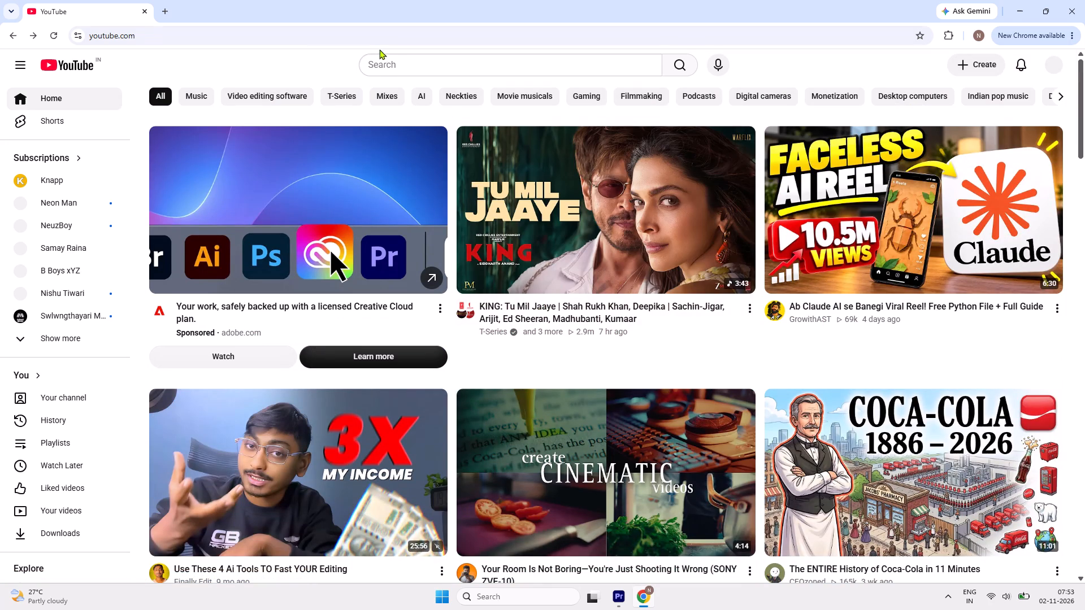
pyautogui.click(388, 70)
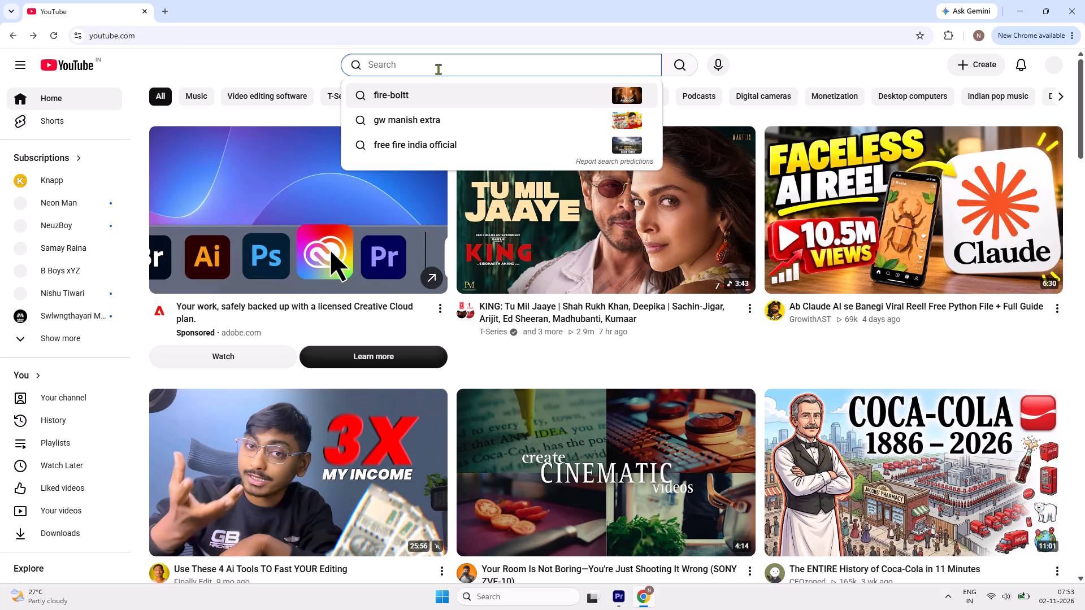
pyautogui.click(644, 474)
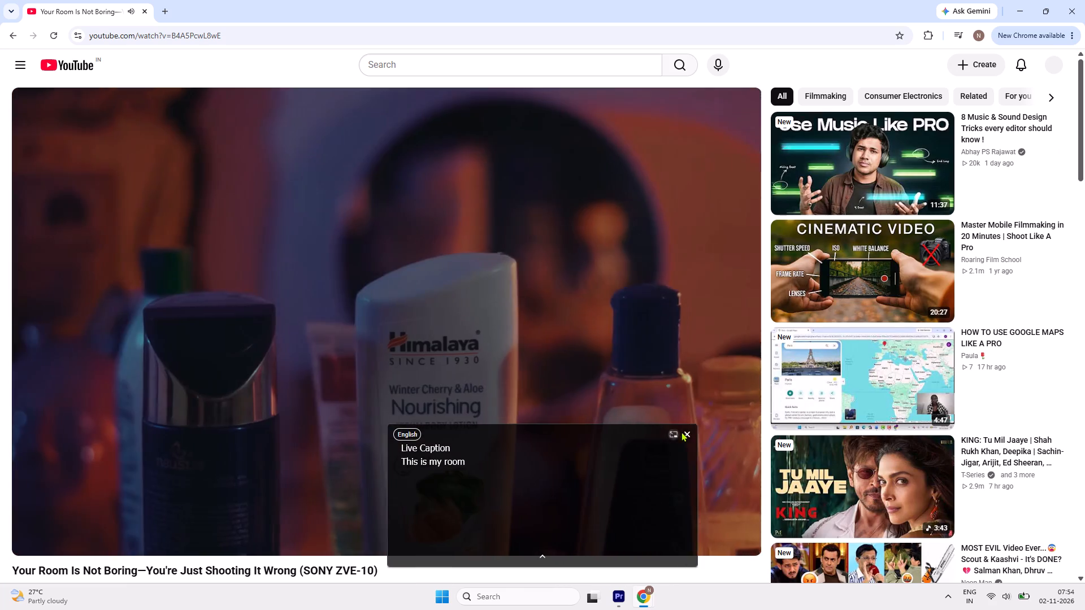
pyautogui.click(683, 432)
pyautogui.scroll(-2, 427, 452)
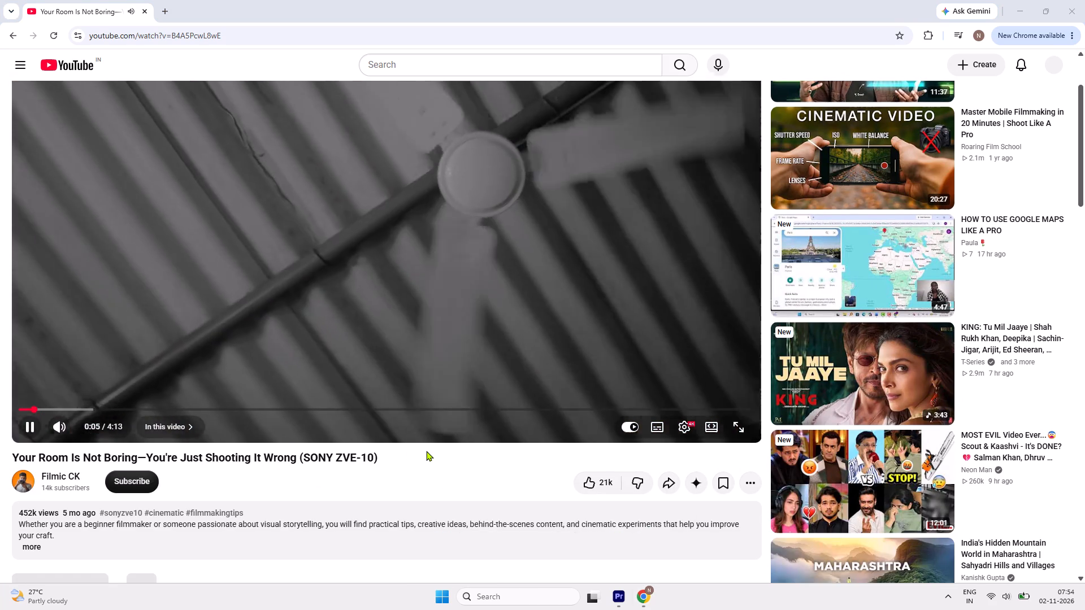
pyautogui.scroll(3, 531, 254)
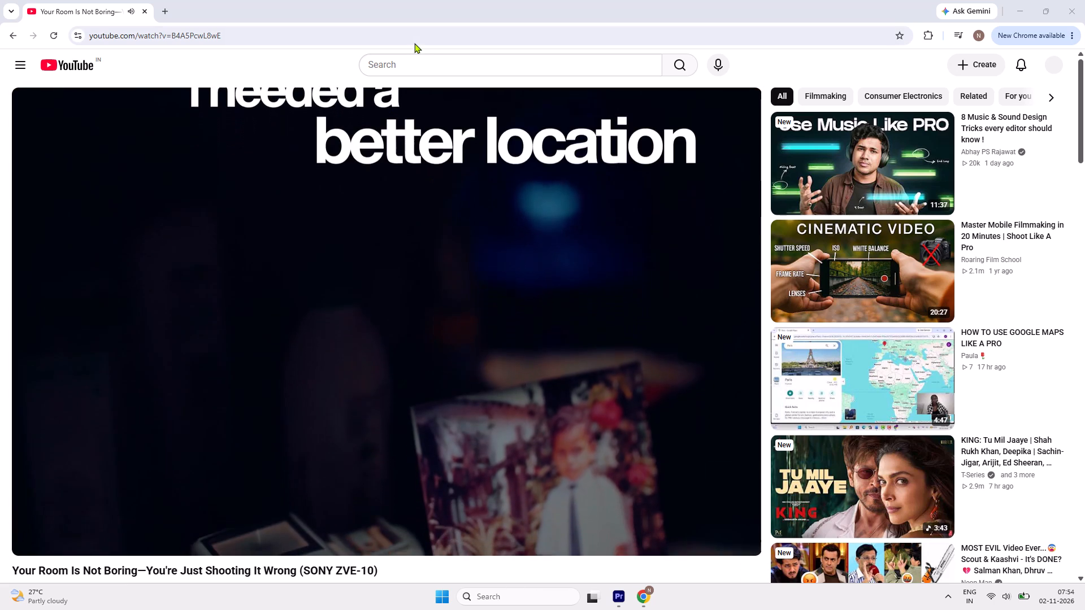
# Search YouTube for background music.
pyautogui.click(409, 61)
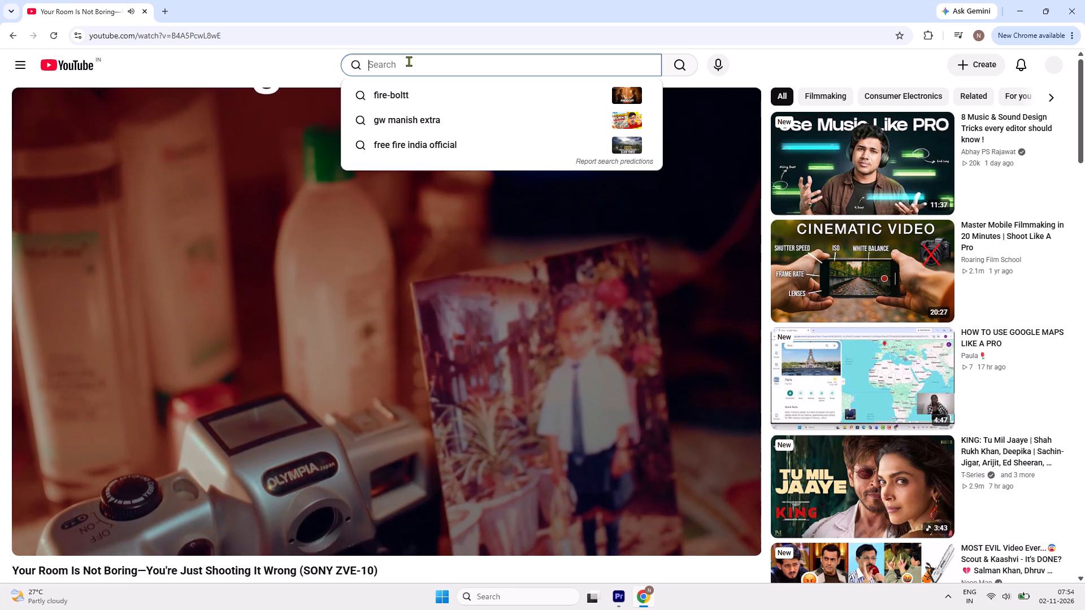
pyautogui.write('back')
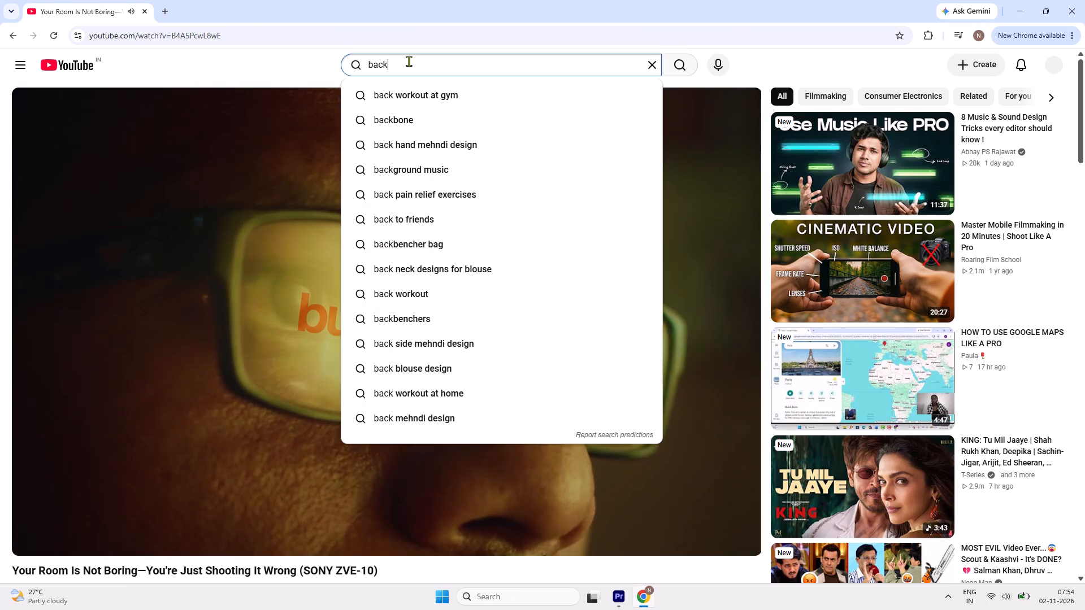
pyautogui.click(429, 173)
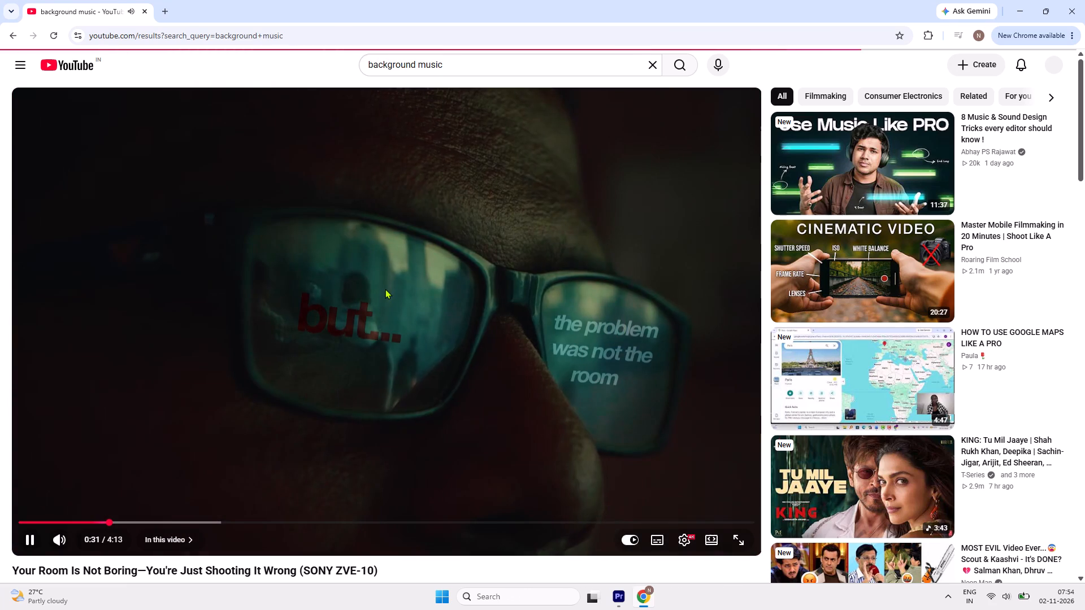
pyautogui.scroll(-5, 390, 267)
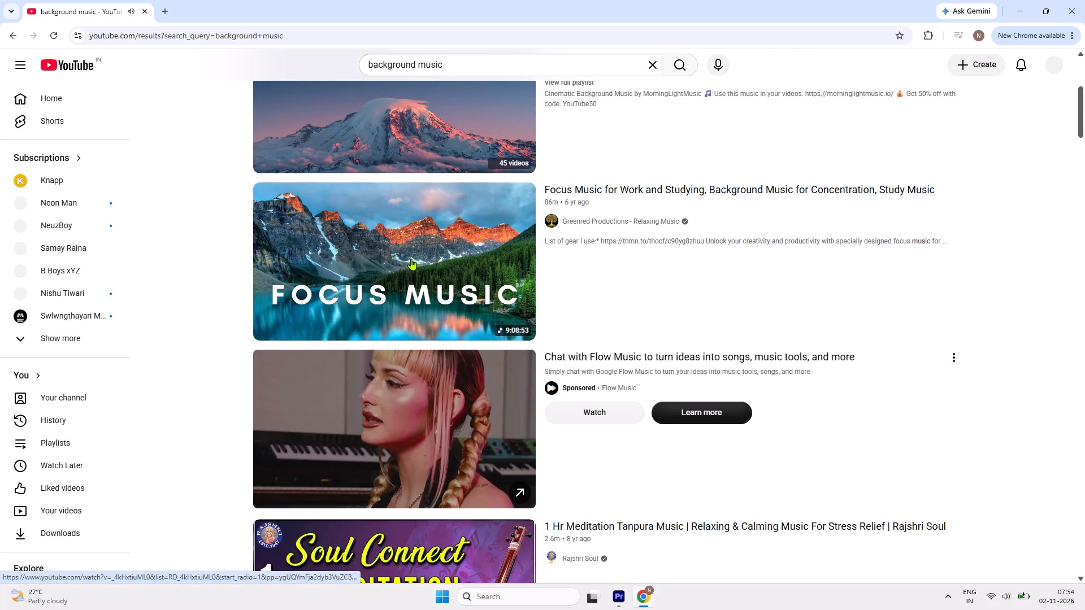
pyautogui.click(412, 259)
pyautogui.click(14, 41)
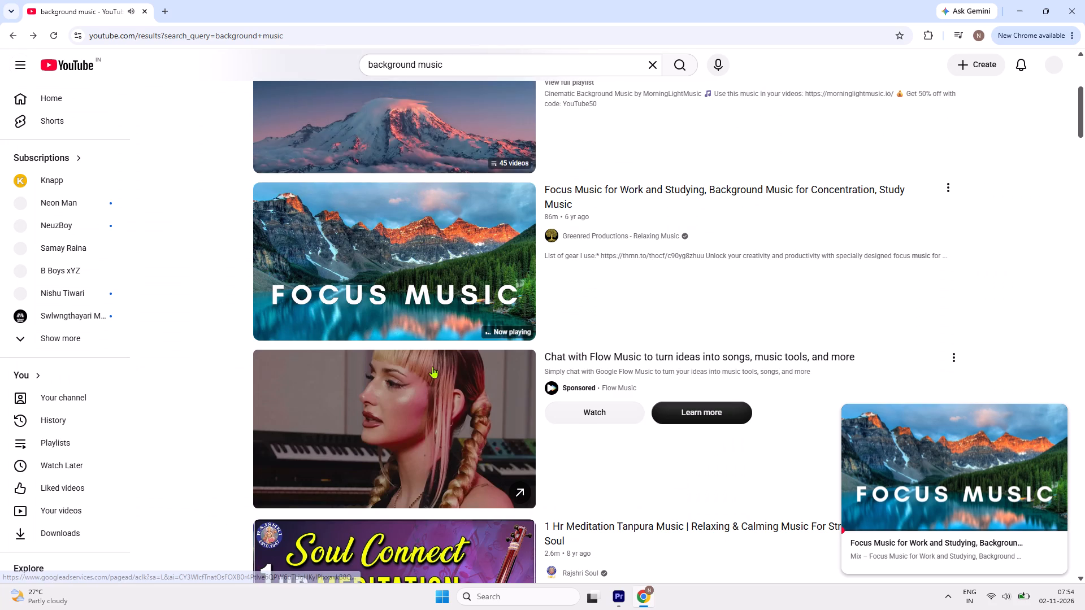
# Open the "[FREE] Acoustic Guitar x Piano Type Beat" pop instrumental "when you so in love" from the search results.
pyautogui.scroll(-10, 432, 367)
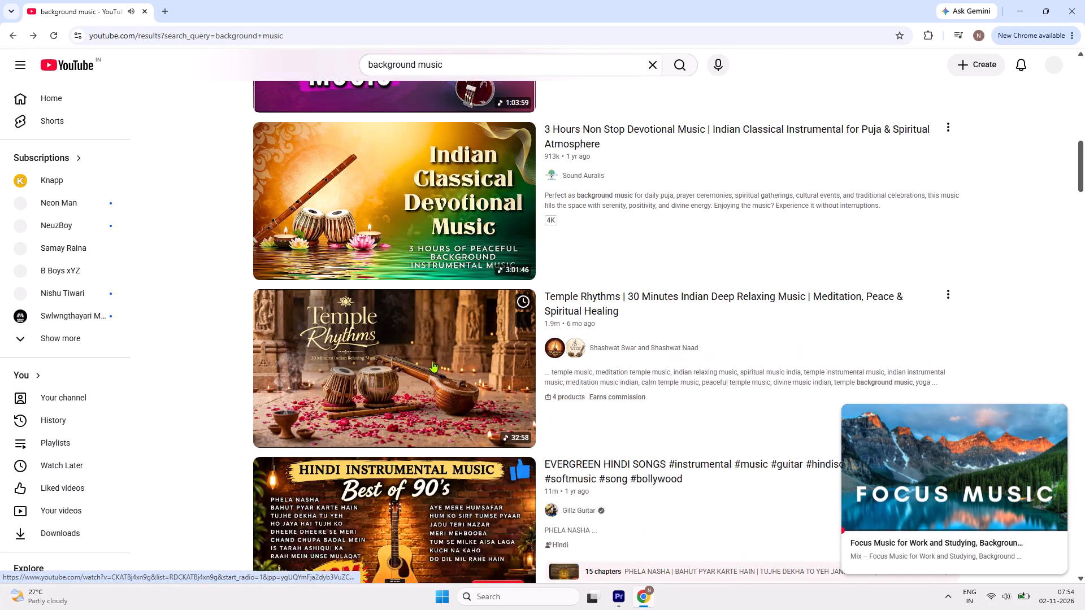
pyautogui.scroll(-12, 432, 361)
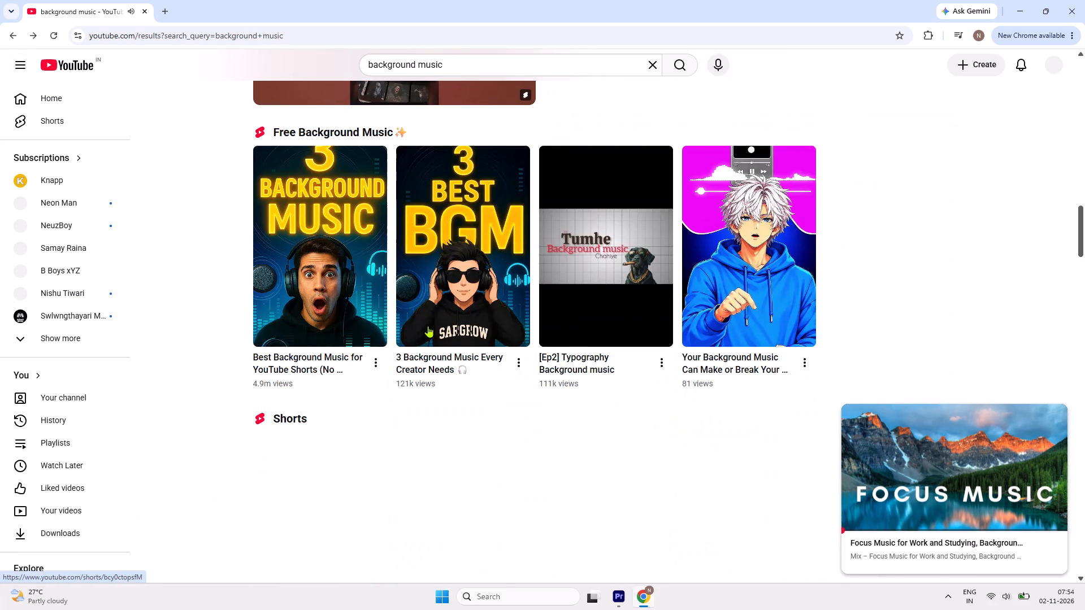
pyautogui.scroll(-6, 492, 354)
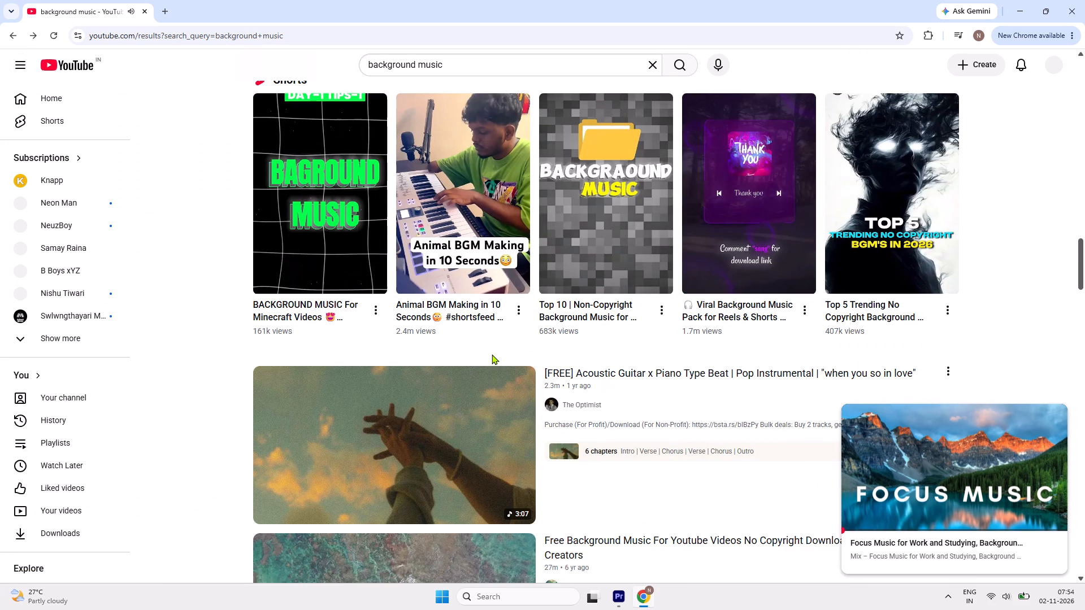
pyautogui.click(450, 441)
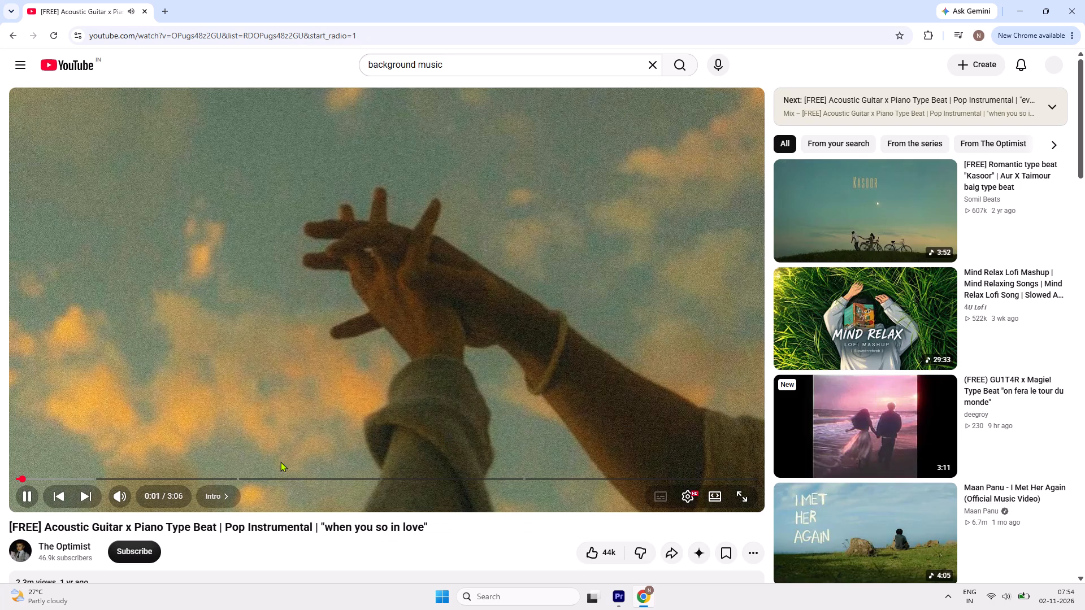
# Preview the instrumental by skipping ahead in stages to about 0:35.
pyautogui.moveTo(93, 481); pyautogui.dragTo(105, 478)
pyautogui.moveTo(49, 472); pyautogui.dragTo(77, 471)
pyautogui.moveTo(96, 471); pyautogui.dragTo(126, 464)
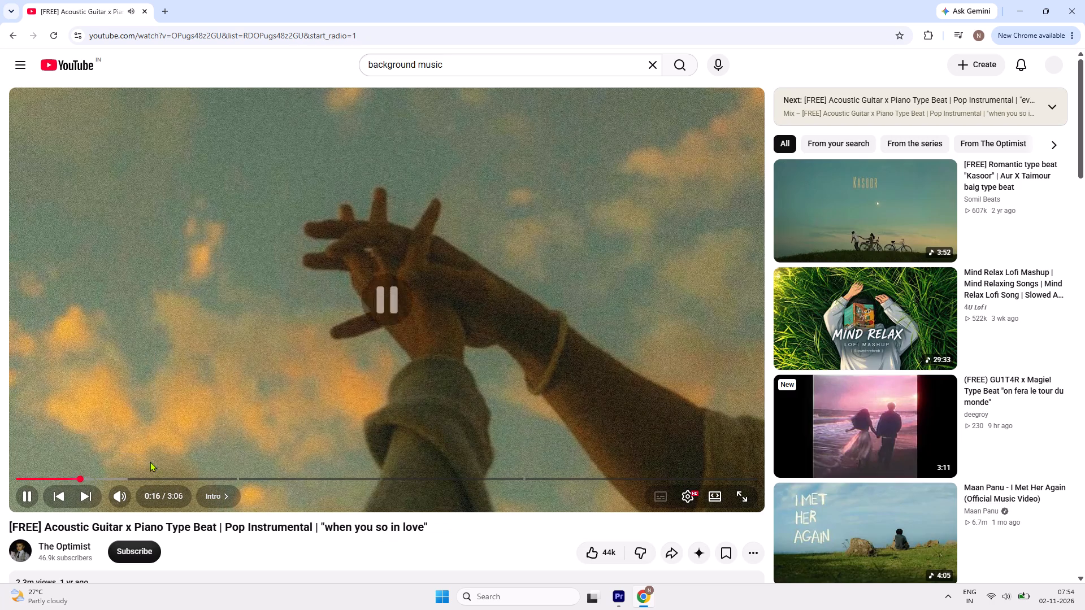
pyautogui.moveTo(116, 477); pyautogui.dragTo(156, 474)
pyautogui.click(30, 492)
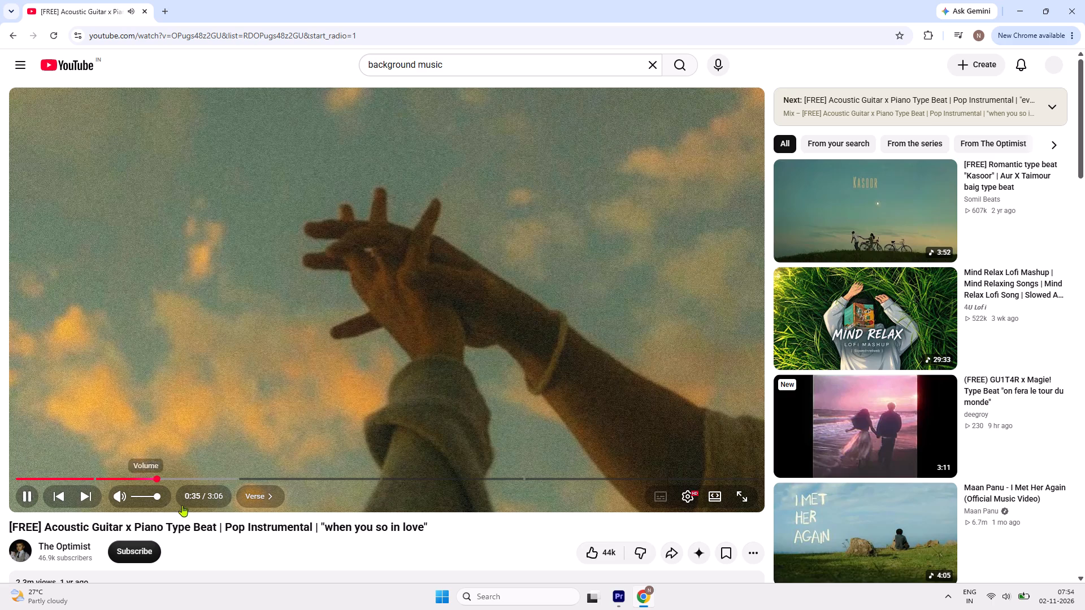
# Copy the share link of the acoustic guitar and piano video.
pyautogui.click(661, 555)
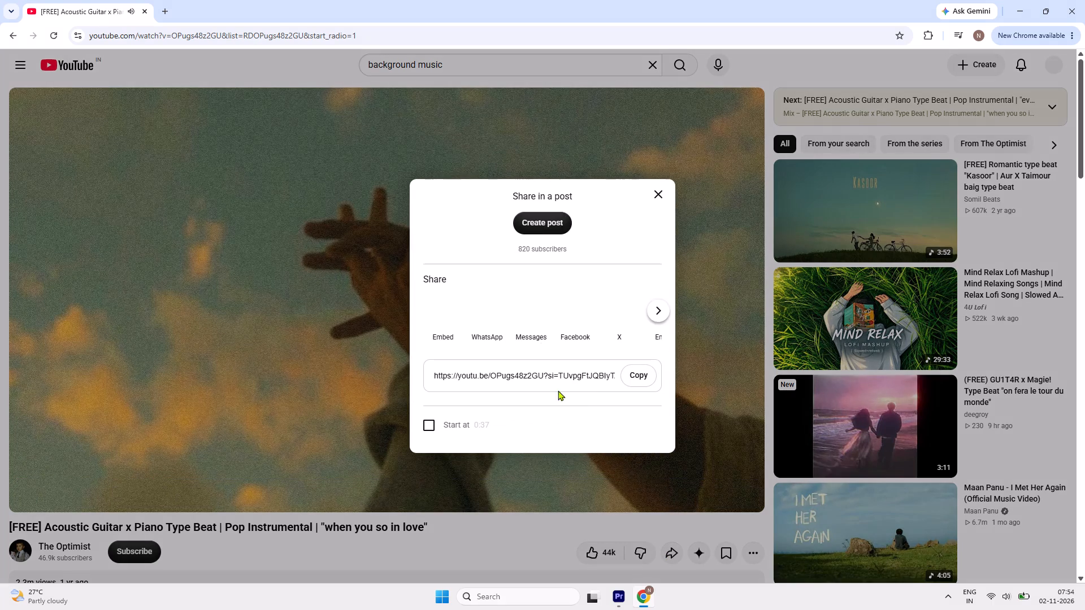
pyautogui.click(652, 381)
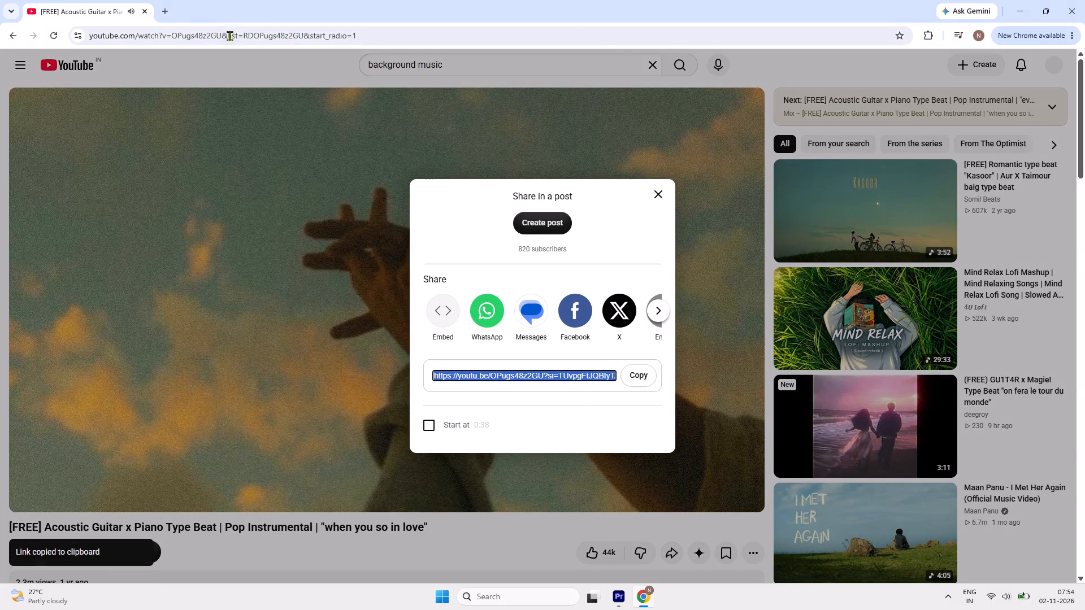
# Search for "youtube video downloader" in a new browser tab and open the VidsSave.com YouTube Video Downloader page.
pyautogui.click(170, 7)
pyautogui.click(401, 224)
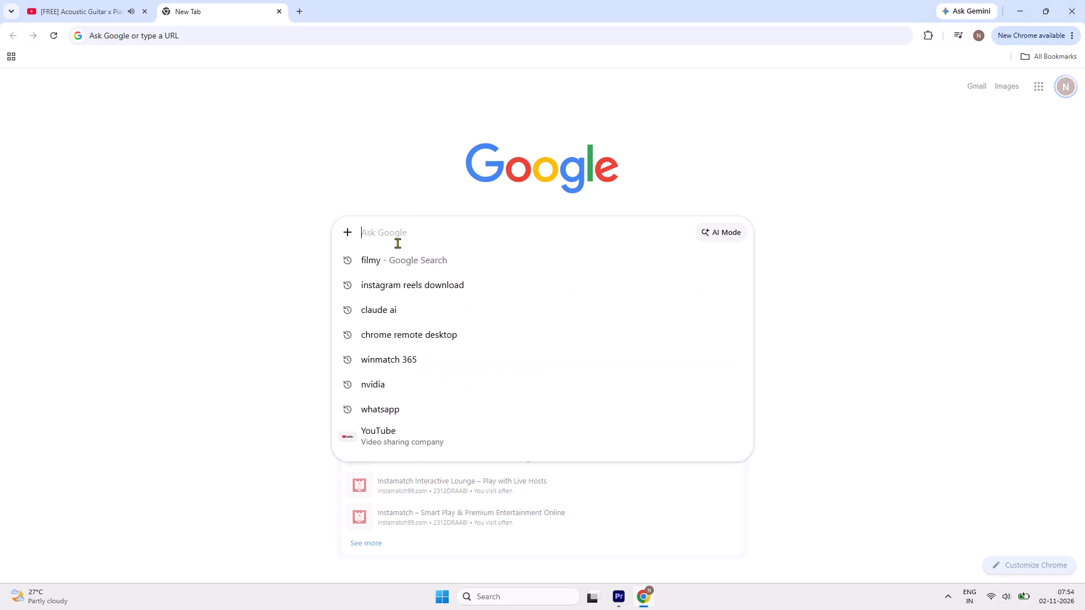
pyautogui.write('you')
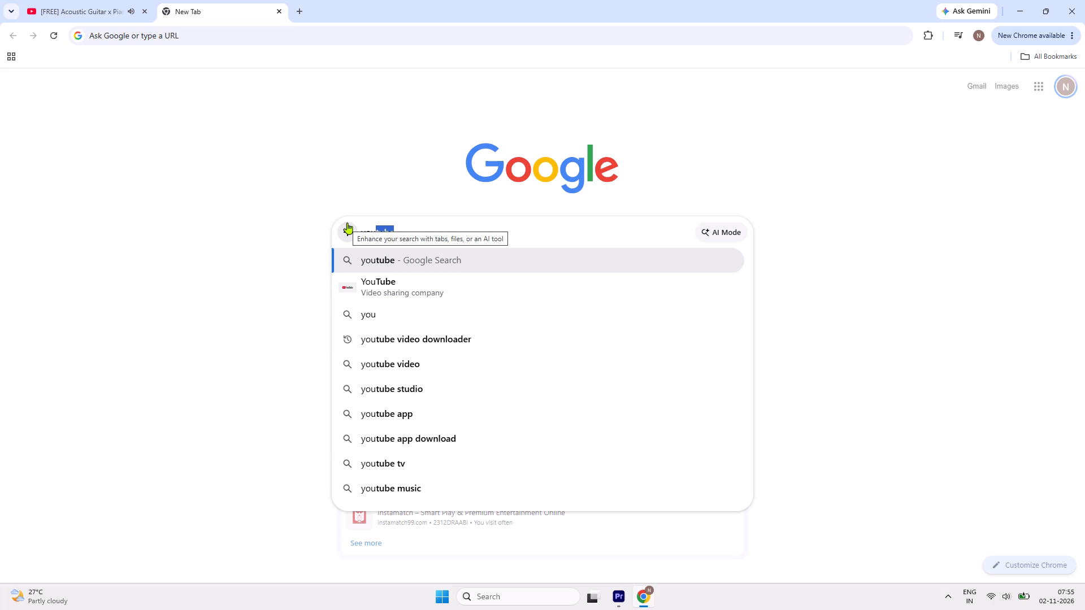
pyautogui.click(429, 339)
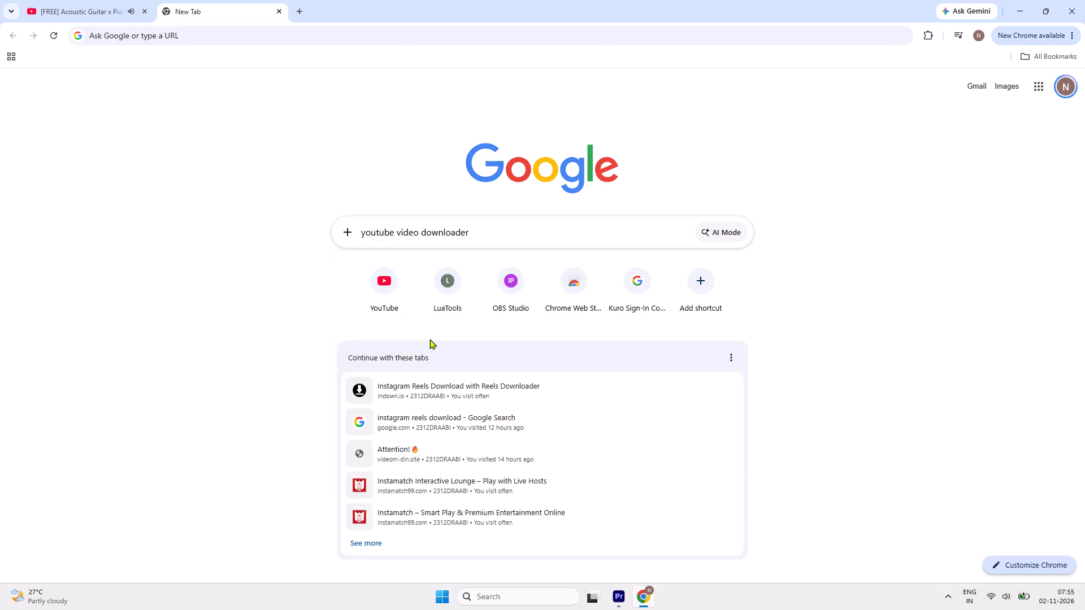
pyautogui.click(233, 180)
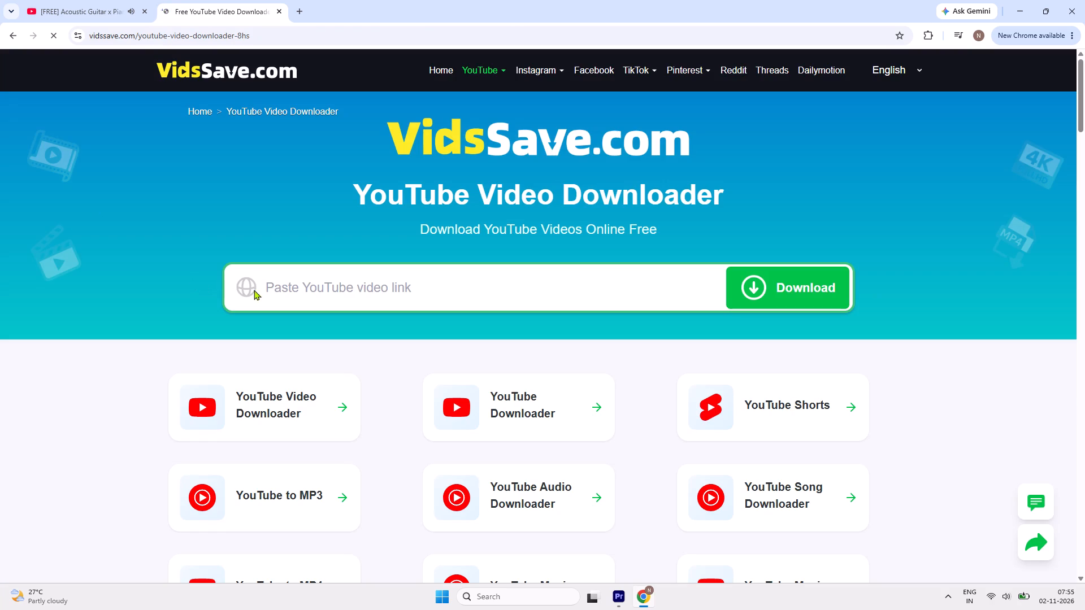
# Submit the copied video link to VidsSave to load its download options.
pyautogui.click(279, 290)
pyautogui.hotkey('ctrl', 'v')
pyautogui.press('Return')
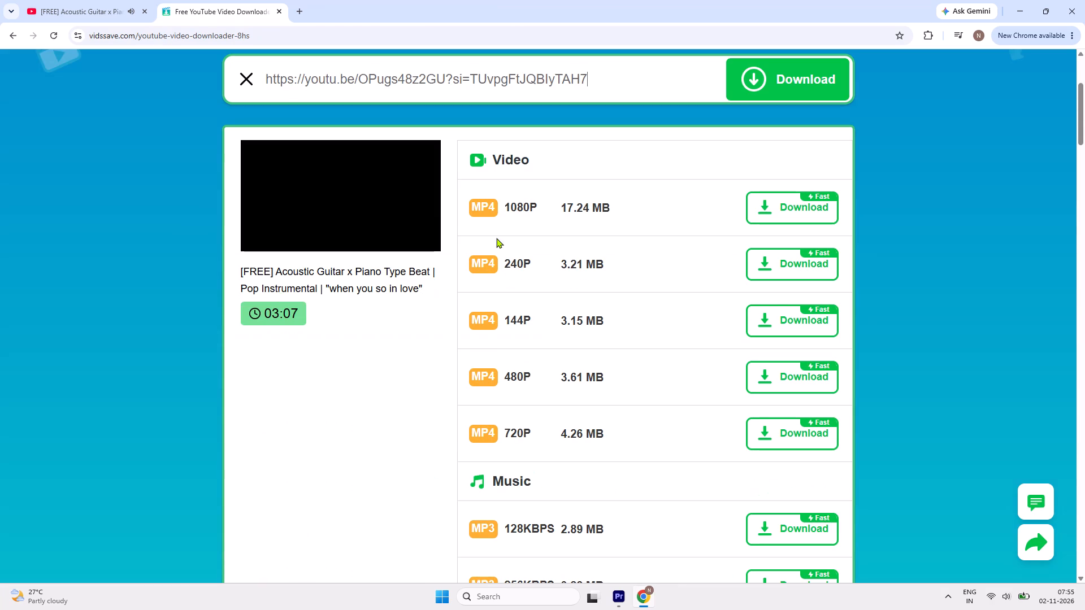
# Download the music track as the 128KBPS MP3 option.
pyautogui.scroll(-5, 455, 297)
pyautogui.scroll(4, 457, 298)
pyautogui.scroll(-3, 567, 273)
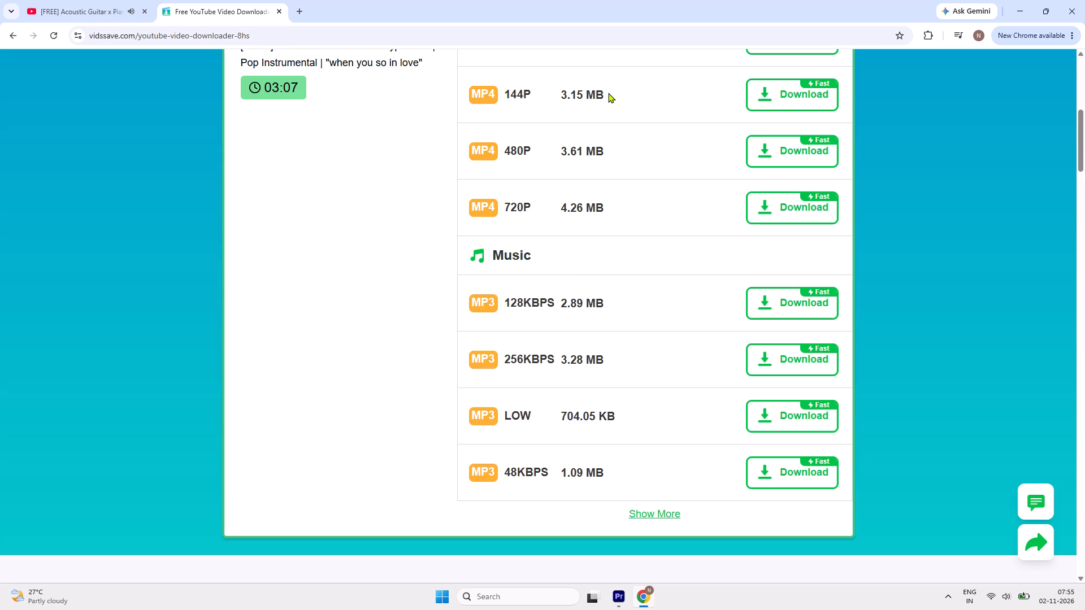
pyautogui.scroll(-5, 662, 330)
pyautogui.scroll(4, 658, 317)
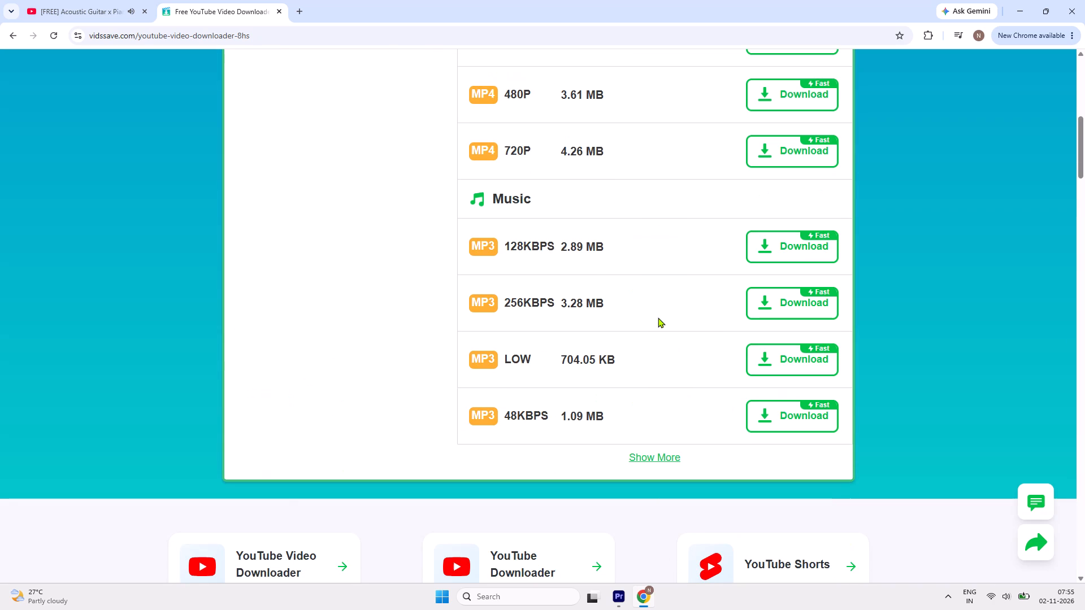
pyautogui.click(797, 240)
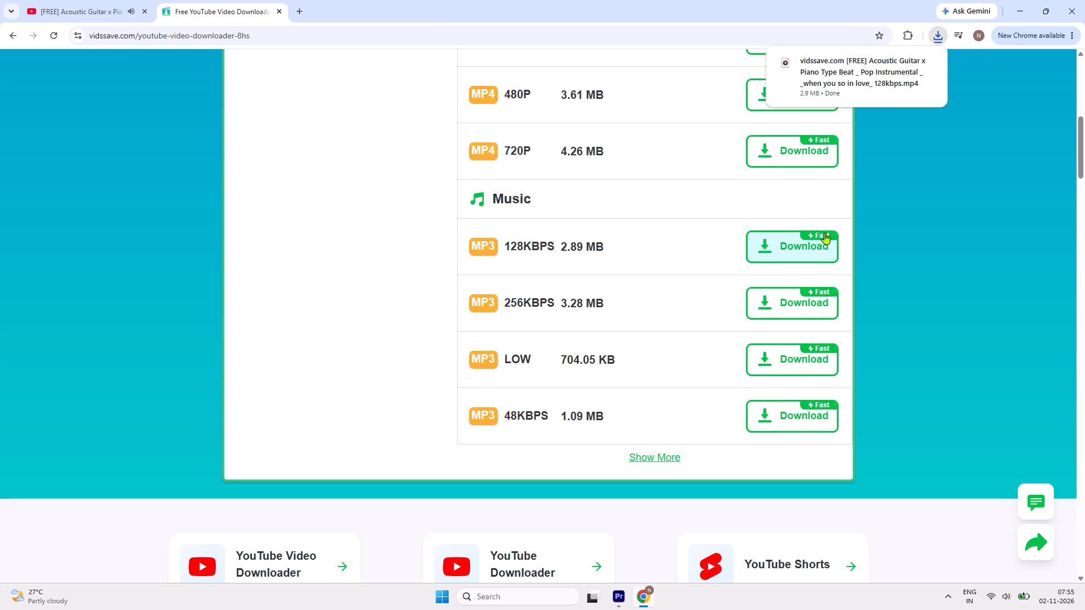
# Import the downloaded audio file into the open Premiere project and place it at the start of audio track A1.
pyautogui.moveTo(870, 73); pyautogui.dragTo(848, 56)
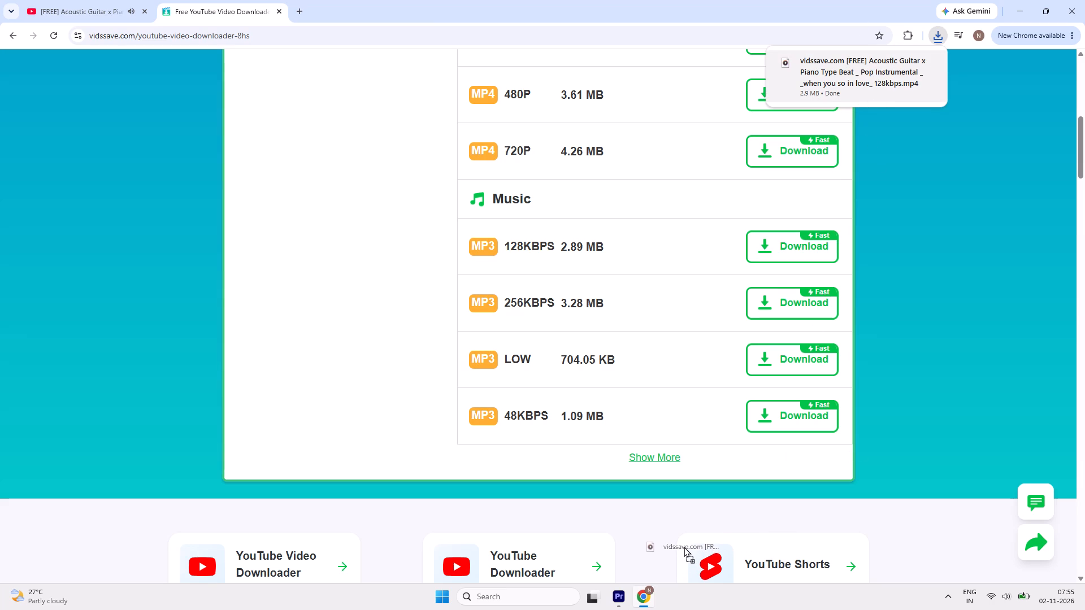
pyautogui.hotkey('alt', 'Tab')
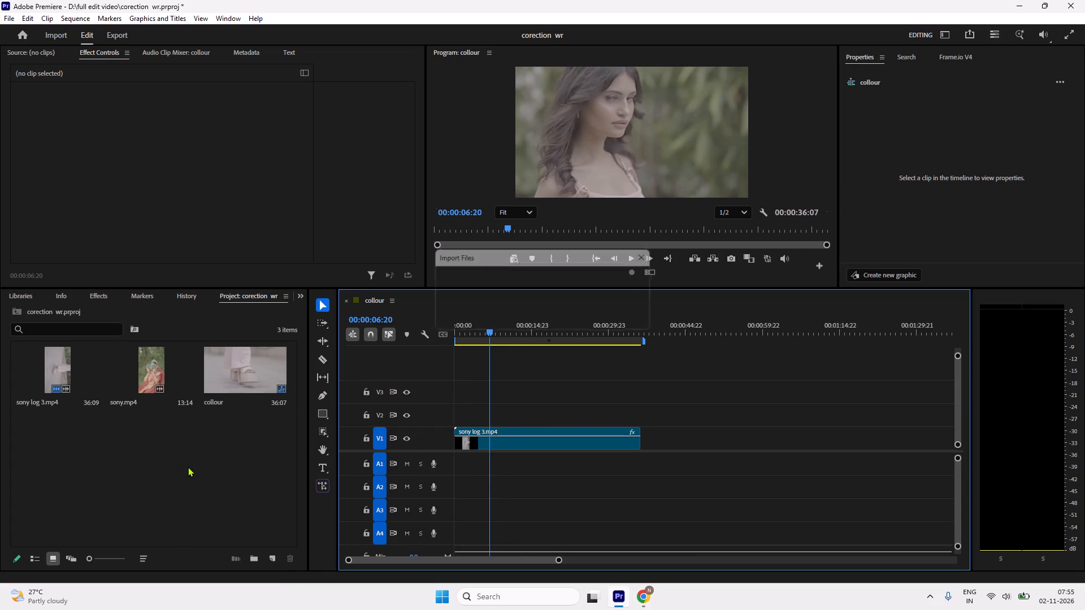
pyautogui.moveTo(60, 458); pyautogui.dragTo(456, 467)
# Return to Chrome, close the YouTube tab and close the browser window.
pyautogui.click(644, 594)
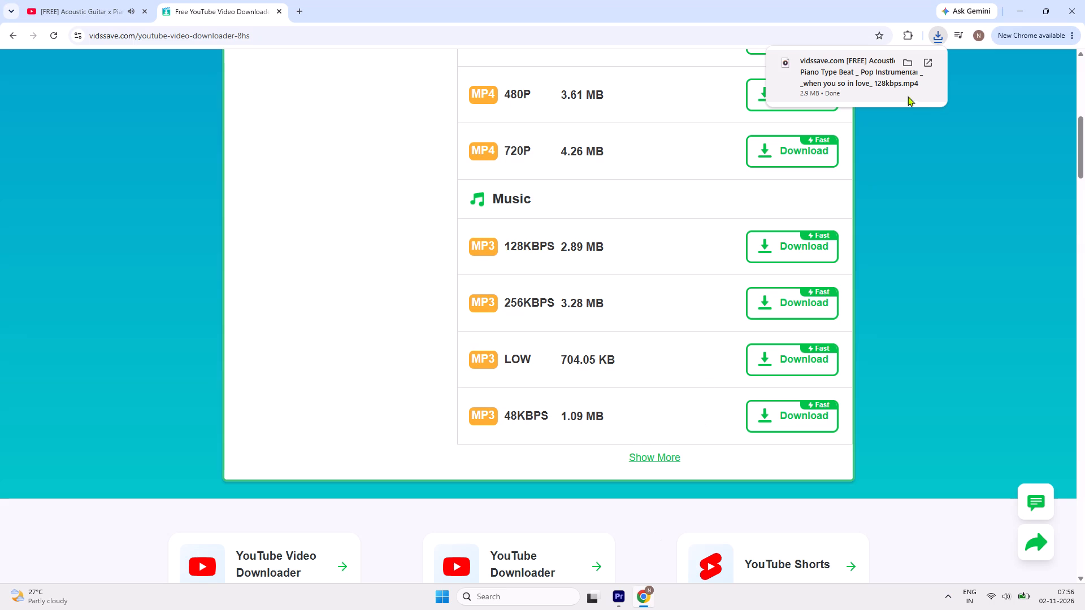
pyautogui.click(133, 12)
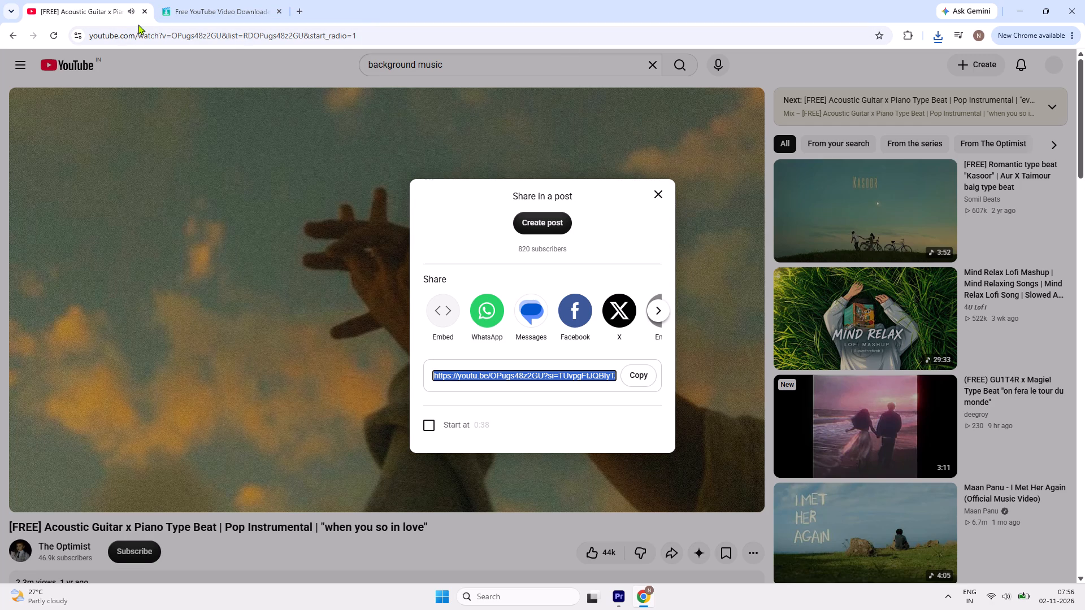
pyautogui.click(144, 13)
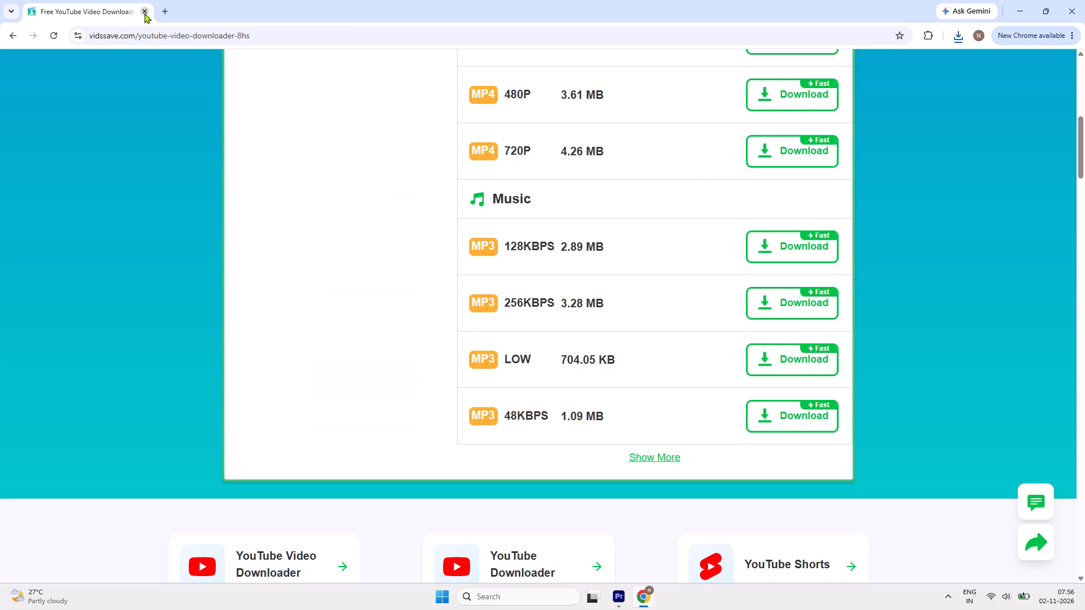
pyautogui.moveTo(142, 16); pyautogui.dragTo(143, 28, button='right')
pyautogui.click(1084, 0)
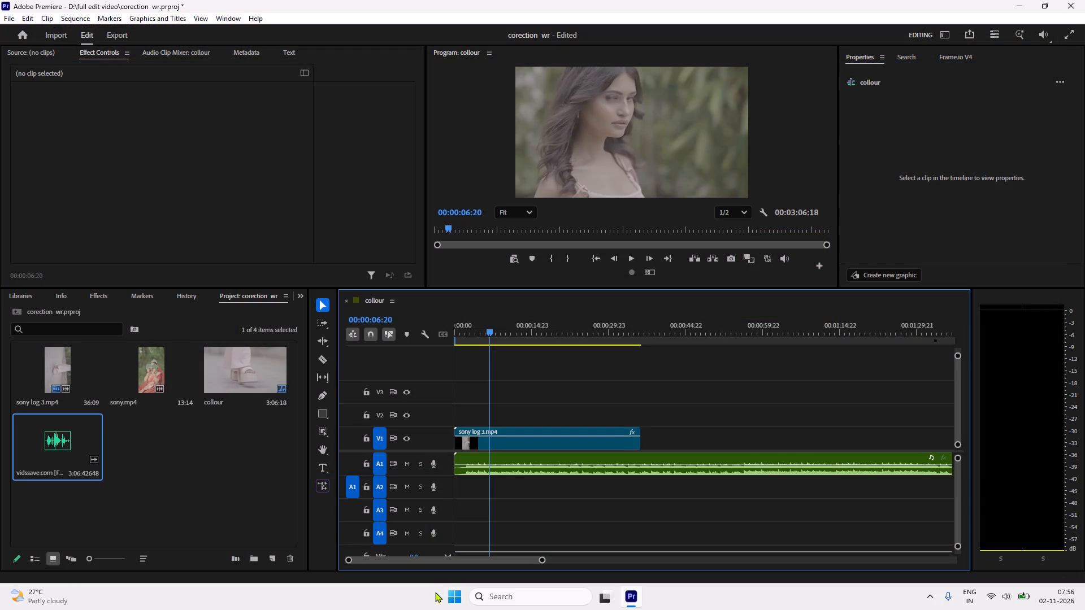
# Find the Kuro app through Windows search and launch it.
pyautogui.click(491, 595)
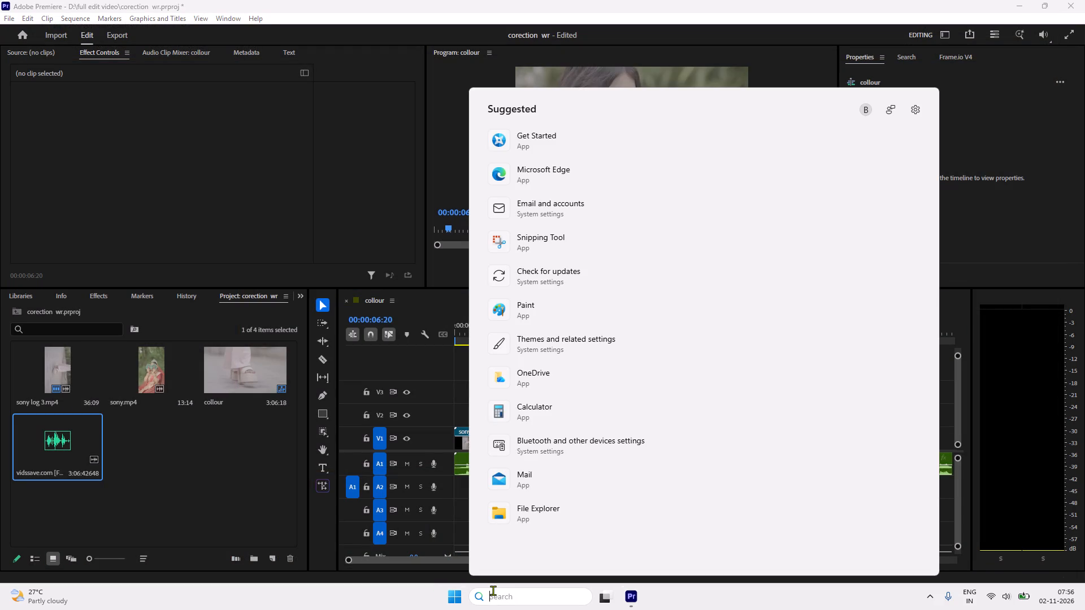
pyautogui.press('k')
pyautogui.click(563, 175)
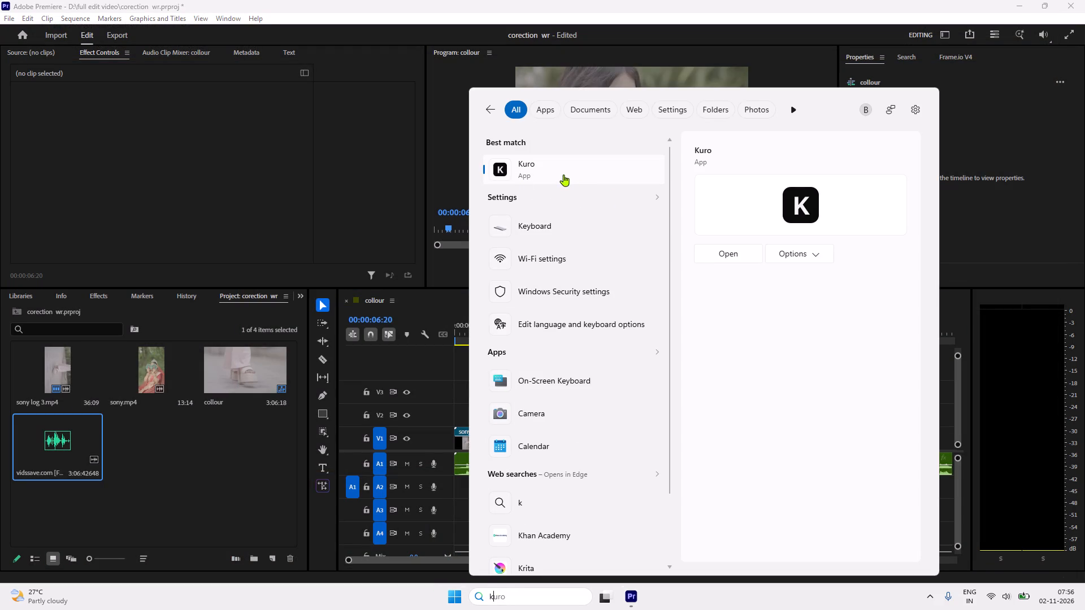
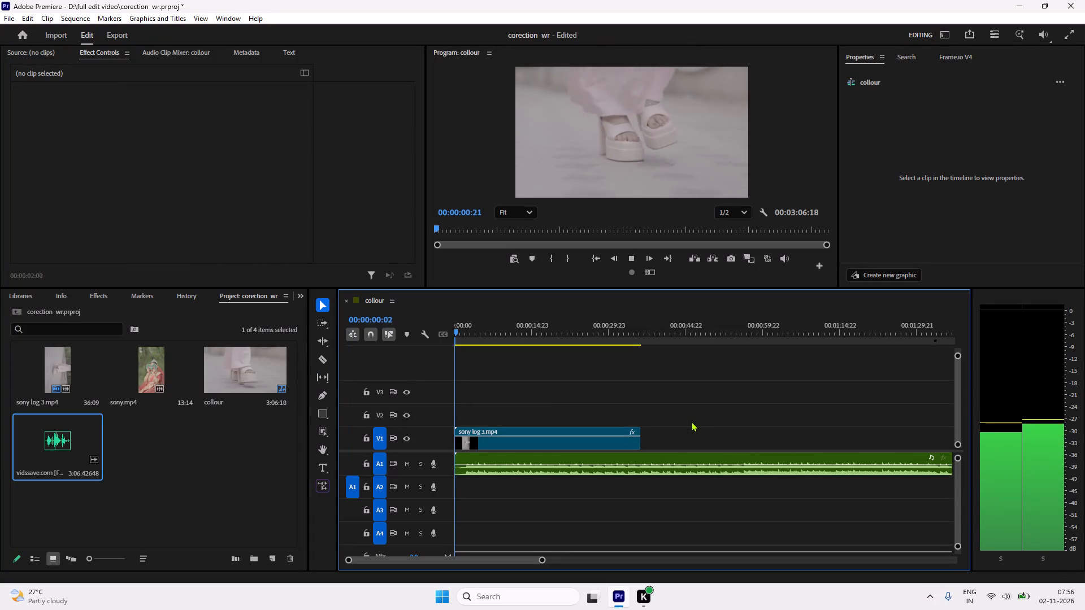
# Play back the collour sequence past the end of the video clip to review it with the music, and restart from the beginning.
pyautogui.press('space')
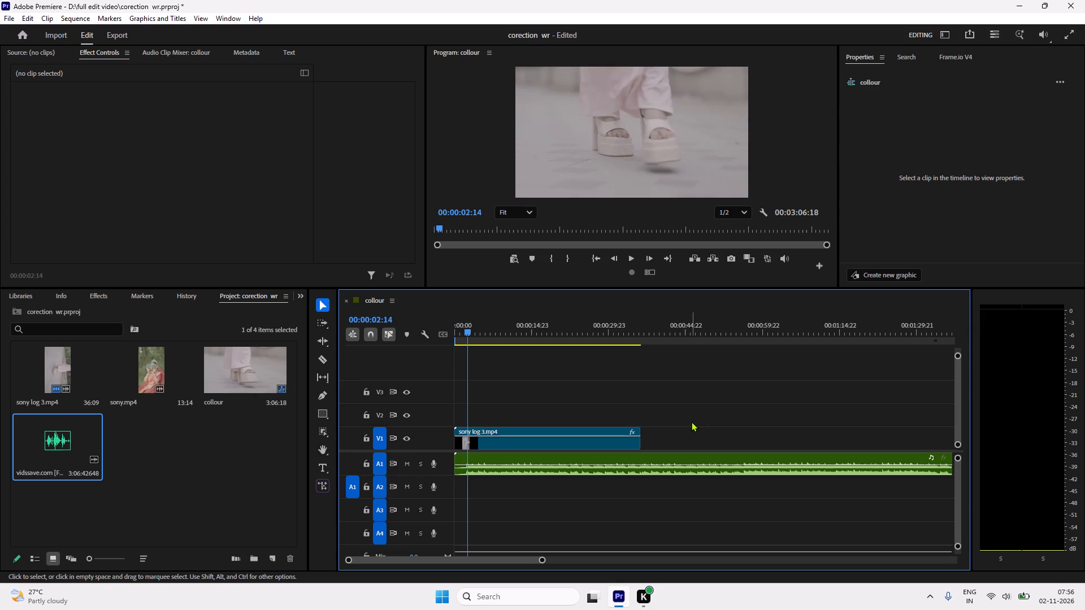
pyautogui.press('space')
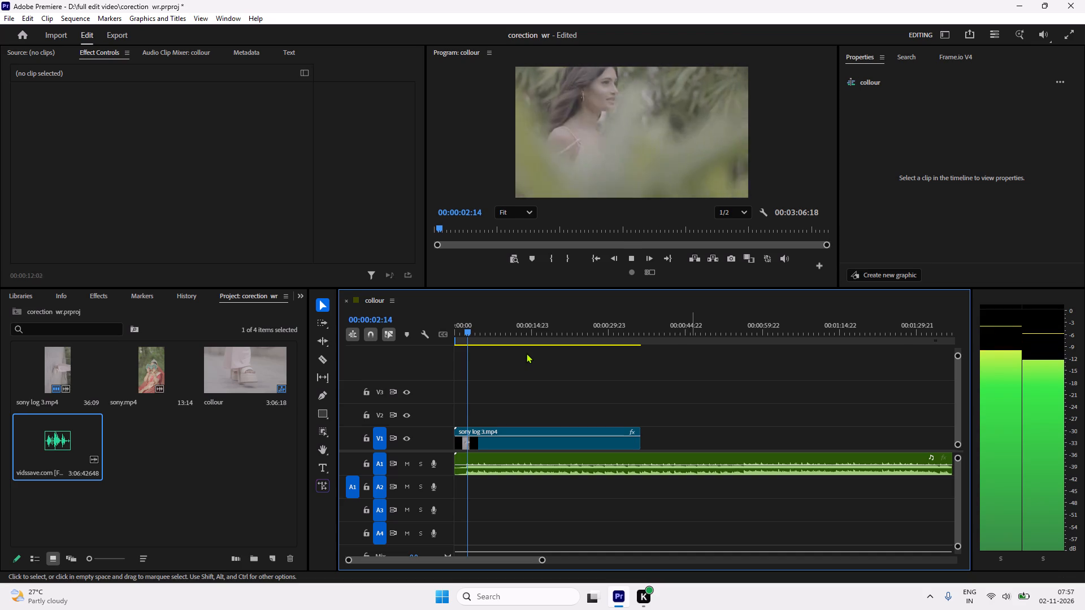
pyautogui.press('space')
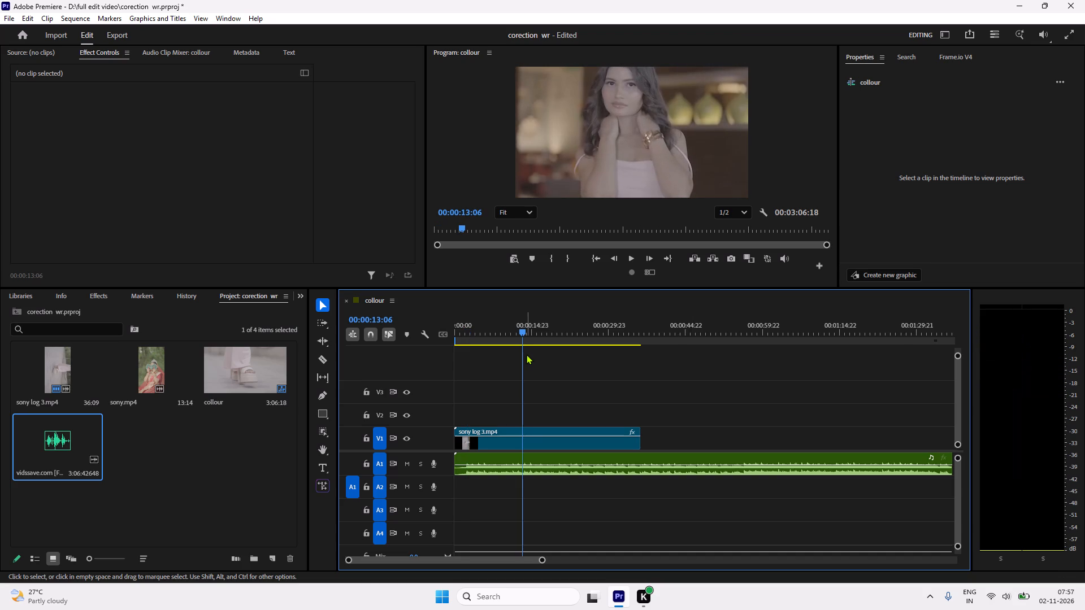
pyautogui.press('space')
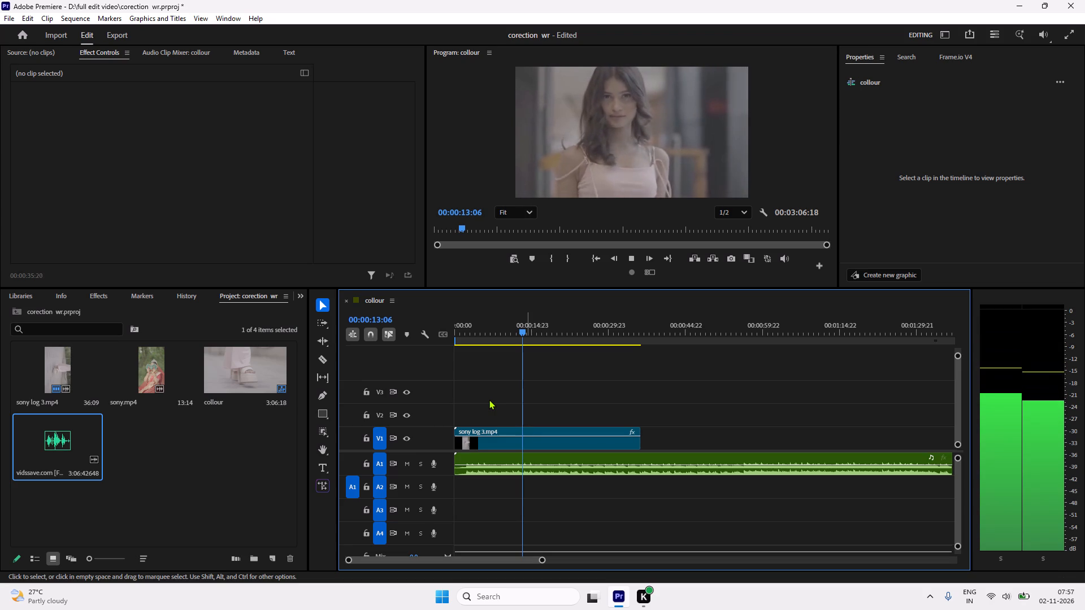
pyautogui.press('space')
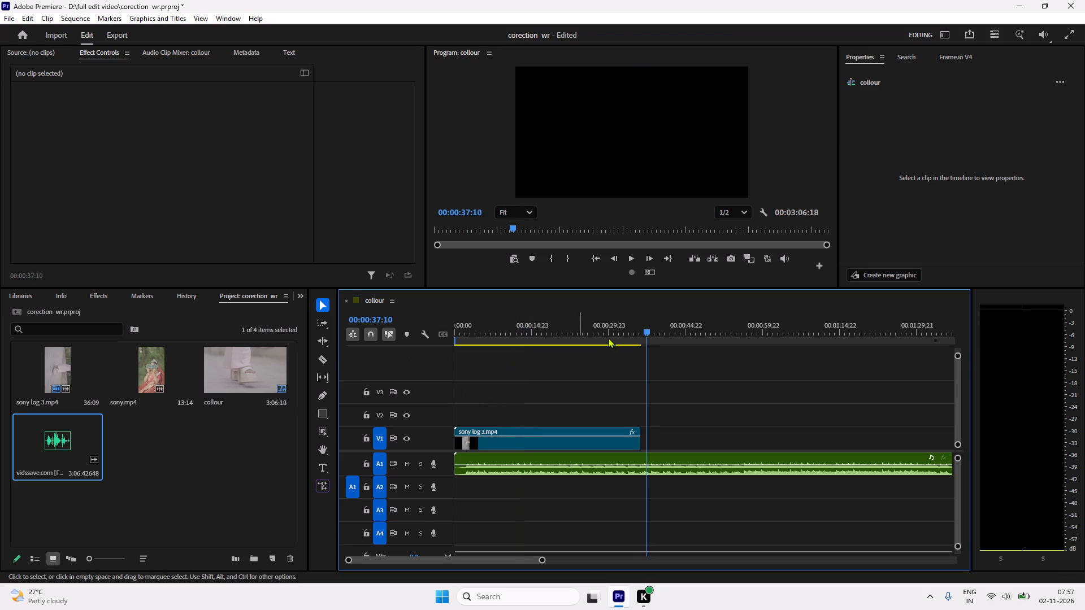
pyautogui.moveTo(652, 329); pyautogui.dragTo(118, 393)
pyautogui.press('space')
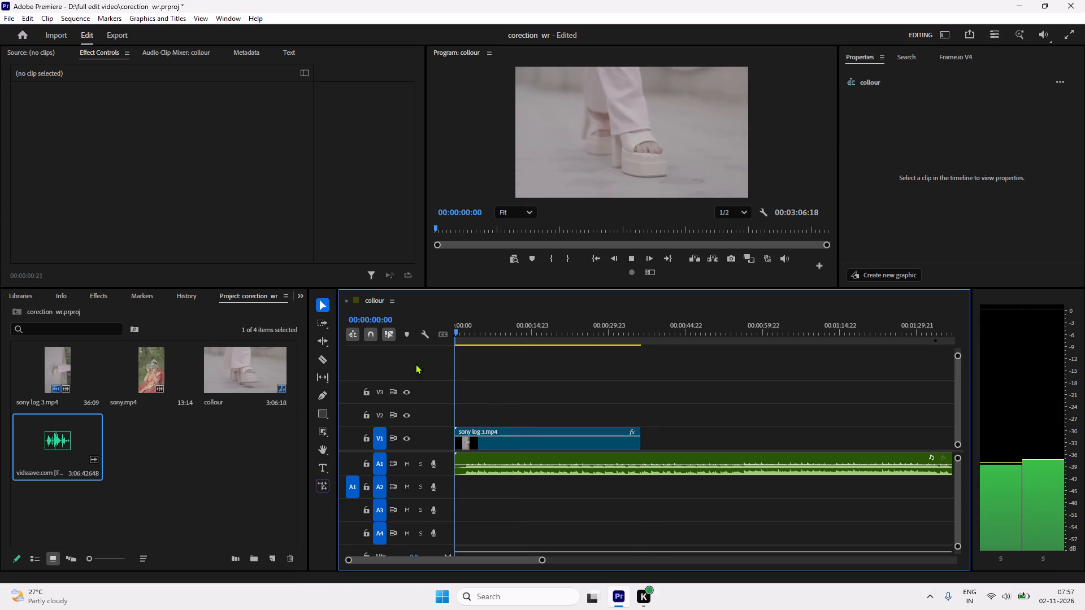
# Split the music clip on A1 at 00:00:36:08, where the sony log 3.mp4 clip ends.
pyautogui.moveTo(464, 332); pyautogui.dragTo(643, 341)
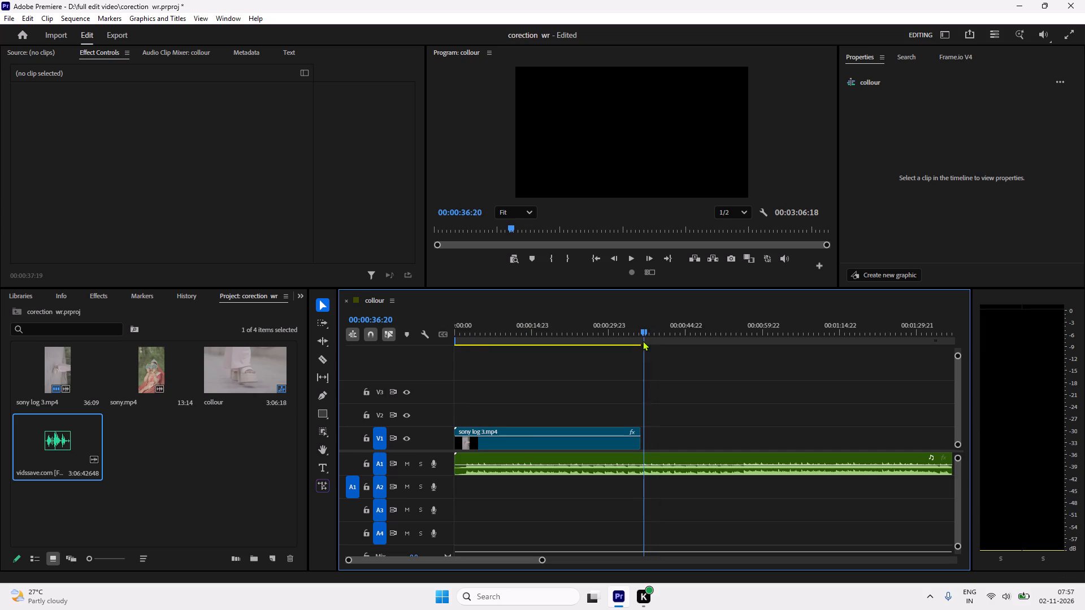
pyautogui.moveTo(643, 341); pyautogui.dragTo(650, 351)
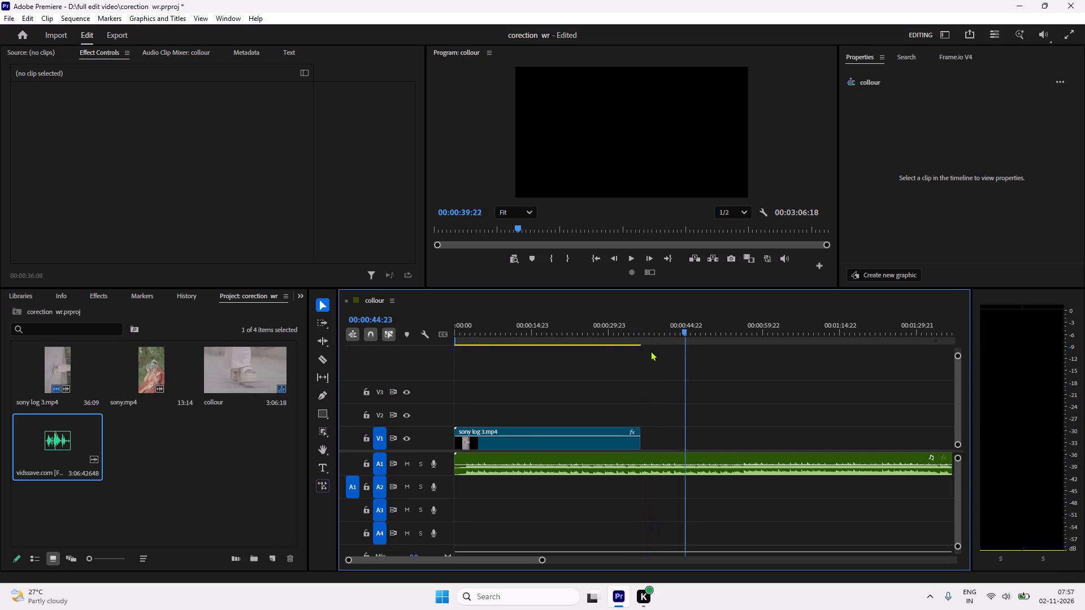
pyautogui.moveTo(650, 351); pyautogui.dragTo(606, 355)
pyautogui.press('space')
pyautogui.press('Right')
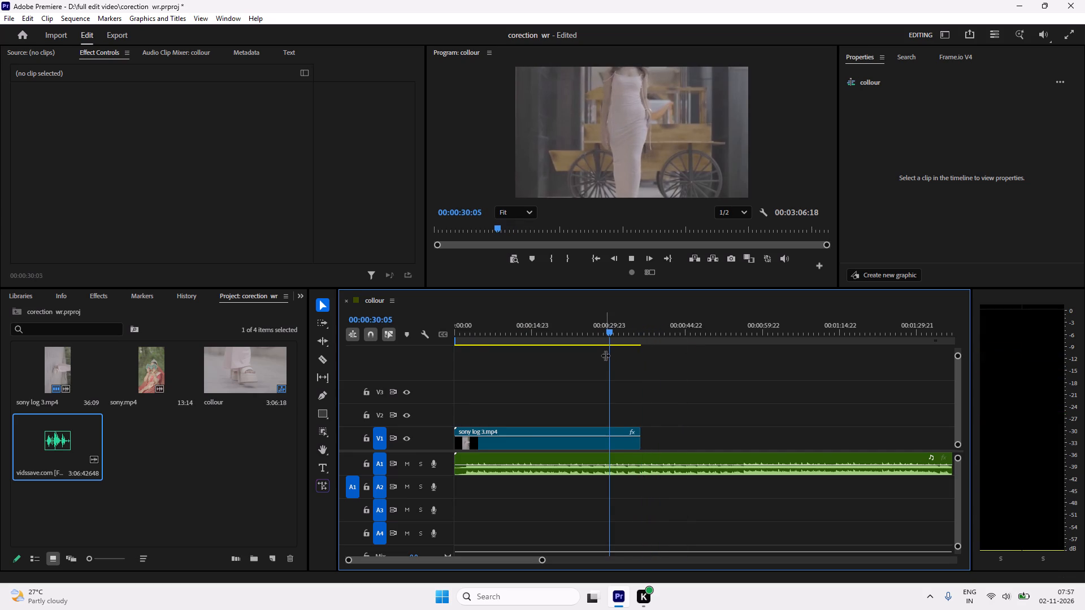
pyautogui.press('Right')
pyautogui.press('Right')
pyautogui.press('Right')
pyautogui.press('Right')
pyautogui.press('Right')
pyautogui.press('Right')
pyautogui.press('Right')
pyautogui.press('Right')
pyautogui.press('Right')
pyautogui.press('Right')
pyautogui.press('Right')
pyautogui.press('Right')
pyautogui.press('Right')
pyautogui.press('Right')
pyautogui.press('Right')
pyautogui.press('Right')
pyautogui.press('Right')
pyautogui.press('Right')
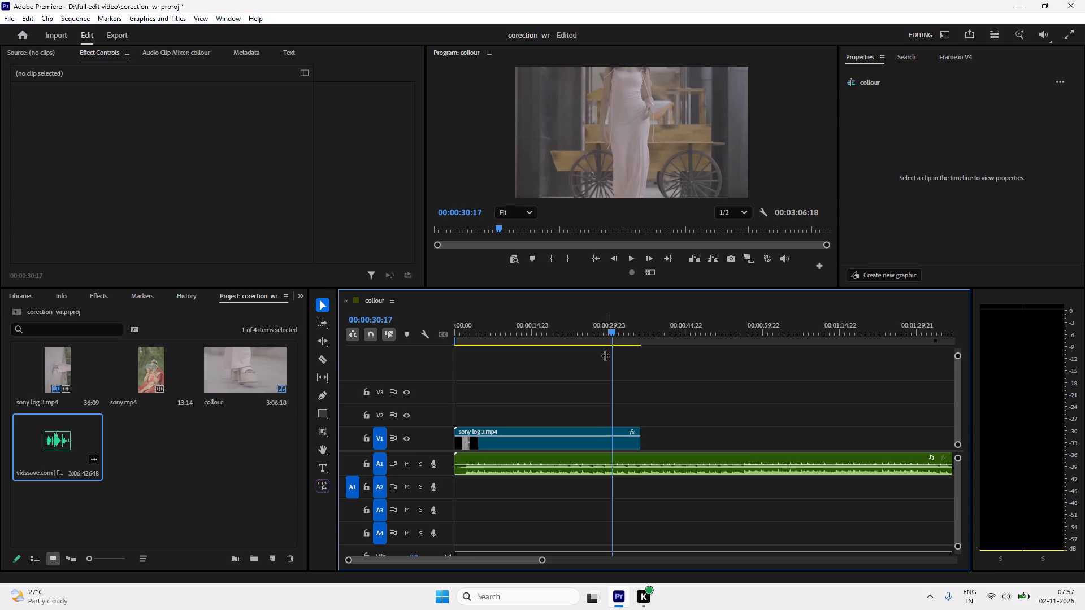
pyautogui.press('Right')
pyautogui.press('Right')
pyautogui.press('Right')
pyautogui.press('Right')
pyautogui.press('Right')
pyautogui.press('Right')
pyautogui.press('Right')
pyautogui.press('Right')
pyautogui.press('Right')
pyautogui.press('Right')
pyautogui.press('Right')
pyautogui.press('Right')
pyautogui.press('Right')
pyautogui.press('Right')
pyautogui.press('Right')
pyautogui.press('Right')
pyautogui.press('Right')
pyautogui.press('Right')
pyautogui.press('Right')
pyautogui.press('Right')
pyautogui.press('Right')
pyautogui.press('Right')
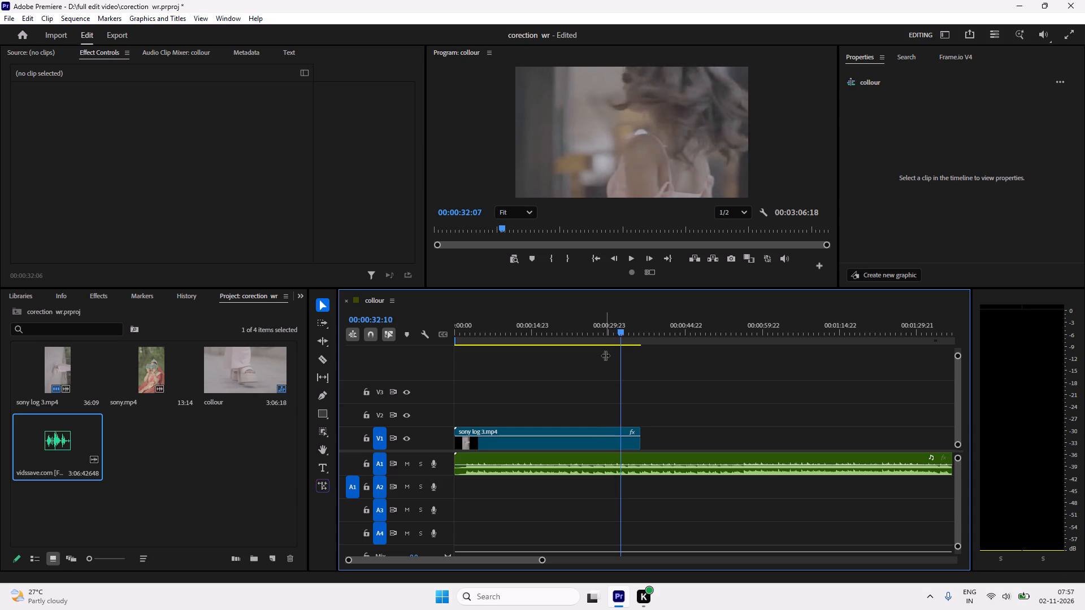
pyautogui.press('Right')
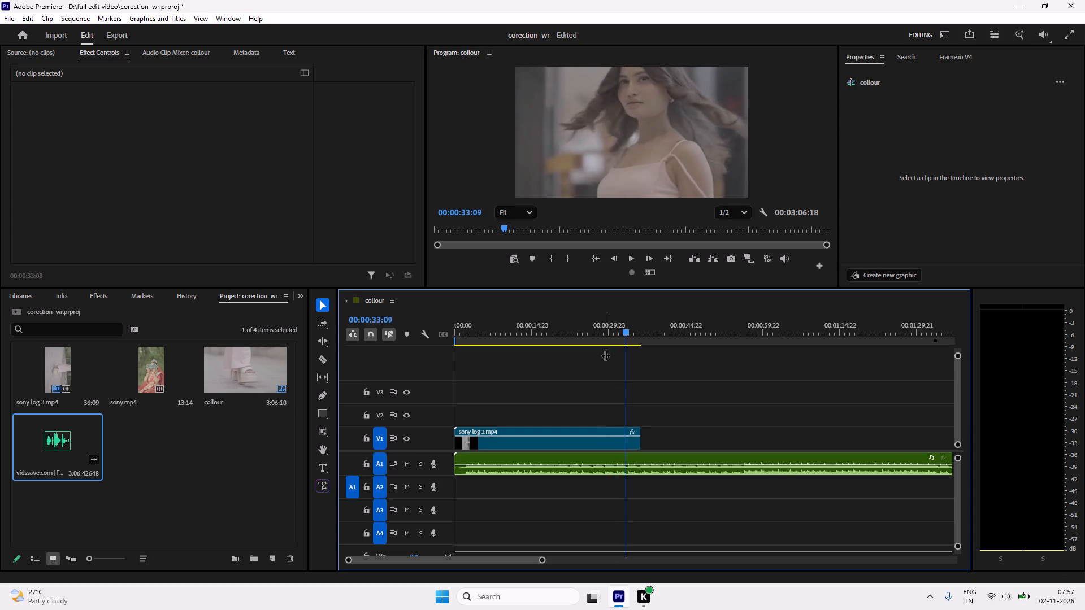
pyautogui.press('Right')
pyautogui.press('Right')
pyautogui.press('Right')
pyautogui.press('Right')
pyautogui.press('Right')
pyautogui.press('Right')
pyautogui.press('Right')
pyautogui.press('Right')
pyautogui.press('Right')
pyautogui.press('Right')
pyautogui.press('Right')
pyautogui.press('Right')
pyautogui.press('Right')
pyautogui.press('Right')
pyautogui.press('Right')
pyautogui.press('Right')
pyautogui.press('Right')
pyautogui.press('Right')
pyautogui.press('Right')
pyautogui.press('Right')
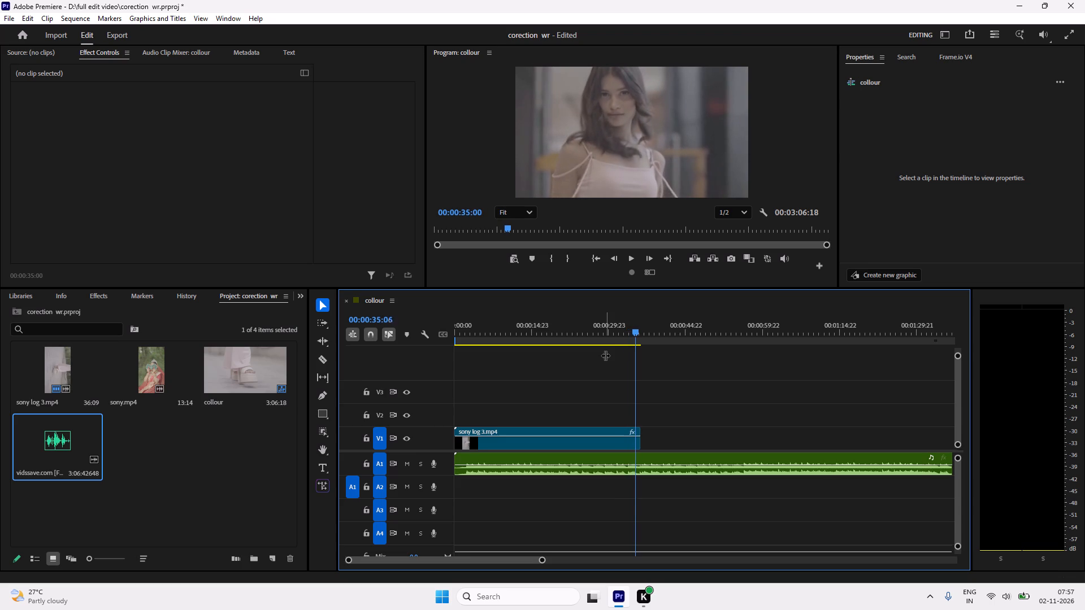
pyautogui.press('Right')
pyautogui.press('Right')
pyautogui.press('Right')
pyautogui.press('Right')
pyautogui.press('Right')
pyautogui.press('Right')
pyautogui.press('Right')
pyautogui.press('Right')
pyautogui.press('Right')
pyautogui.press('Right')
pyautogui.press('Right')
pyautogui.press('Right')
pyautogui.press('Right')
pyautogui.press('Right')
pyautogui.press('Right')
pyautogui.press('Right')
pyautogui.press('Right')
pyautogui.press('Right')
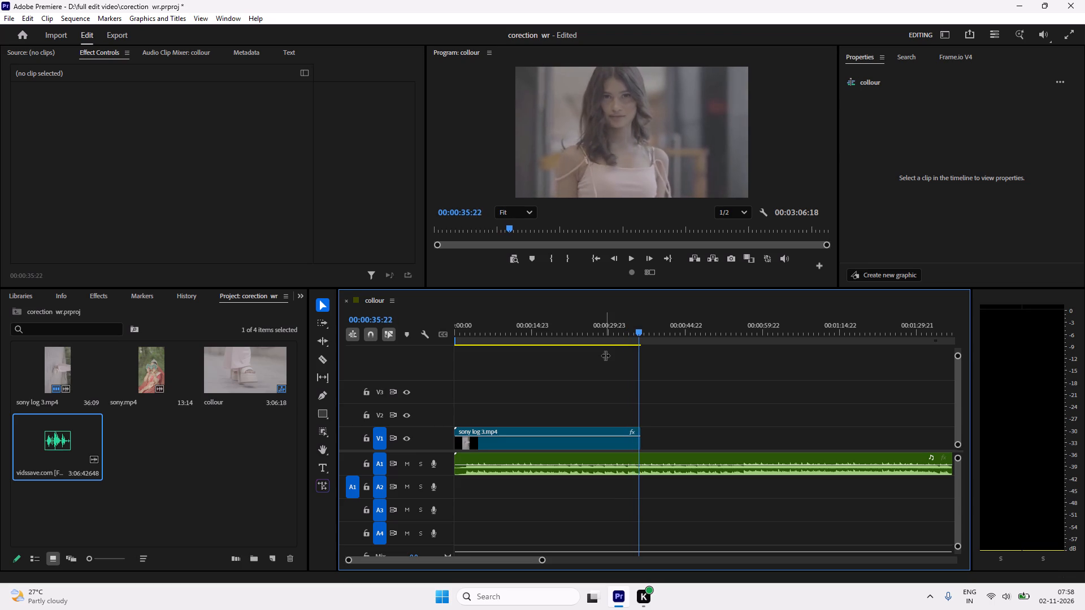
pyautogui.press('Right')
pyautogui.press('Right')
pyautogui.press('Right')
pyautogui.press('Right')
pyautogui.press('Right')
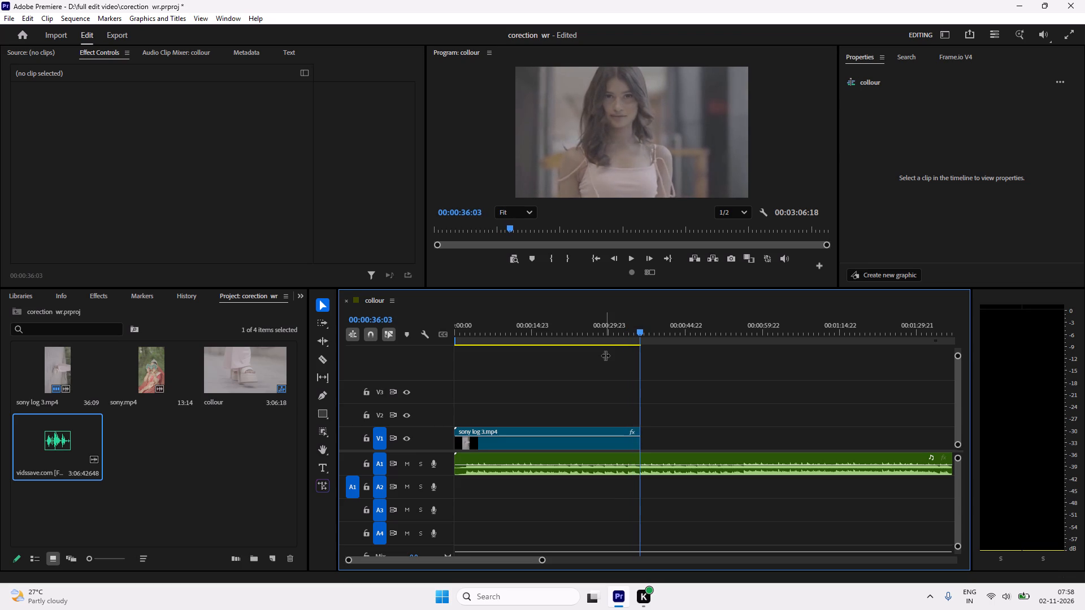
pyautogui.press('Right')
pyautogui.press('Right')
pyautogui.press('Right')
pyautogui.press('Right')
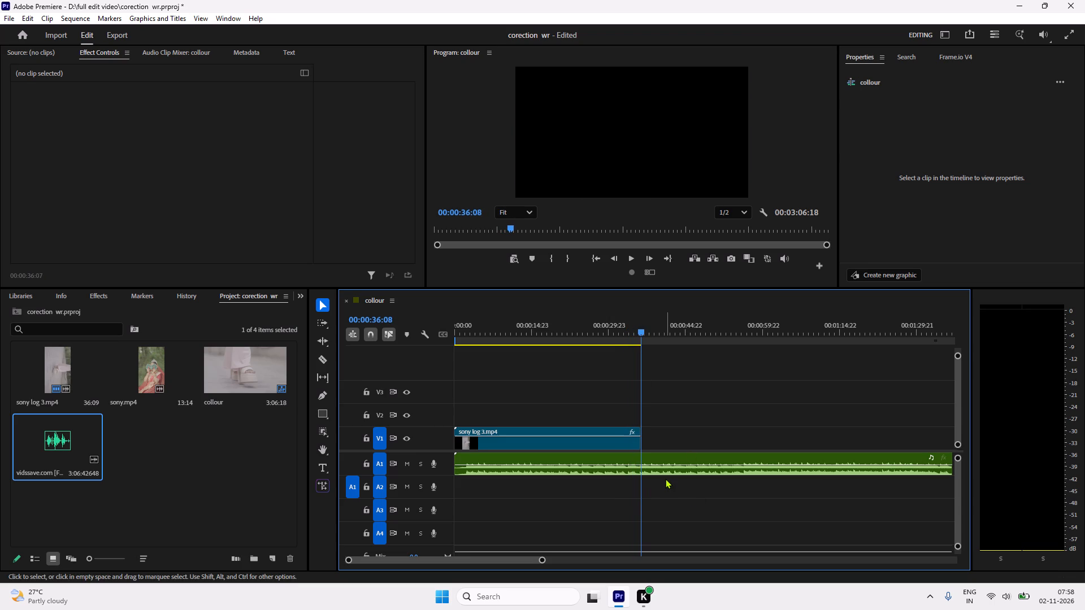
pyautogui.click(665, 475)
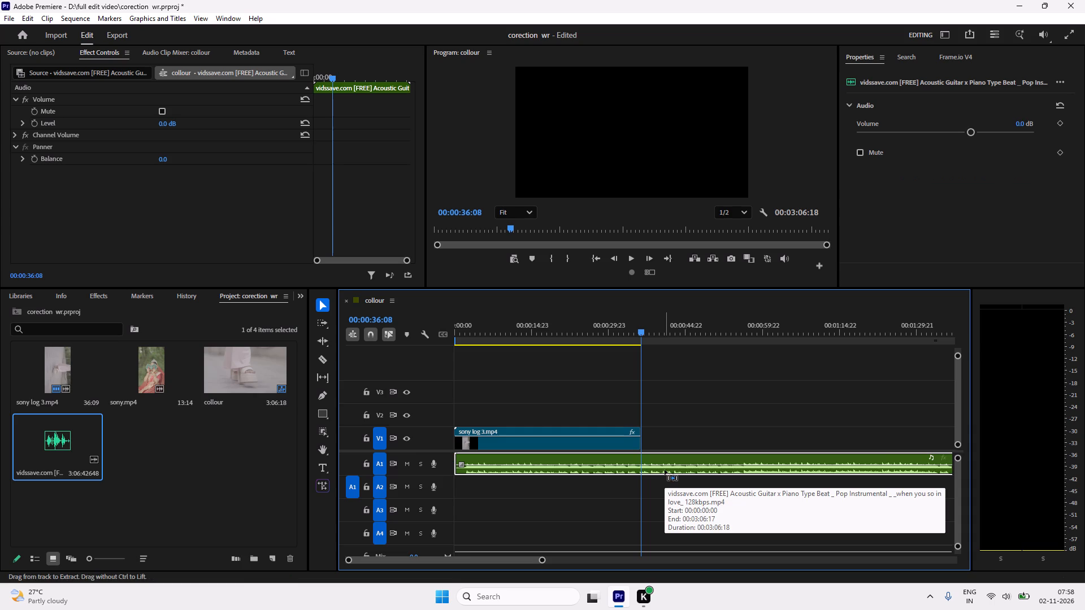
pyautogui.hotkey('ctrl', 'k')
pyautogui.press('Right')
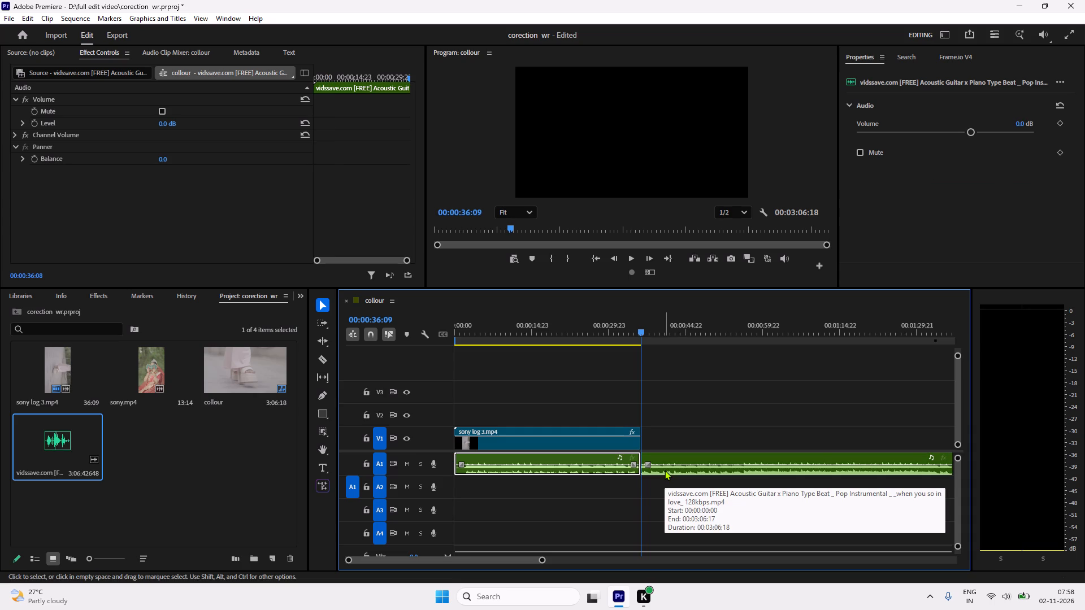
# Delete the leftover part of the music clip on A1 that extends beyond the video clip.
pyautogui.click(676, 468)
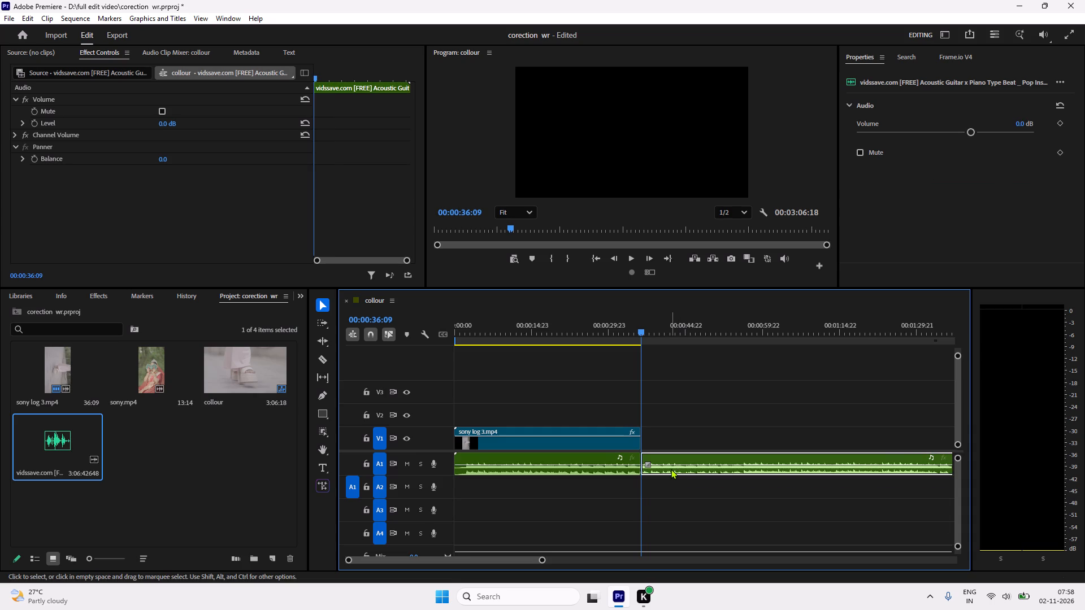
pyautogui.press('Delete')
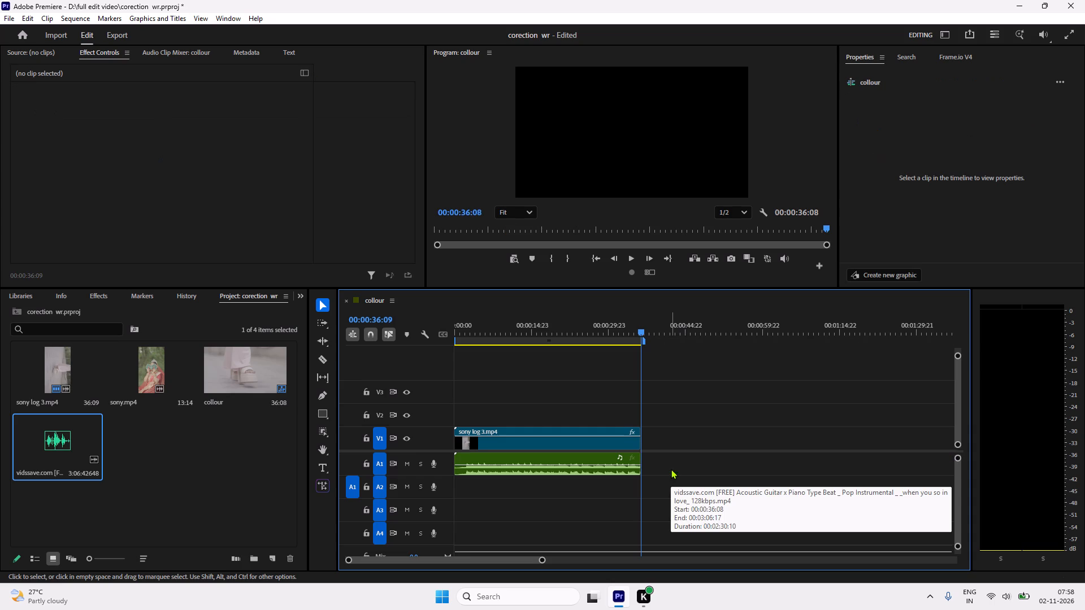
# Return to the start of the sequence and briefly play the opening with the trimmed music.
pyautogui.moveTo(660, 330); pyautogui.dragTo(186, 330)
pyautogui.press('space')
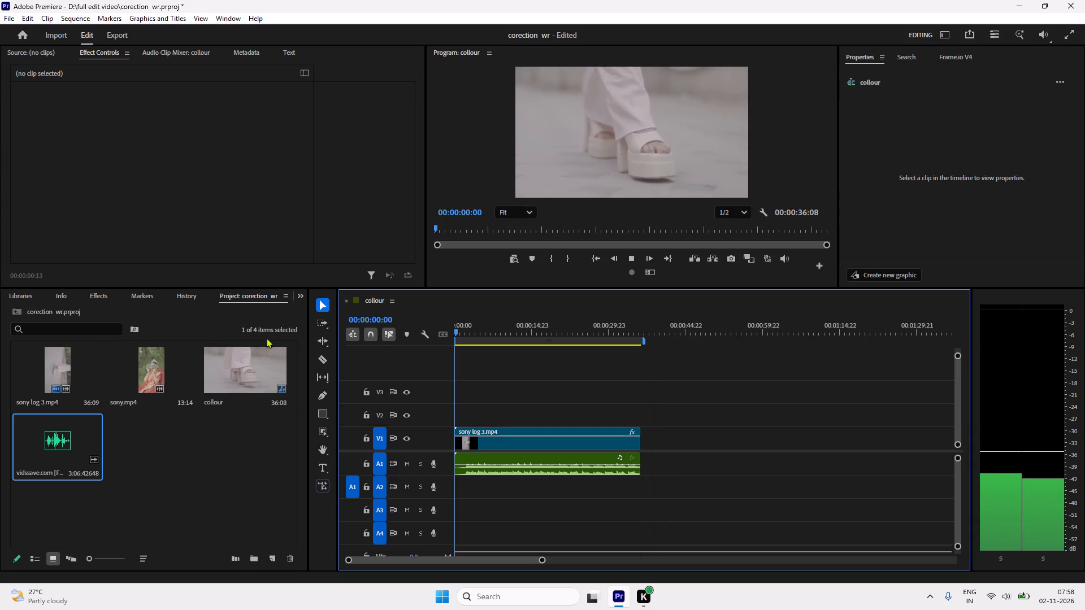
pyautogui.moveTo(461, 329); pyautogui.dragTo(410, 344)
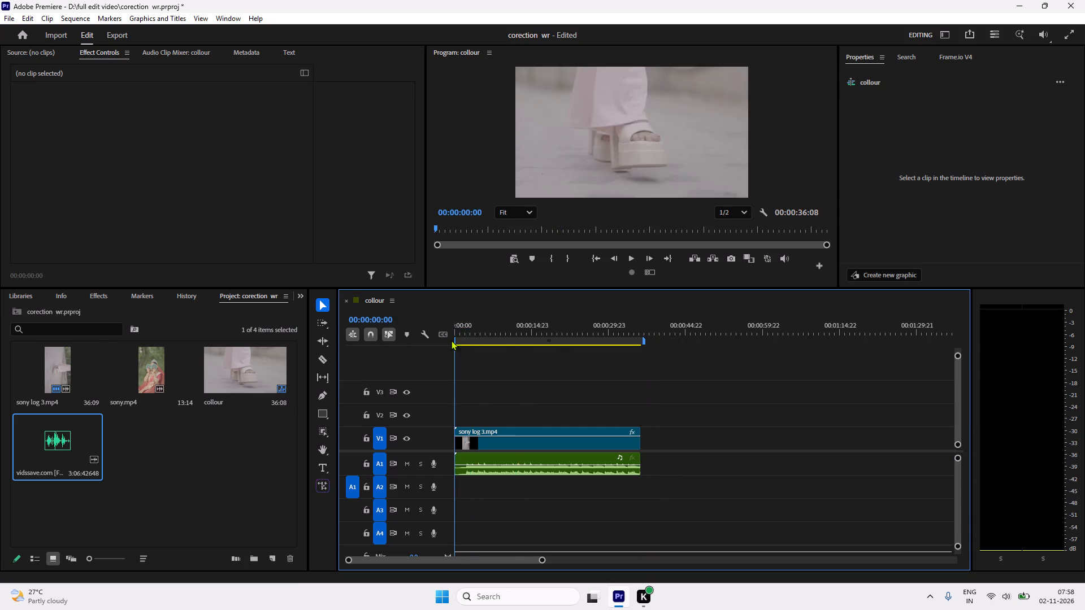
pyautogui.press('space')
pyautogui.press('space')
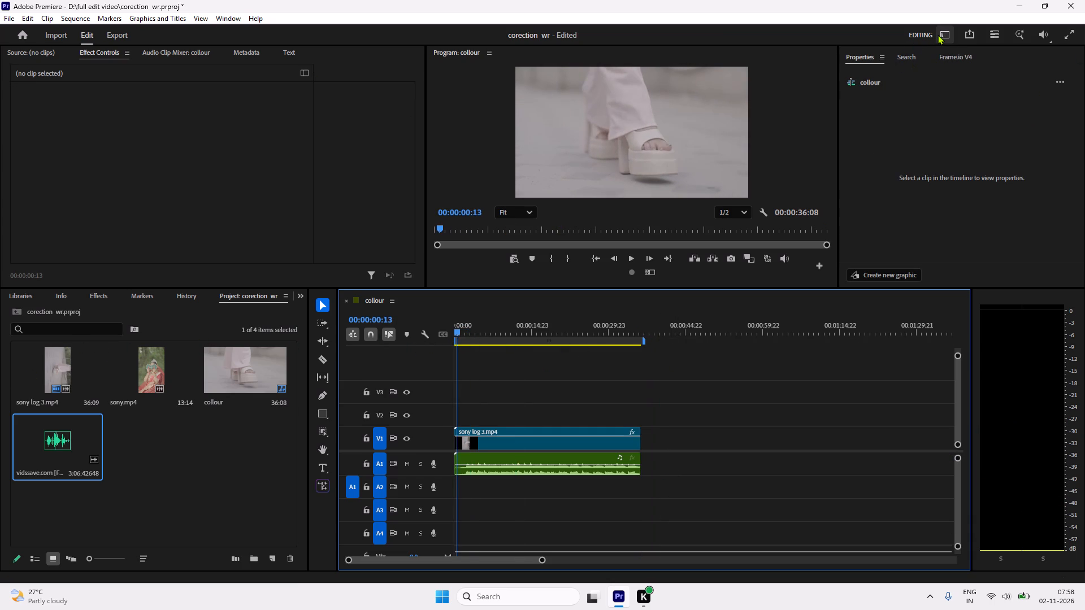
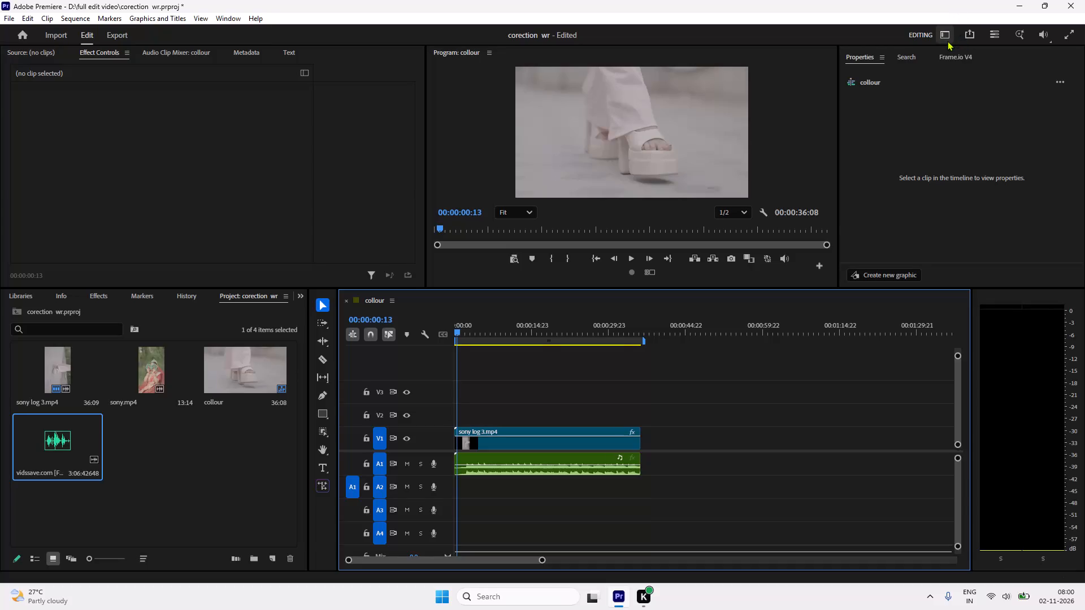
# Switch the workspace from Editing to Color.
pyautogui.click(941, 40)
pyautogui.click(965, 169)
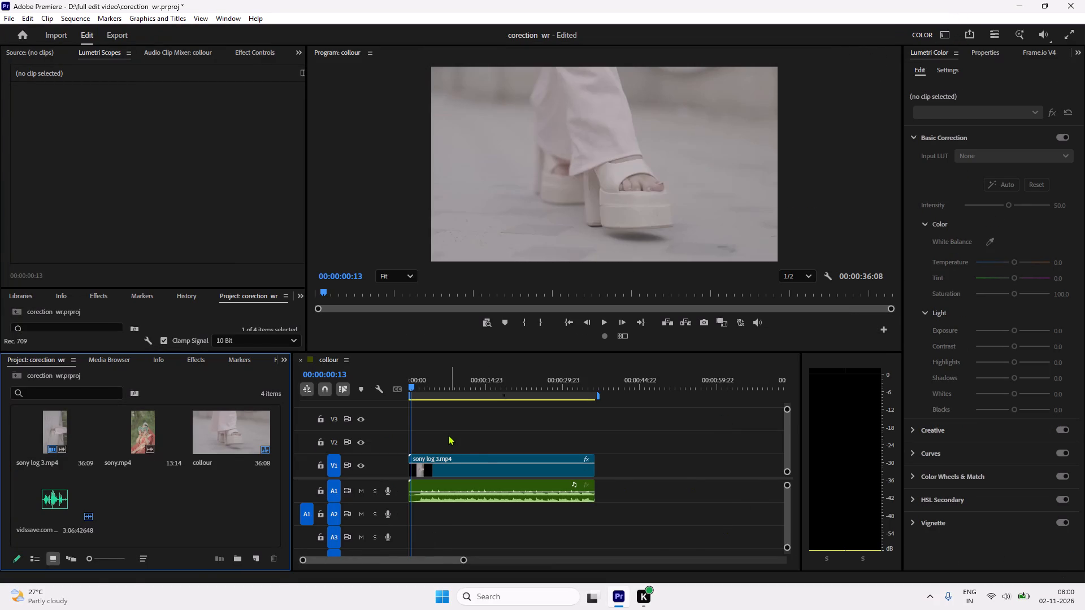
# Play a moment of the opening, and select the sony log 3.mp4 clip on V1 for Lumetri colour correction.
pyautogui.press('space')
pyautogui.press('space')
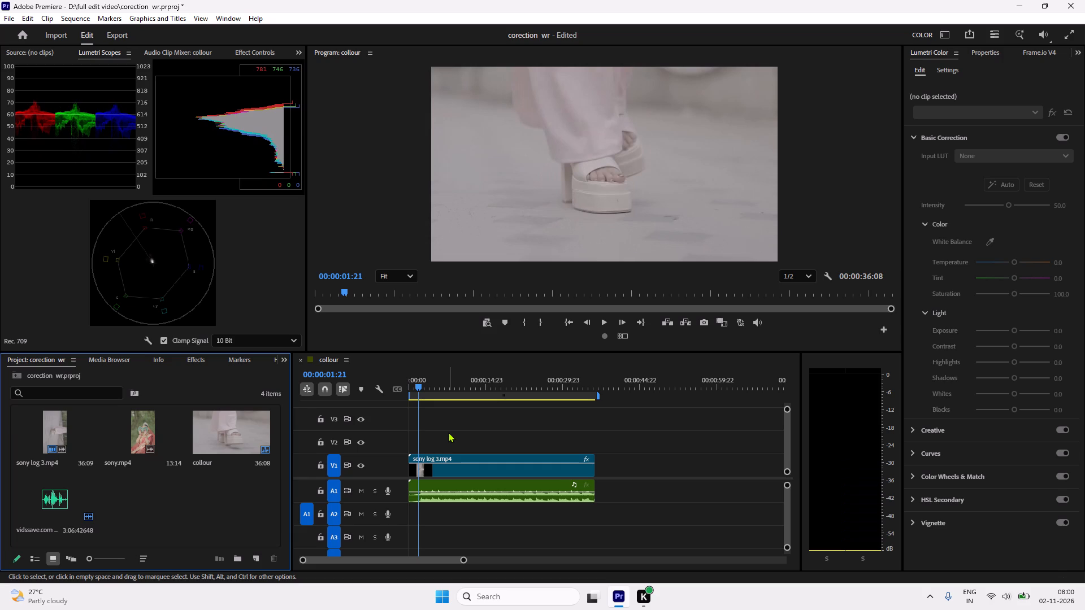
pyautogui.scroll(-2, 448, 432)
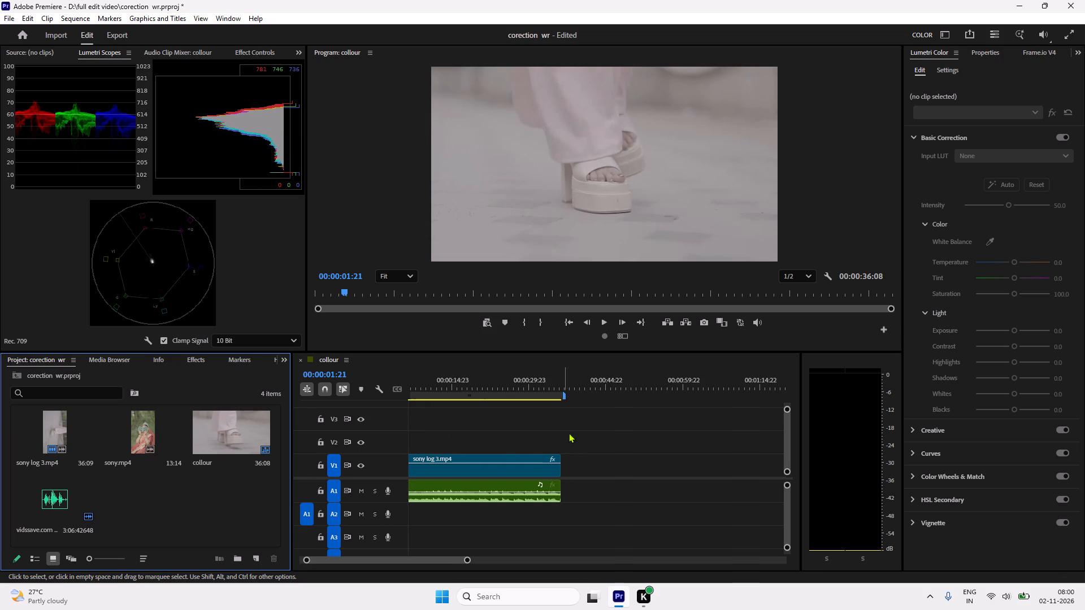
pyautogui.click(484, 461)
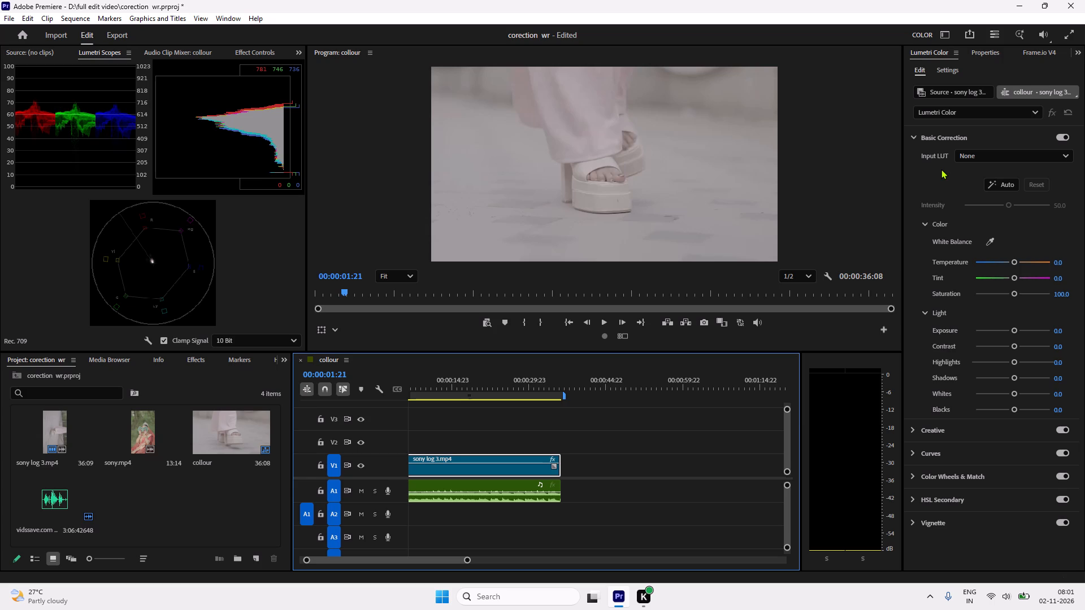
# Play the collour sequence to its end and again from the start, pausing to examine the ungraded shots and scopes, and stop at about 00:00:09:02.
pyautogui.press('space')
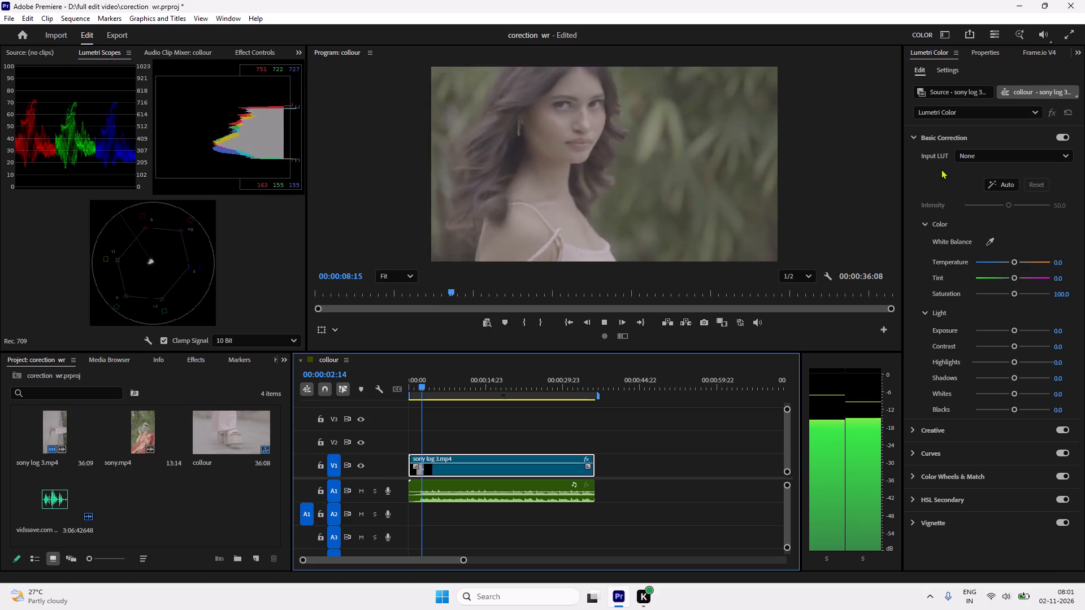
pyautogui.press('space')
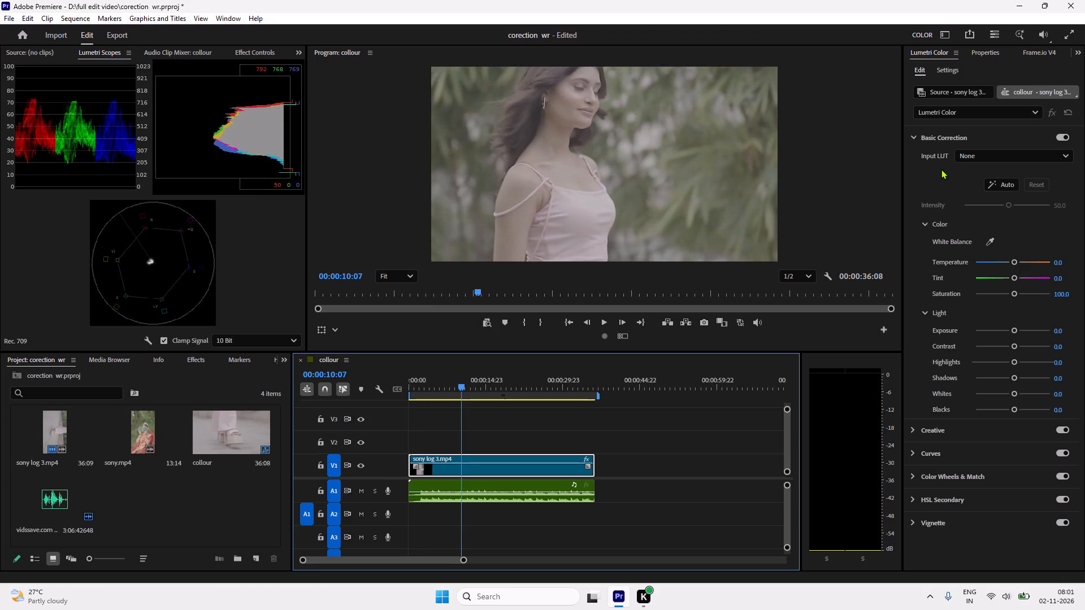
pyautogui.press('space')
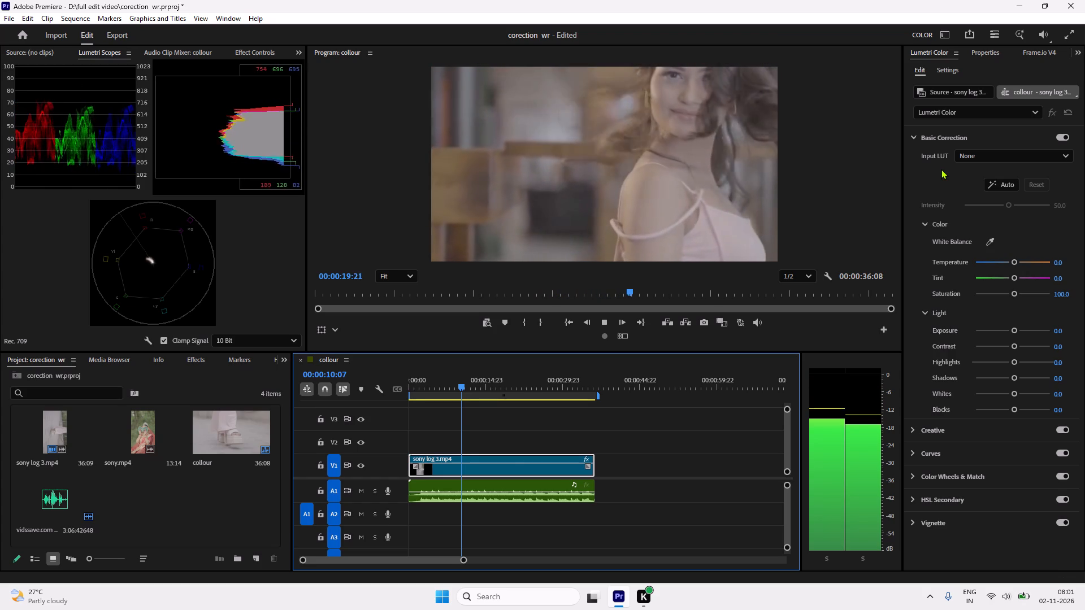
pyautogui.press('space')
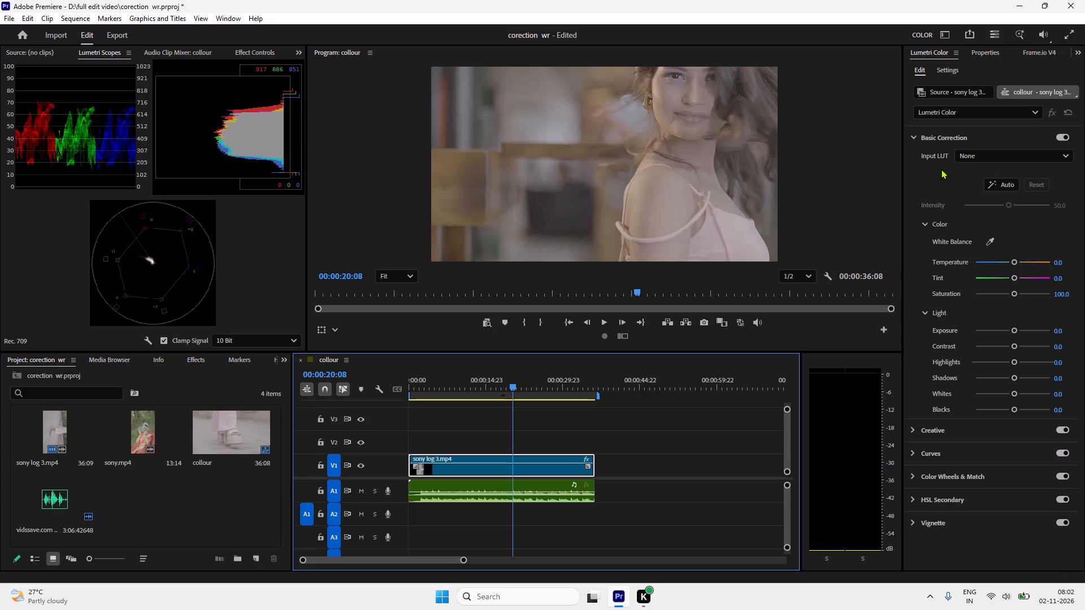
pyautogui.press('space')
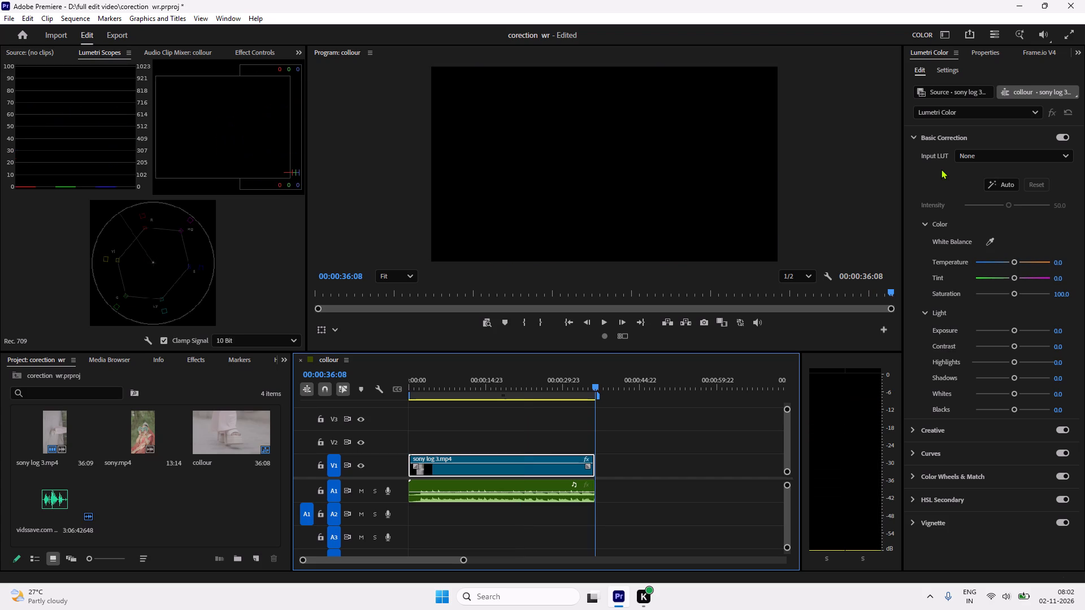
pyautogui.press('space')
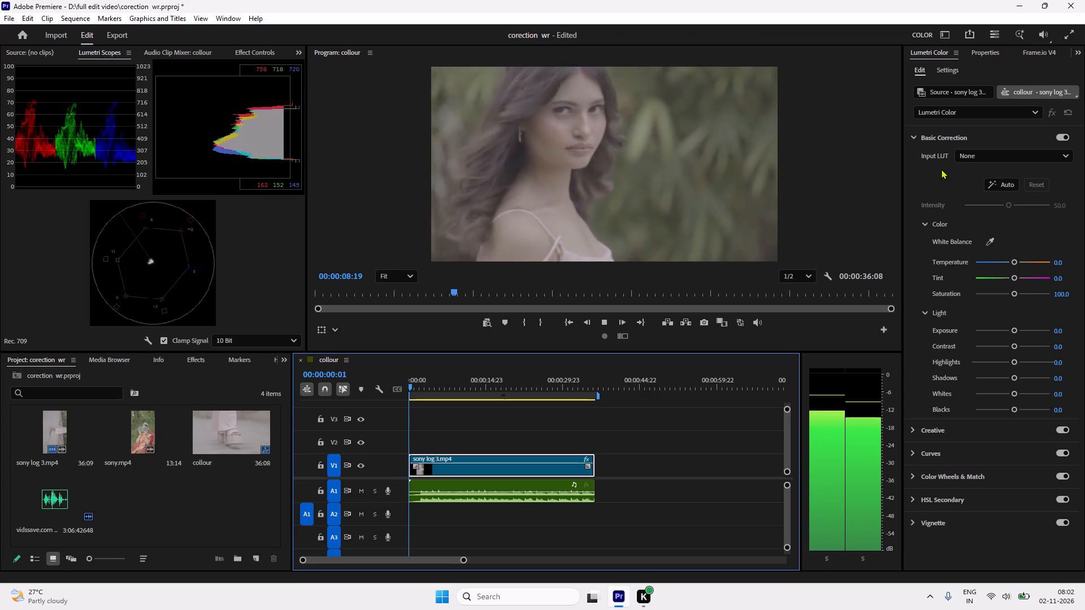
pyautogui.press('space')
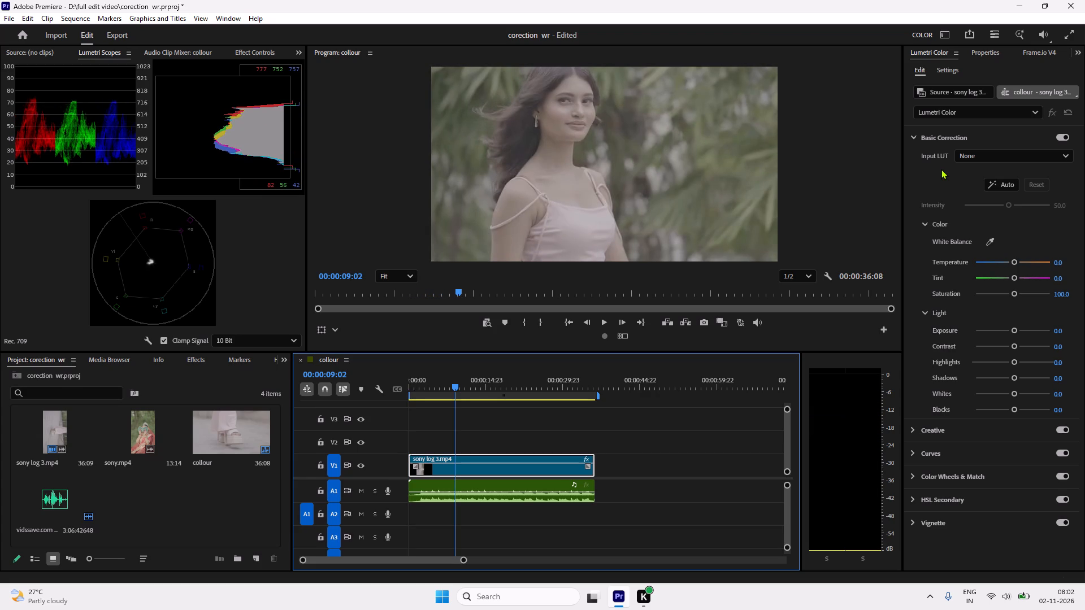
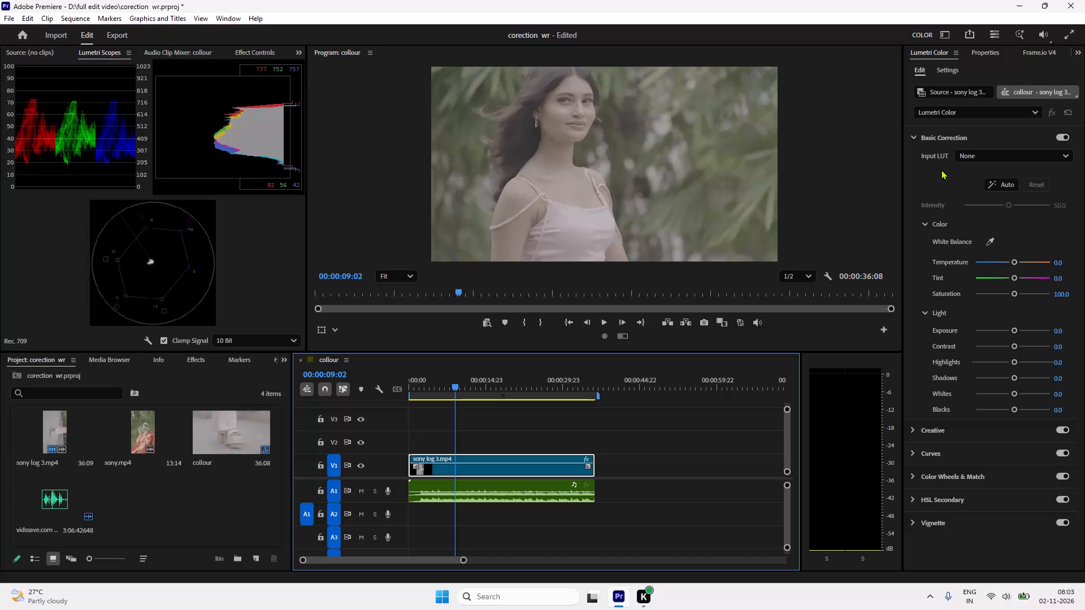
# Play the collour sequence through again, pausing at several points to examine the ungraded shots and their scopes.
pyautogui.press('space')
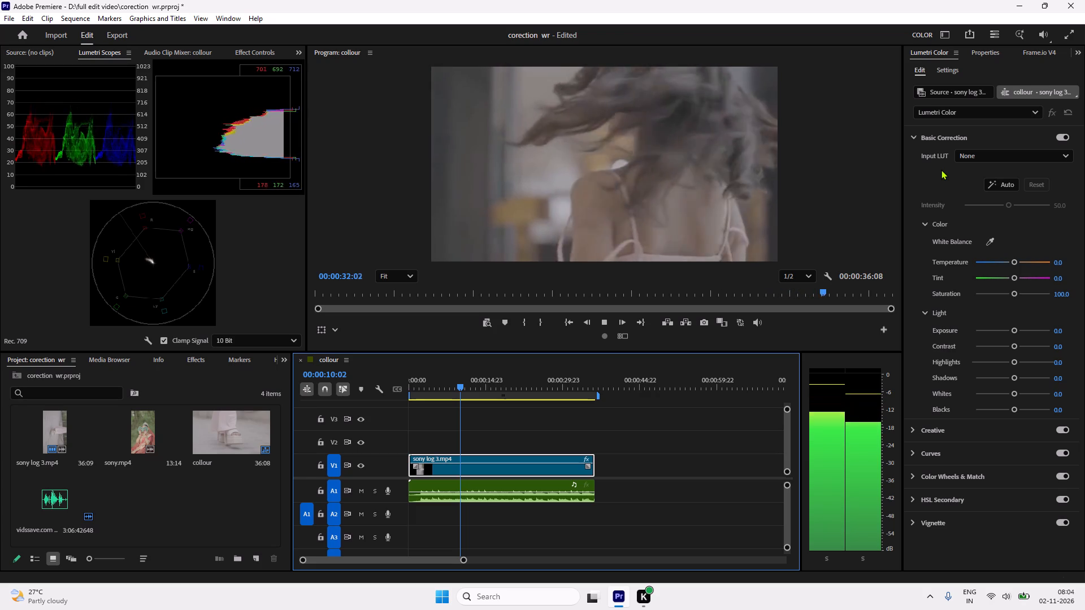
pyautogui.press('space')
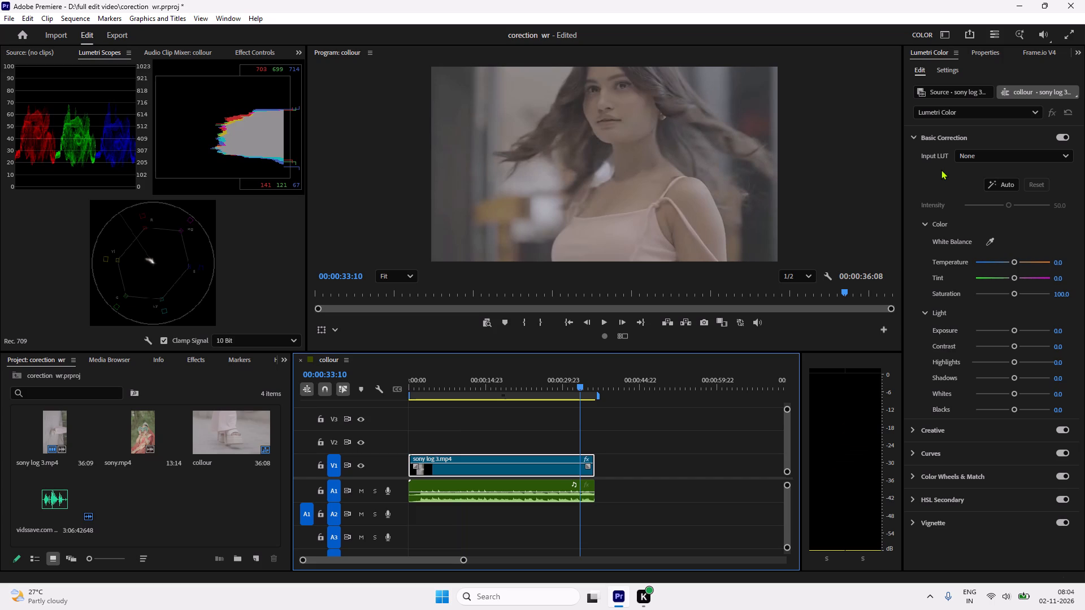
pyautogui.press('space')
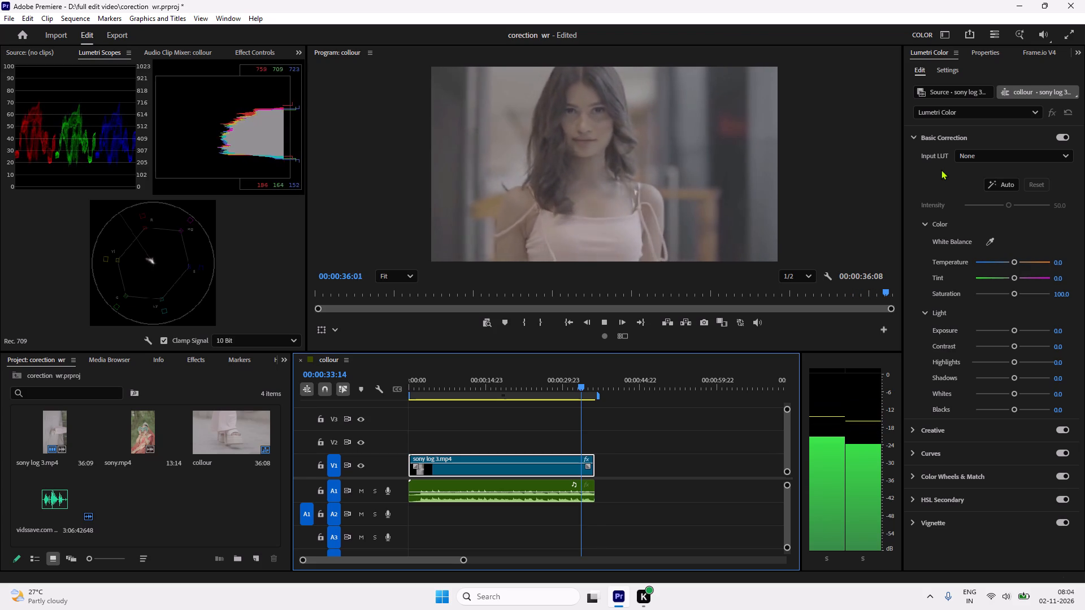
pyautogui.press('space')
pyautogui.press('space')
pyautogui.press('space')
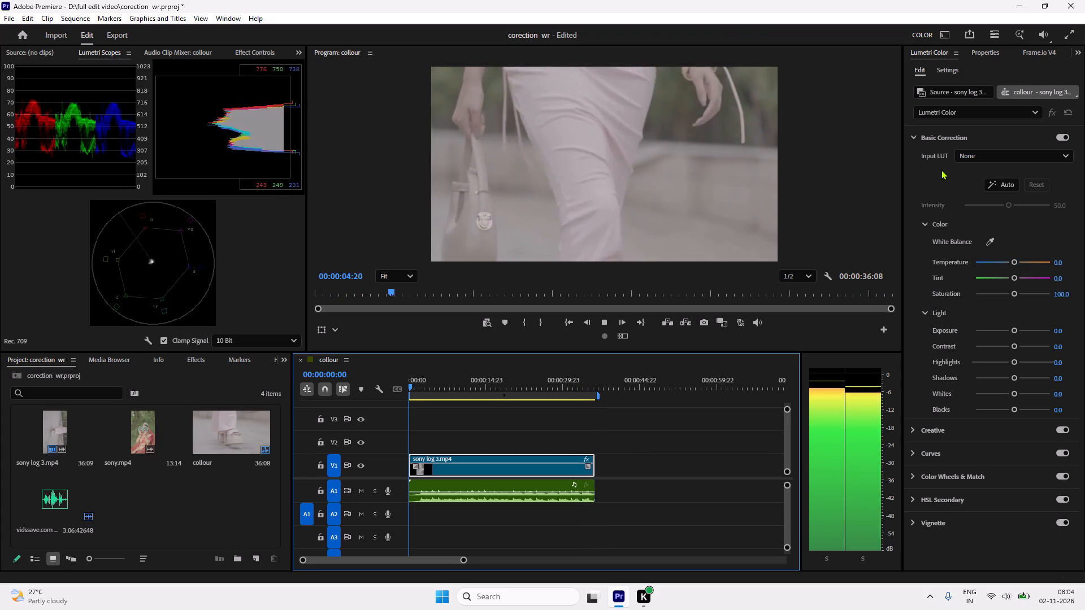
pyautogui.press('space')
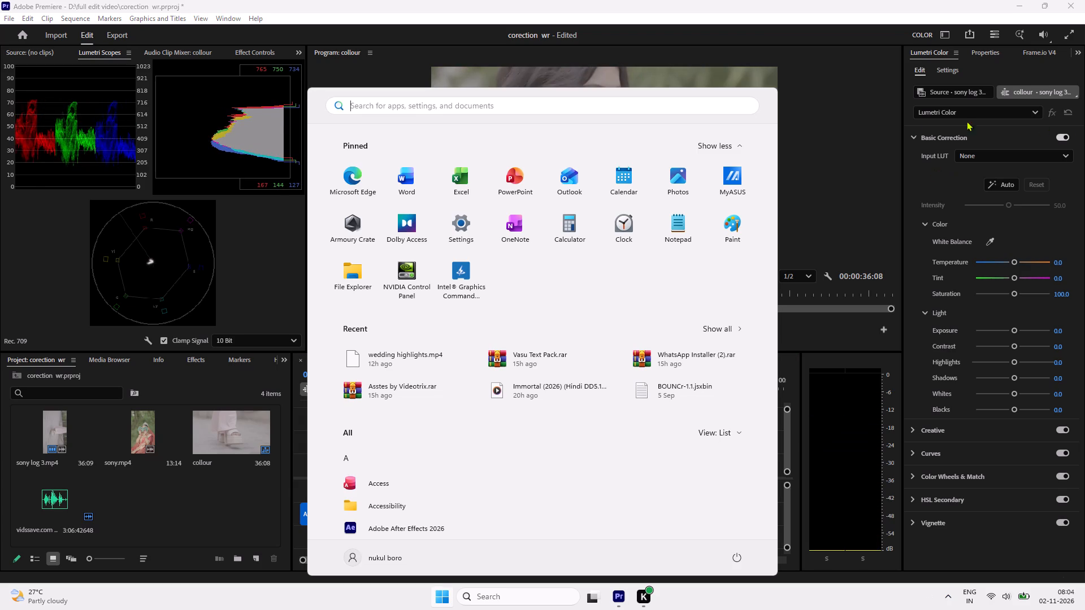
pyautogui.click(873, 136)
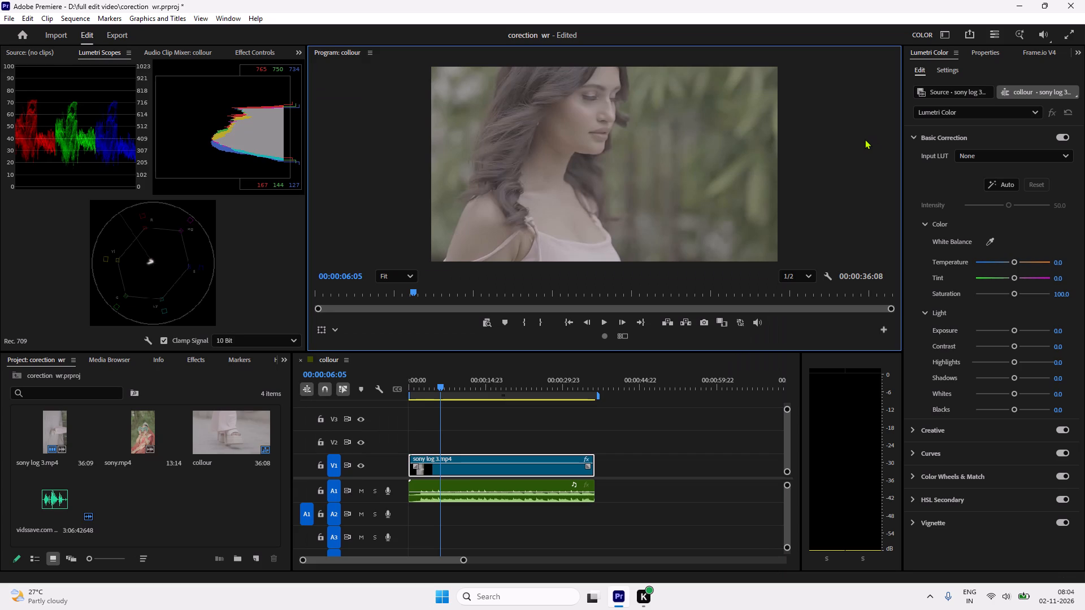
pyautogui.press('space')
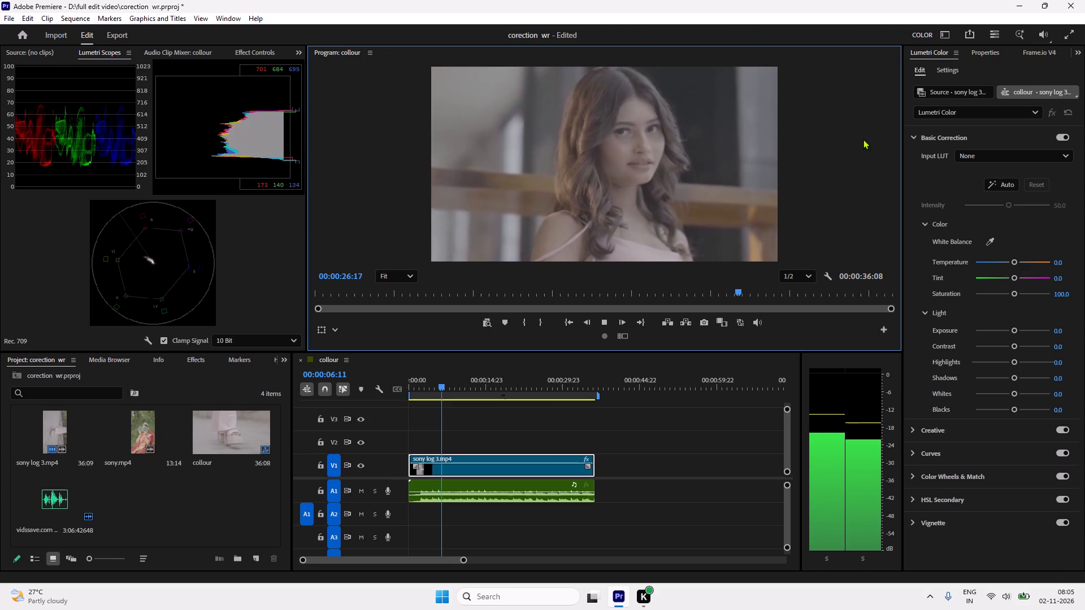
pyautogui.press('space')
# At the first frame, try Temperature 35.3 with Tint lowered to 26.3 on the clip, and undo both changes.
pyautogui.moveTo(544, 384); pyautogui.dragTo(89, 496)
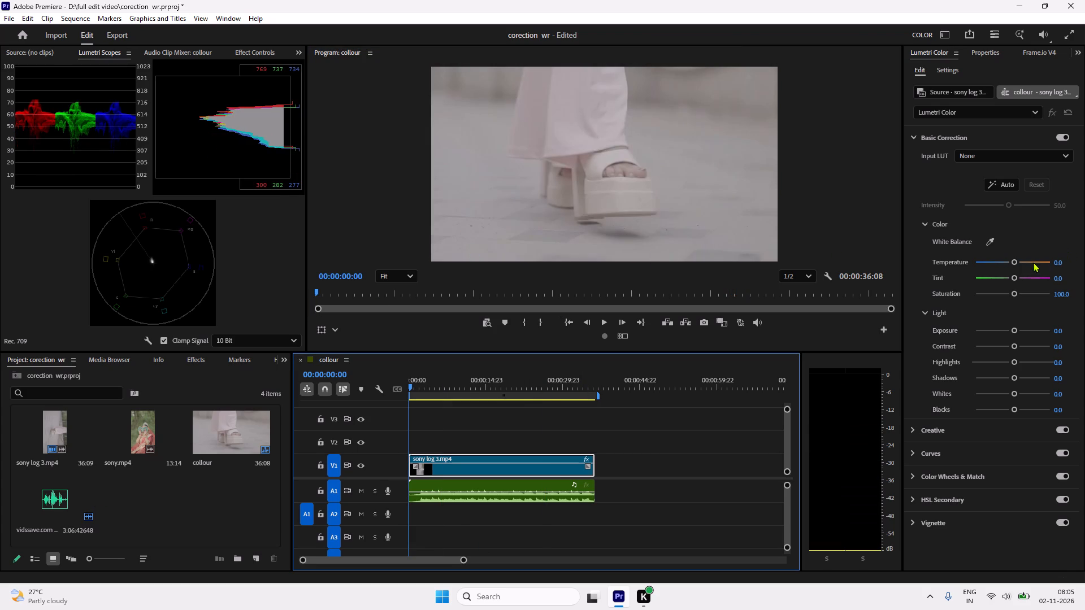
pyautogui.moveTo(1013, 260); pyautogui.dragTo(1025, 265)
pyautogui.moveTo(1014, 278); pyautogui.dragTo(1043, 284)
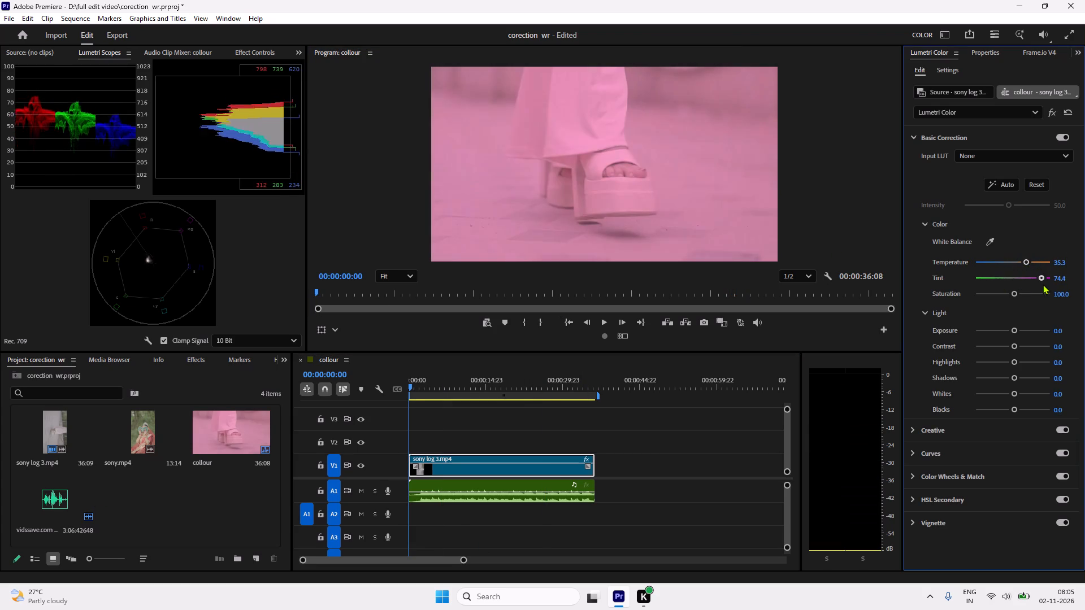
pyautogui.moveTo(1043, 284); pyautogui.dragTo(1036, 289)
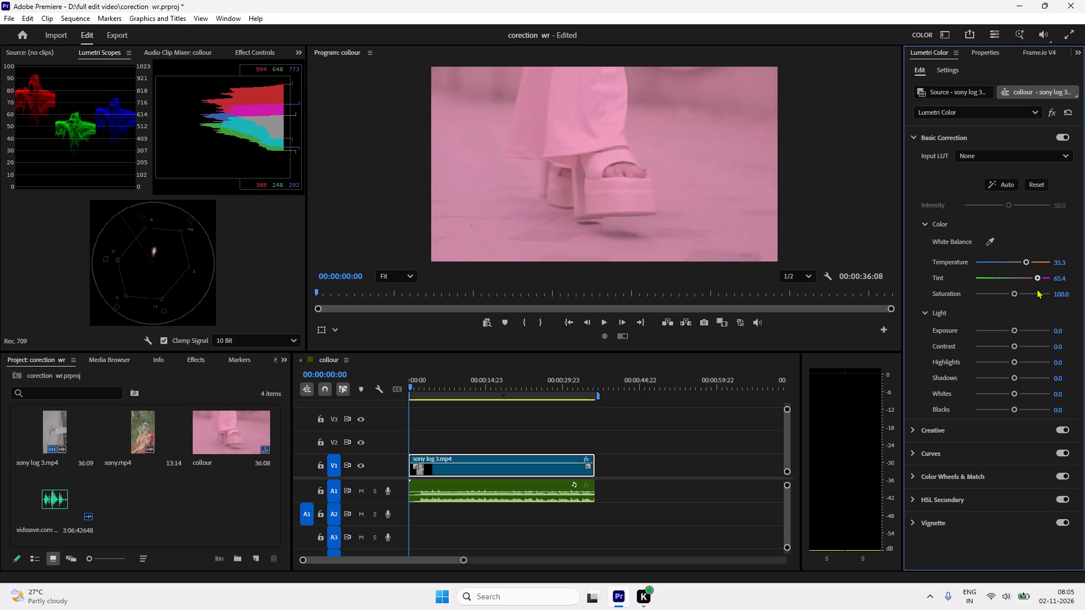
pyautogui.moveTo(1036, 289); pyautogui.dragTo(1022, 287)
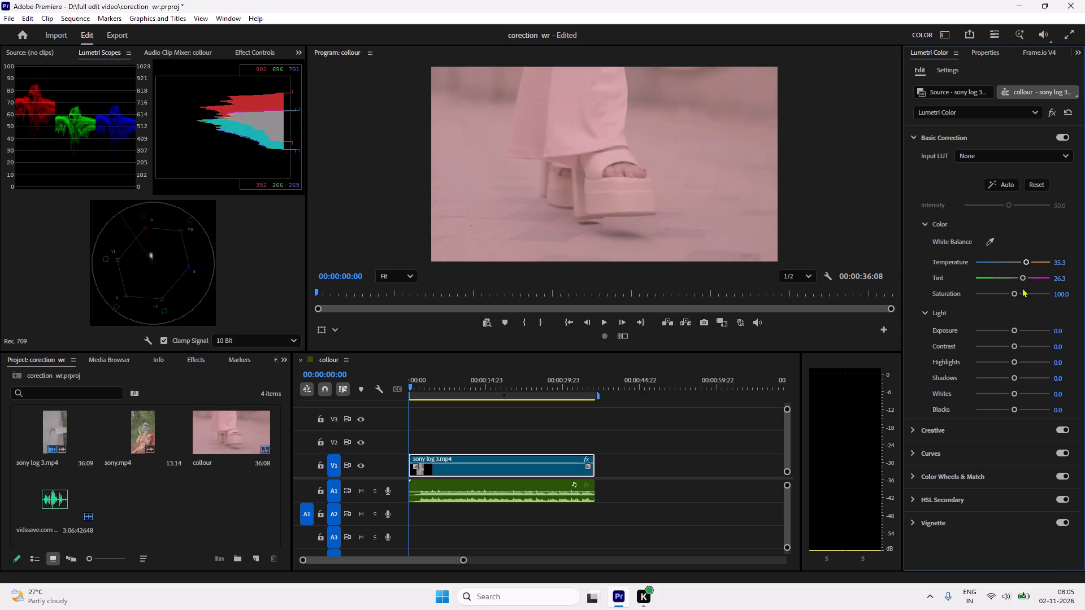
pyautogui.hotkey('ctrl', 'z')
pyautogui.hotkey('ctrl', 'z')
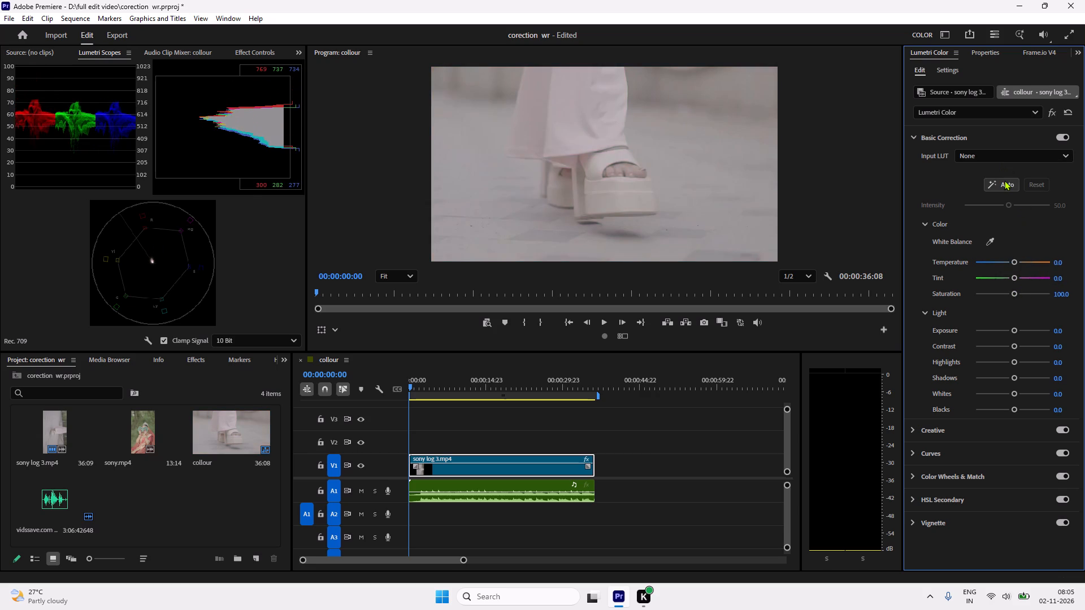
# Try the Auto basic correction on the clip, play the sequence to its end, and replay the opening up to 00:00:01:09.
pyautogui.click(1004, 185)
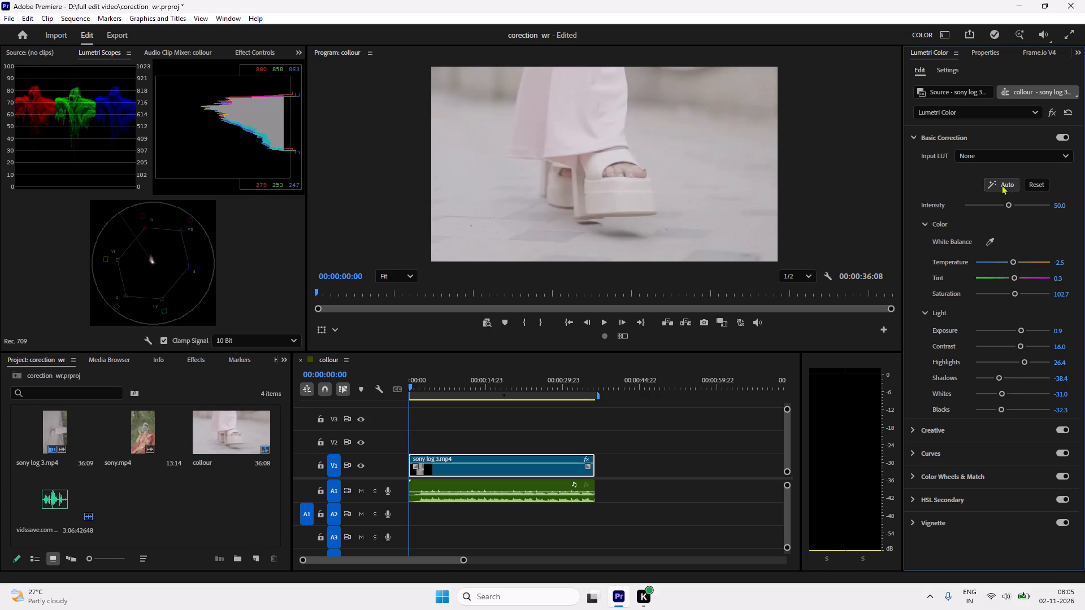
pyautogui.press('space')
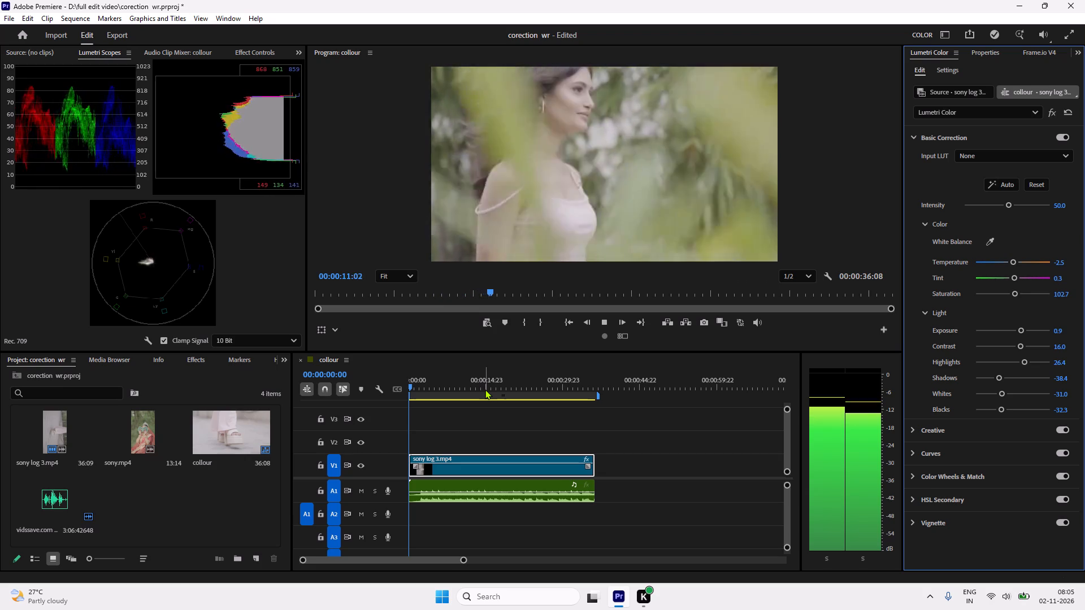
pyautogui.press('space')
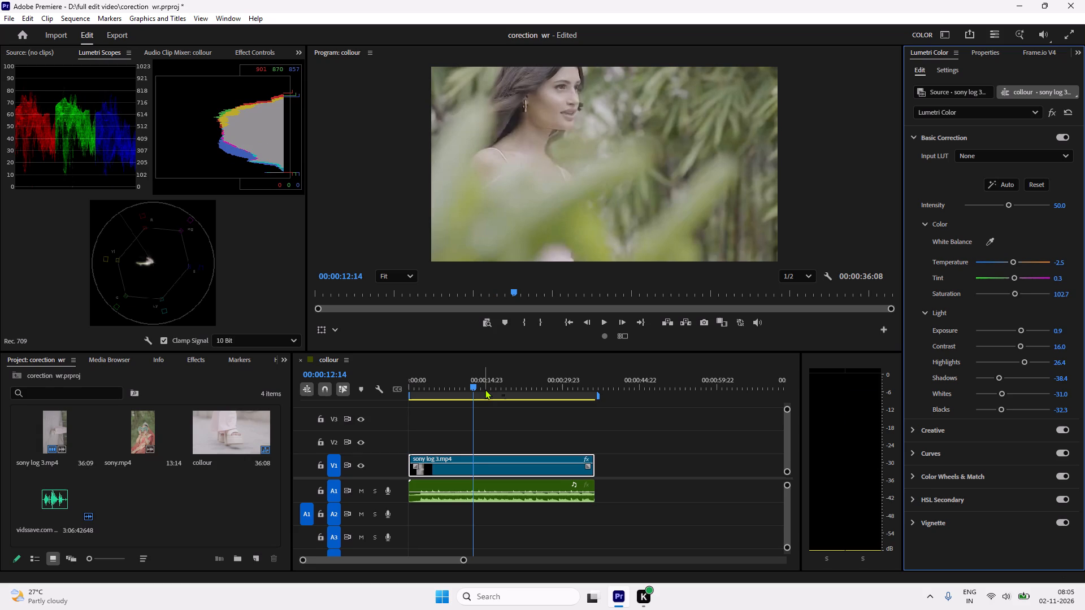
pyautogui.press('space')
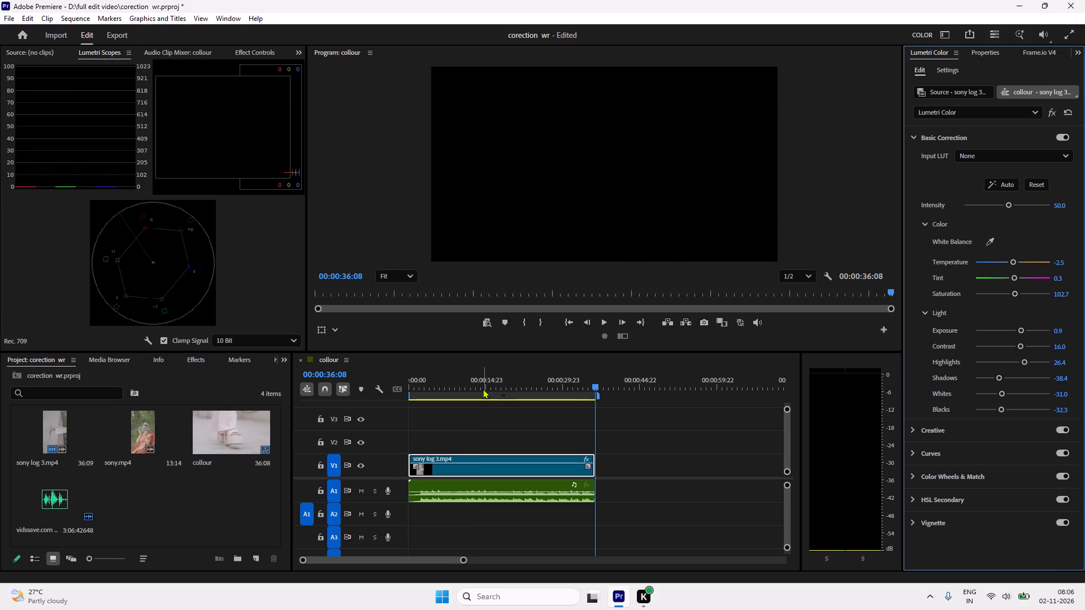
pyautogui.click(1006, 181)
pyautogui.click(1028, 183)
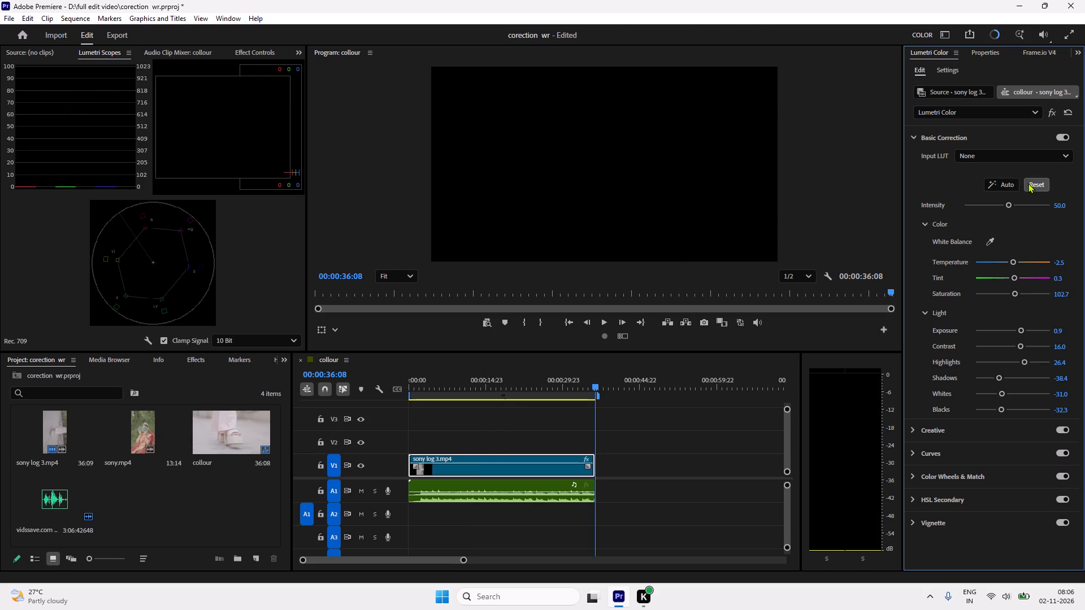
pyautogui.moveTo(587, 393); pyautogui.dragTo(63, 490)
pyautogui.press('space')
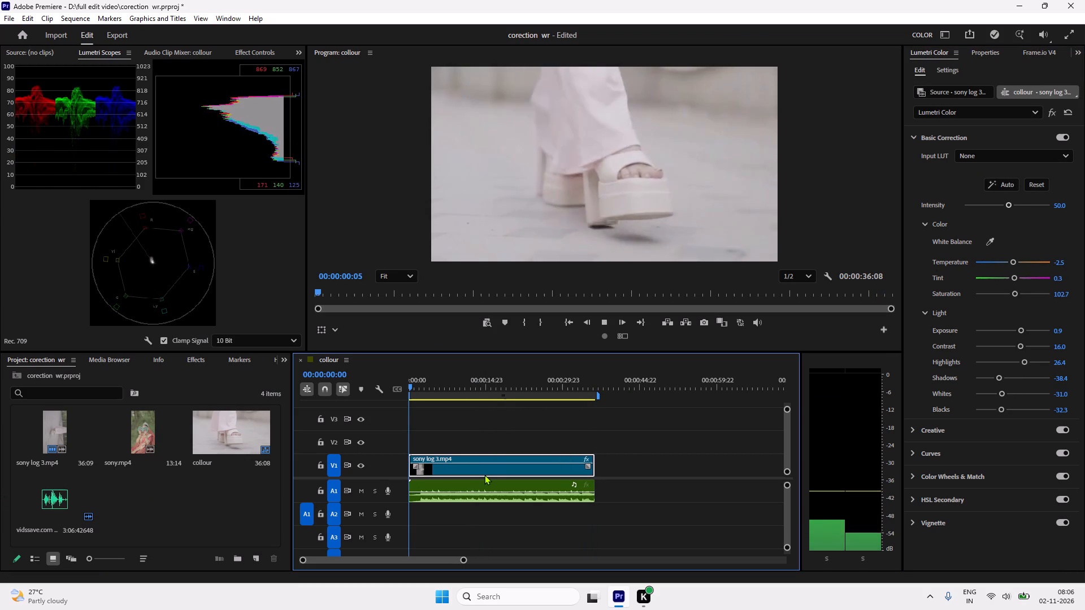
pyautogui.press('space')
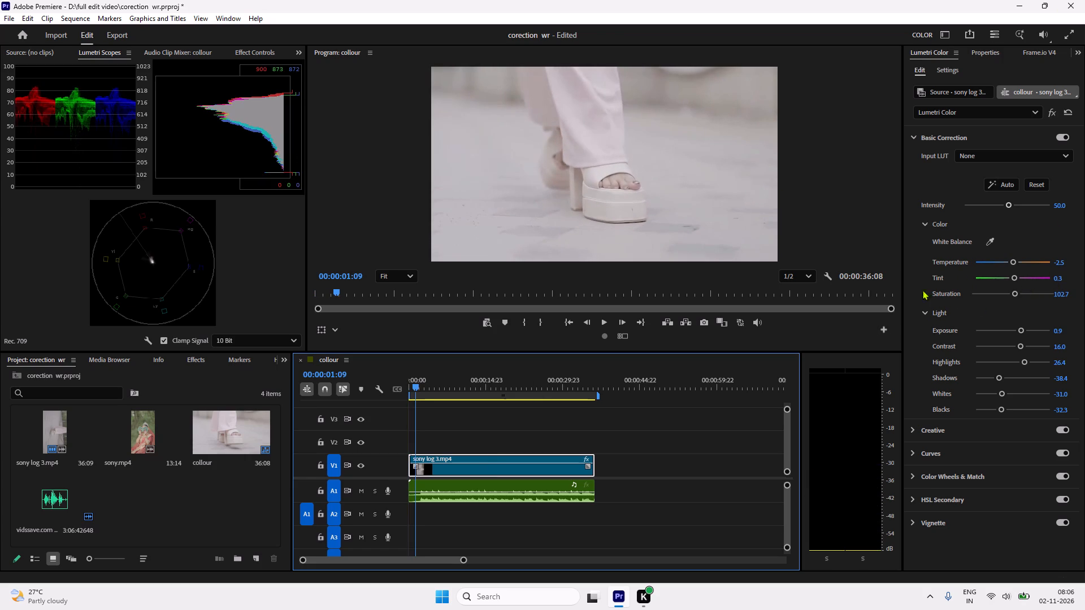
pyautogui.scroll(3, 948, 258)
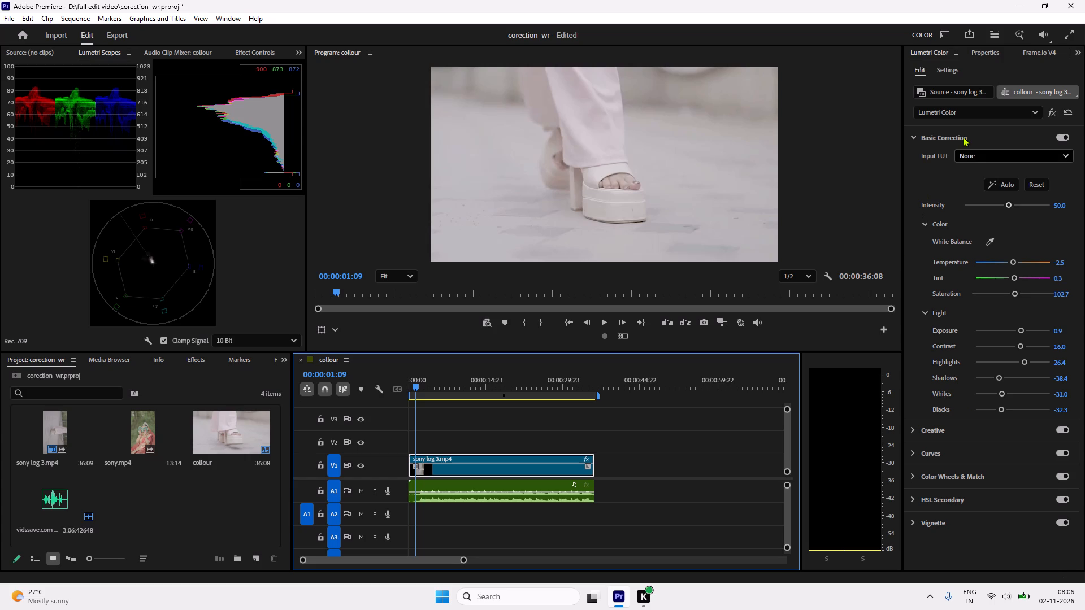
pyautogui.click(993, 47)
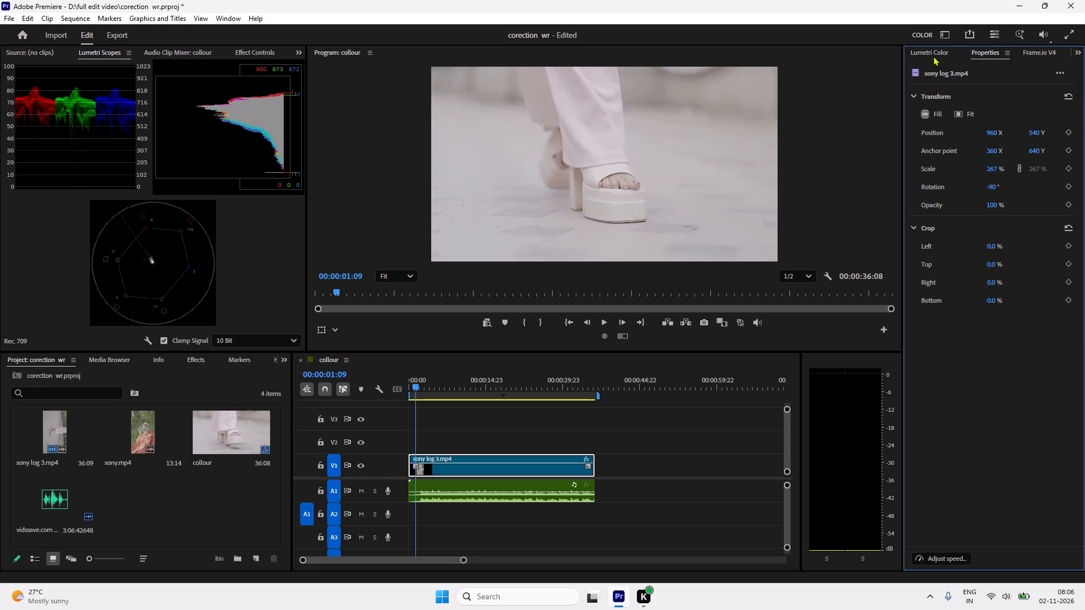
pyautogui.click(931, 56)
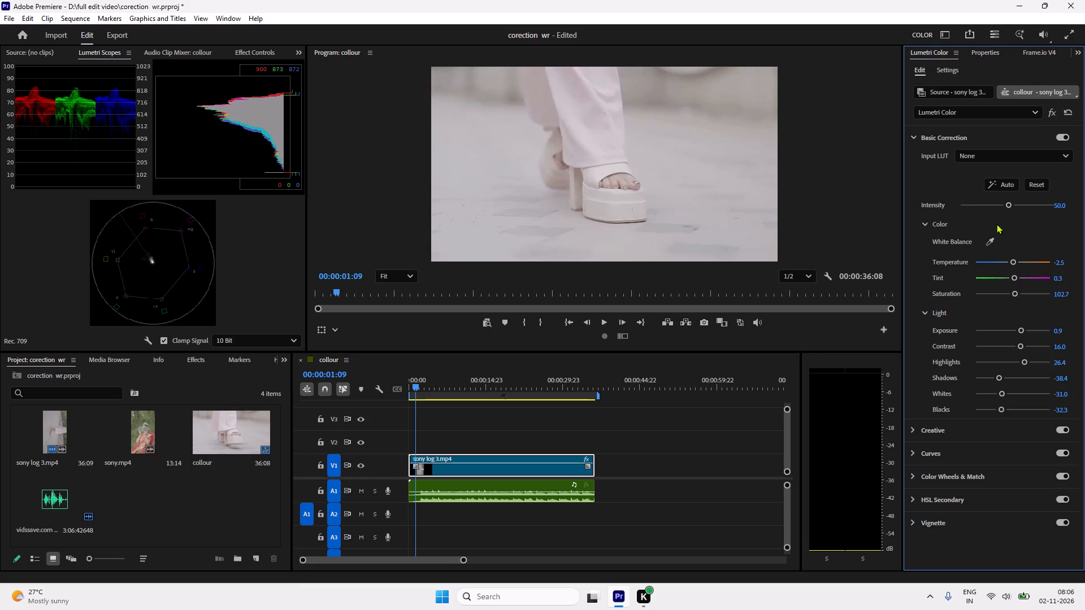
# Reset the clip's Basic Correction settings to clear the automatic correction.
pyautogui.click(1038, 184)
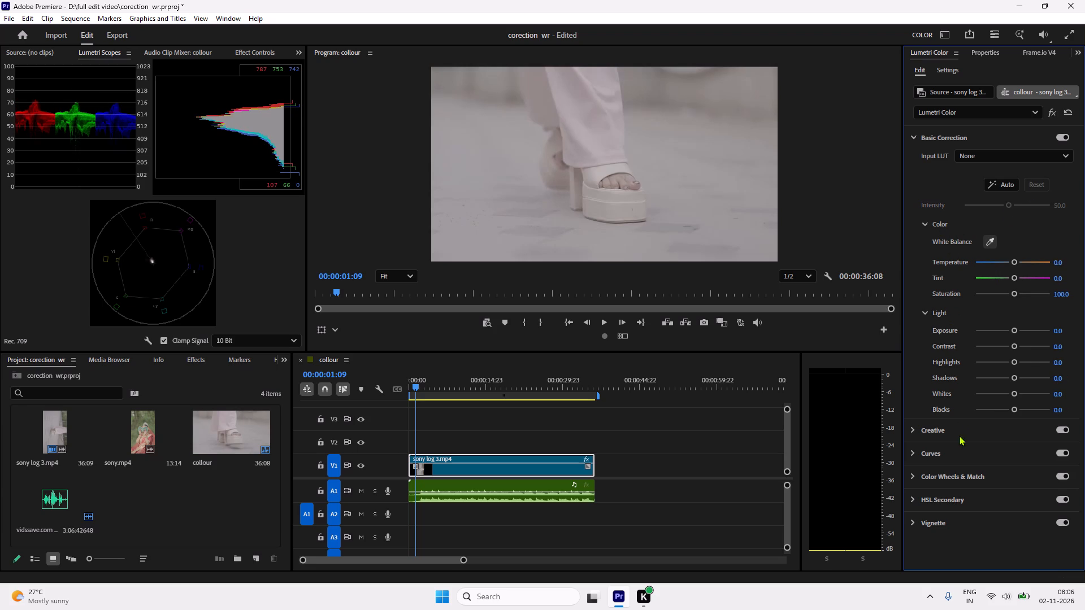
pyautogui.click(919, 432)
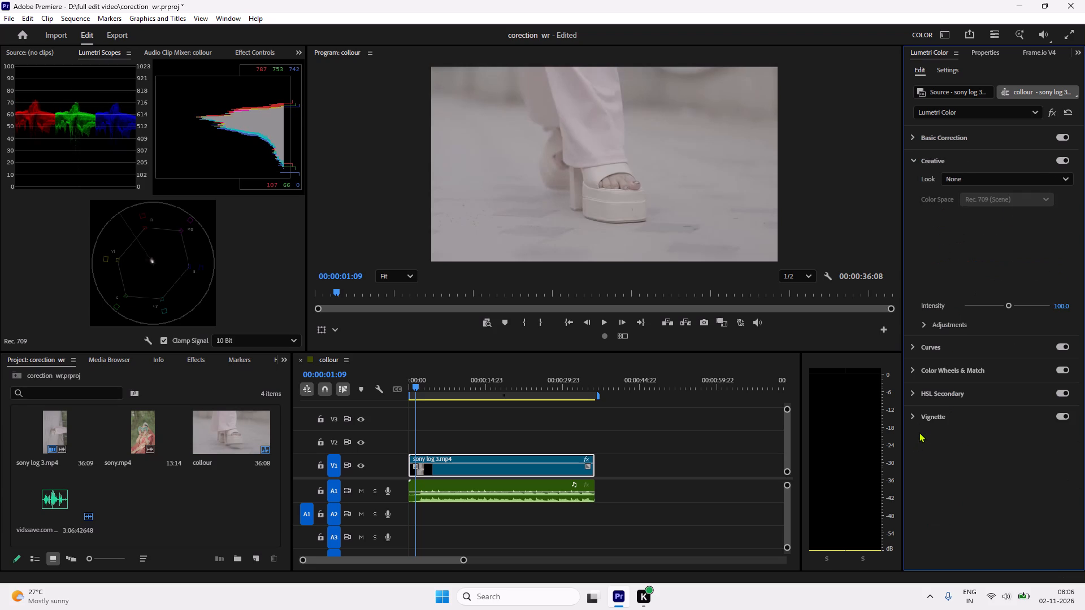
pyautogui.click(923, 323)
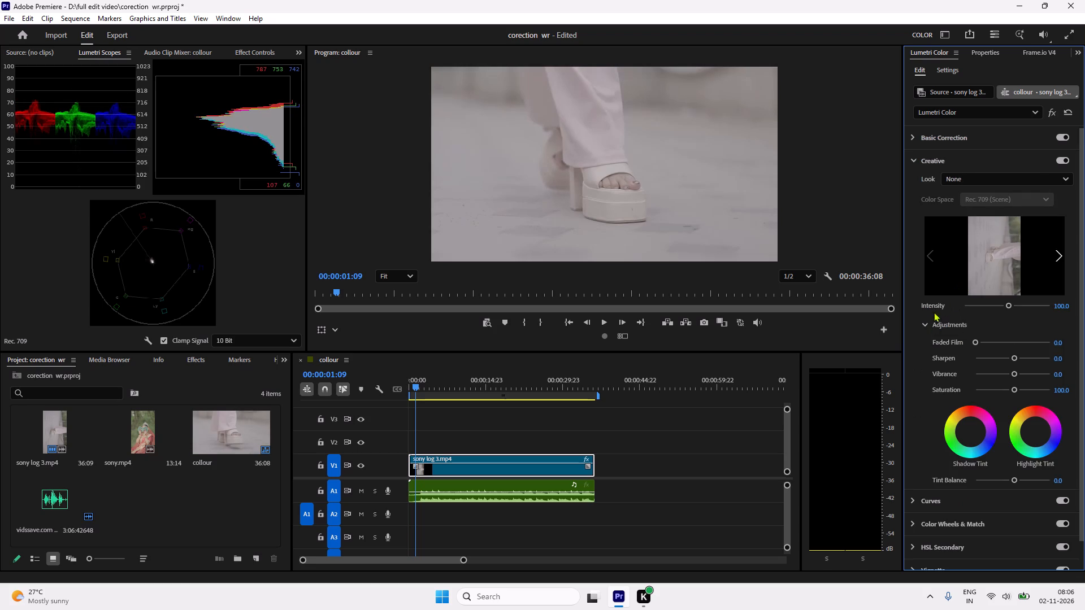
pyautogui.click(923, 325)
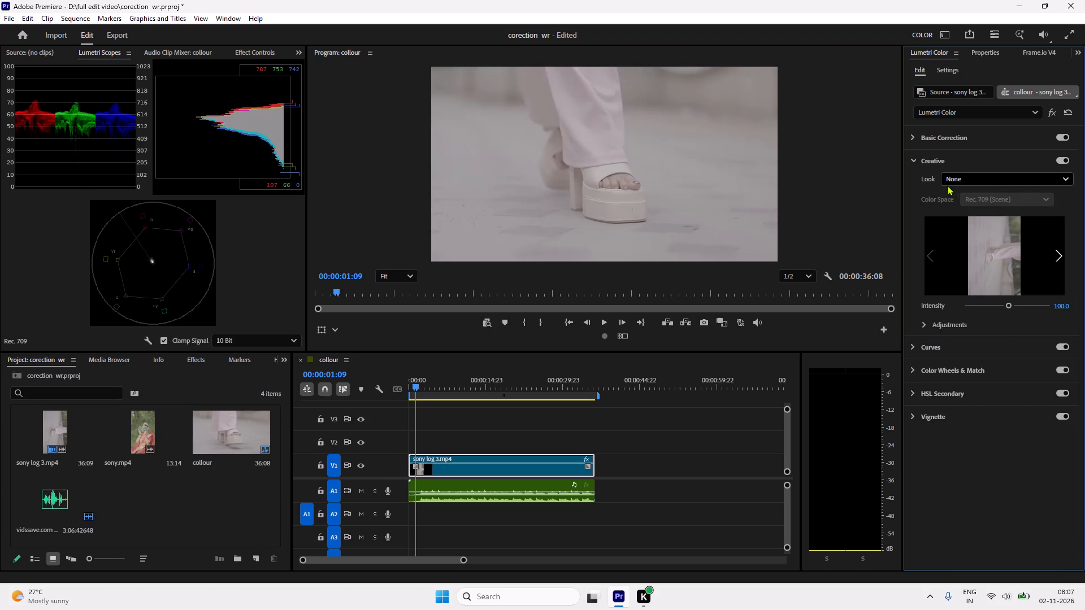
# Lower the clip's Shadows to -51.9 in Basic Correction.
pyautogui.click(918, 140)
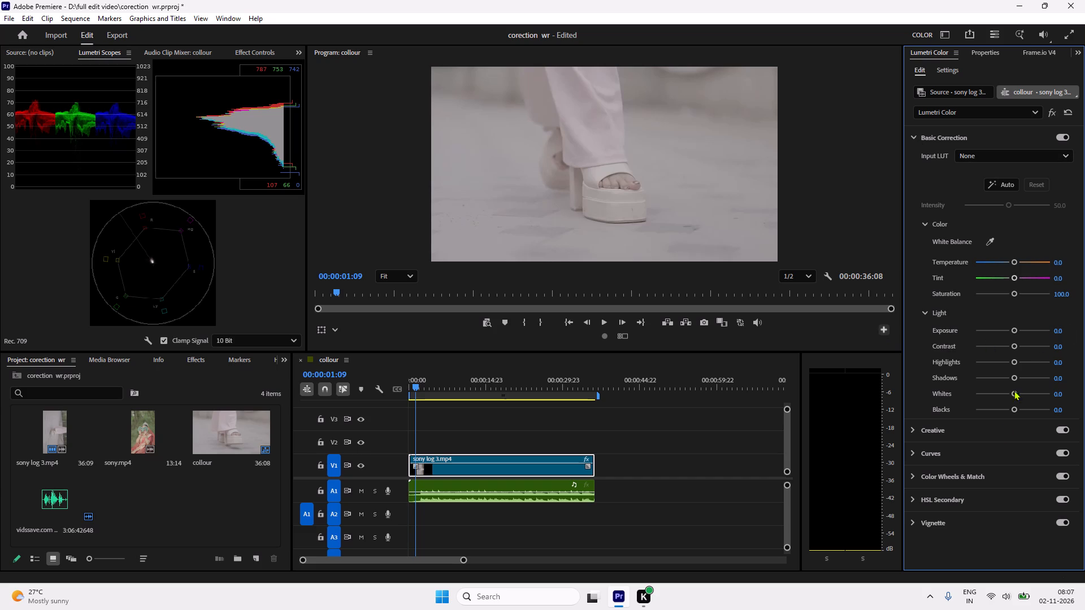
pyautogui.moveTo(1012, 378); pyautogui.dragTo(995, 383)
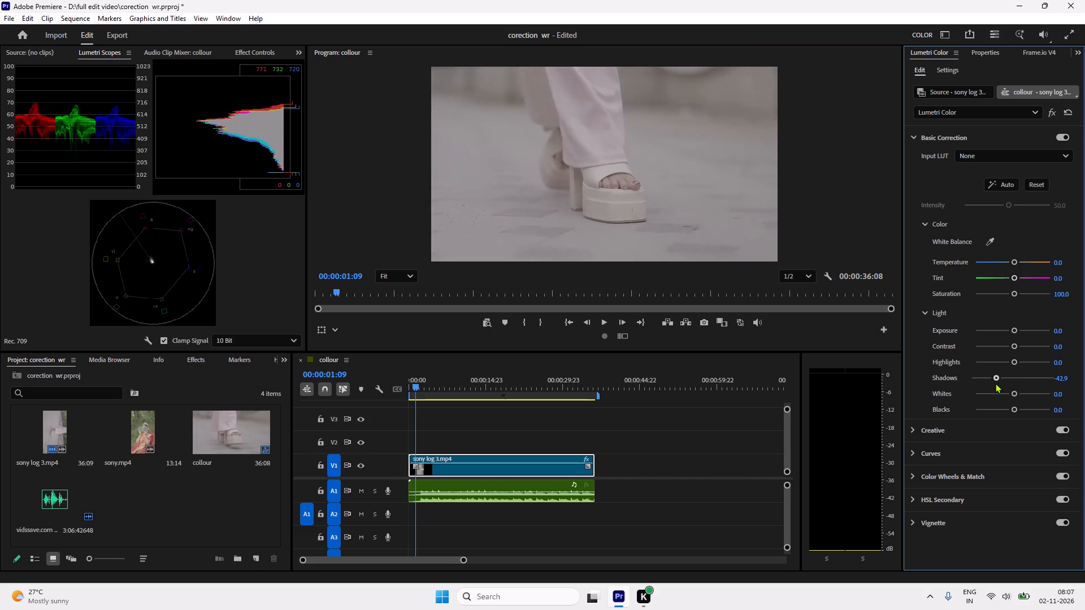
pyautogui.moveTo(995, 383); pyautogui.dragTo(995, 382)
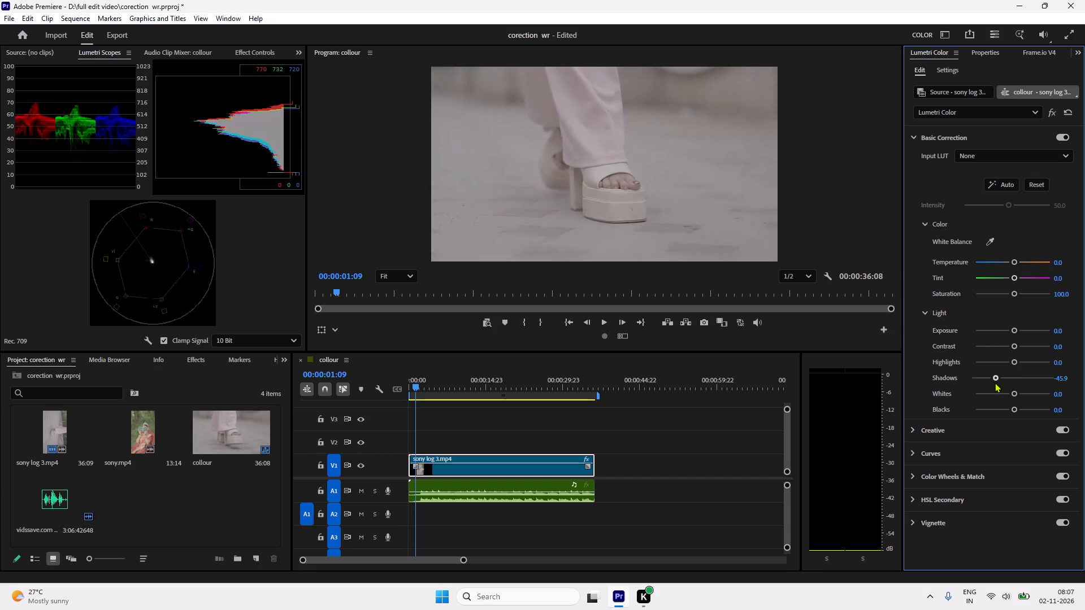
pyautogui.moveTo(995, 382); pyautogui.dragTo(992, 381)
# Raise the clip's Contrast and fine-tune it to 50.4 in Basic Correction.
pyautogui.moveTo(1017, 344); pyautogui.dragTo(1038, 349)
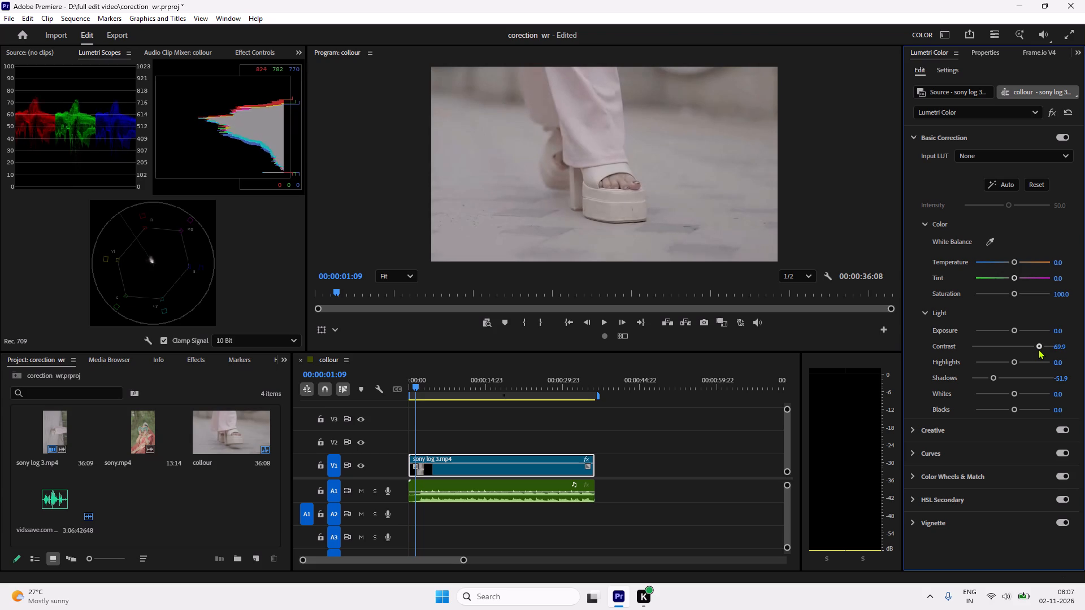
pyautogui.moveTo(1038, 349); pyautogui.dragTo(1030, 356)
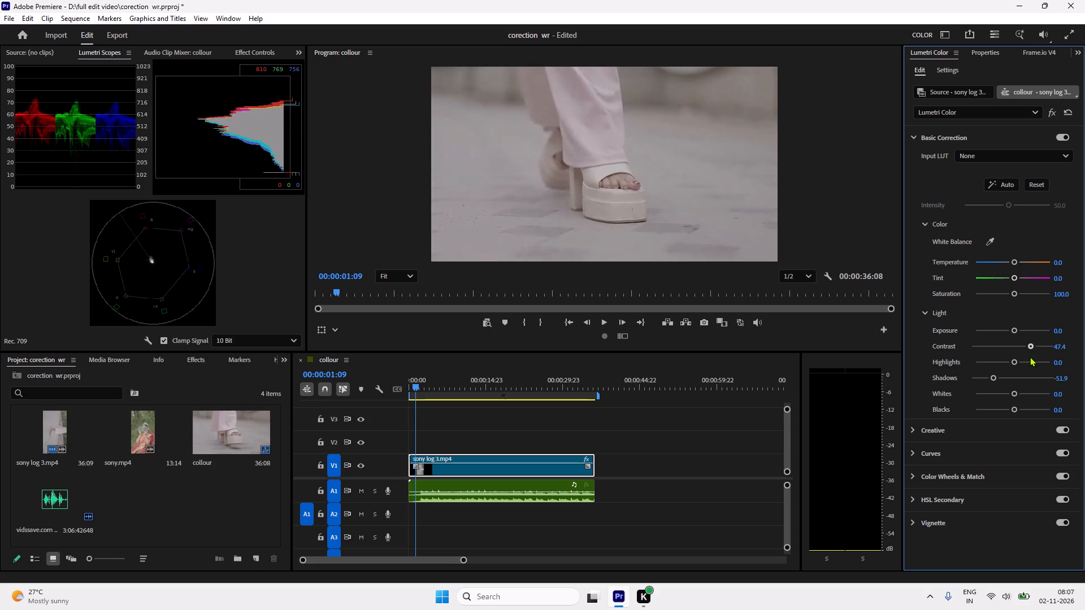
pyautogui.moveTo(1030, 356); pyautogui.dragTo(1031, 357)
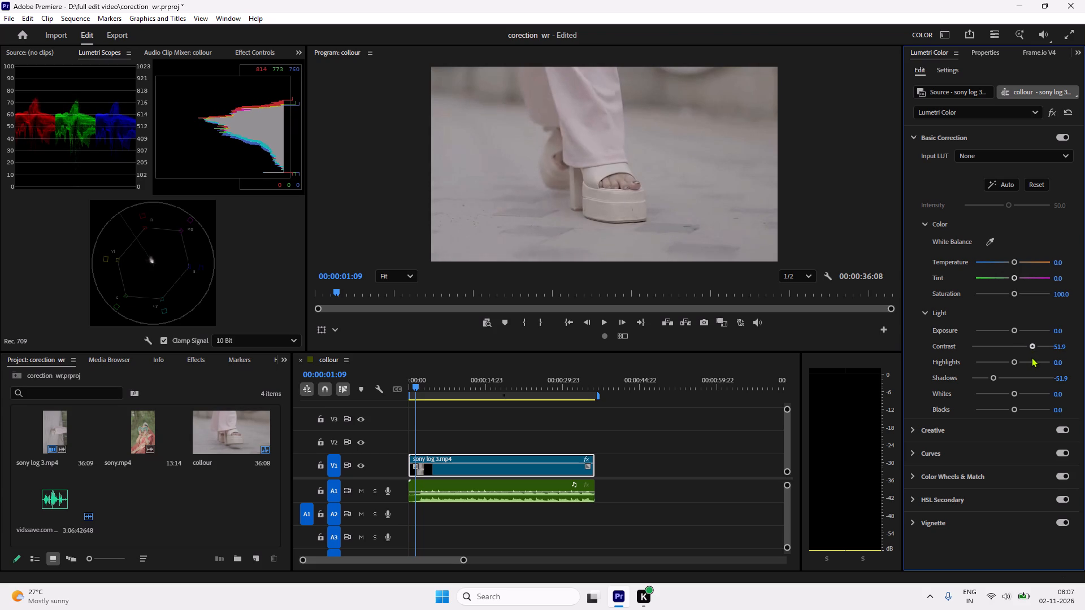
pyautogui.moveTo(1031, 357); pyautogui.dragTo(1032, 357)
pyautogui.moveTo(1032, 357); pyautogui.dragTo(1031, 357)
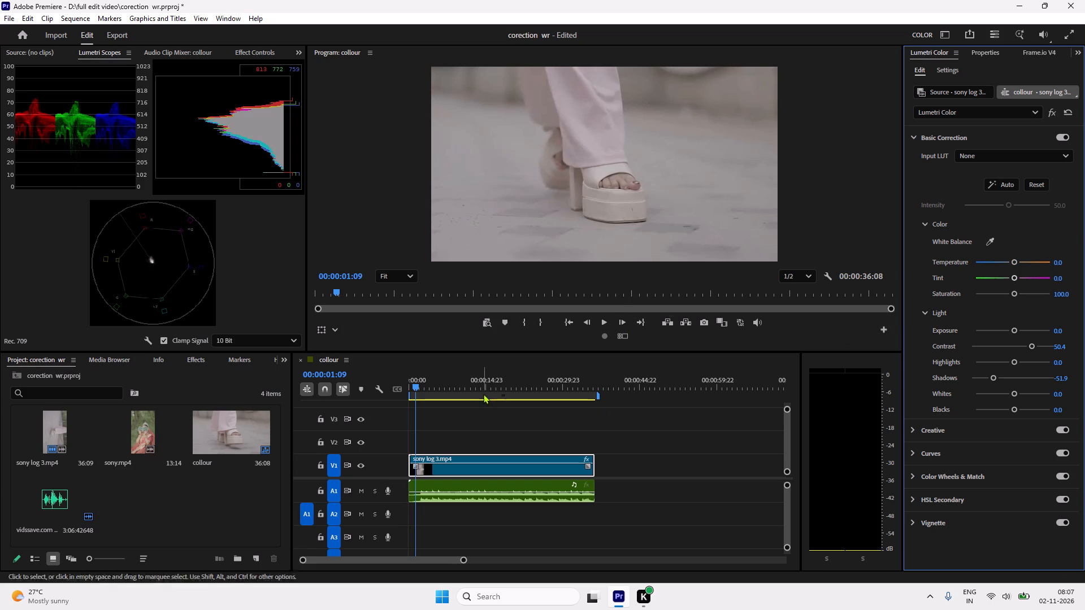
# Scrub through the sequence to 00:00:08:09 and set the clip's Shadows to -63.9 and Contrast to 72.9 in Basic Correction.
pyautogui.moveTo(427, 381); pyautogui.dragTo(443, 385)
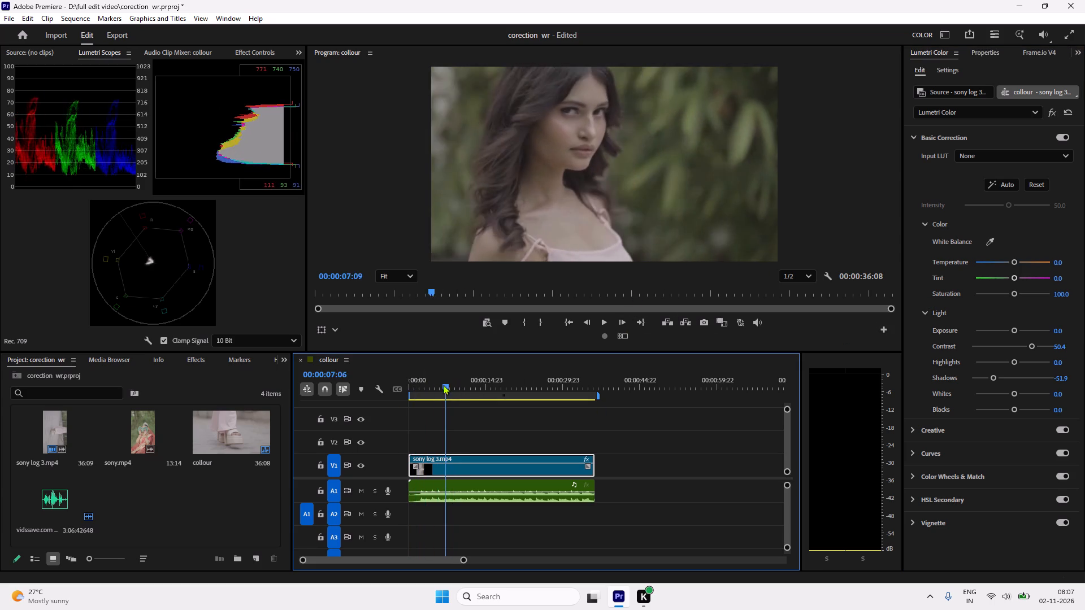
pyautogui.moveTo(443, 385); pyautogui.dragTo(536, 405)
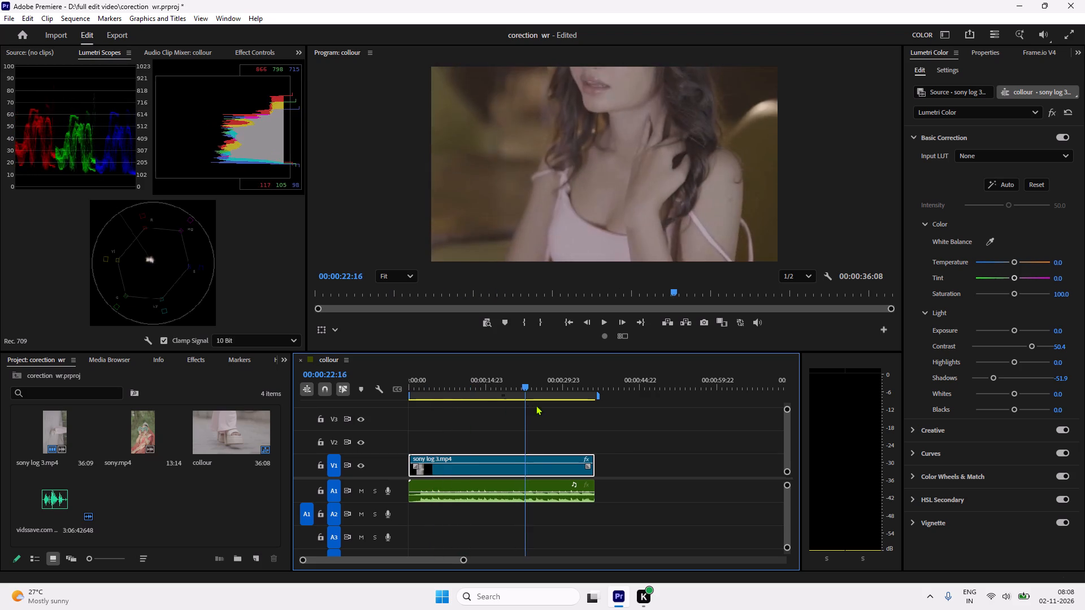
pyautogui.moveTo(536, 405); pyautogui.dragTo(475, 410)
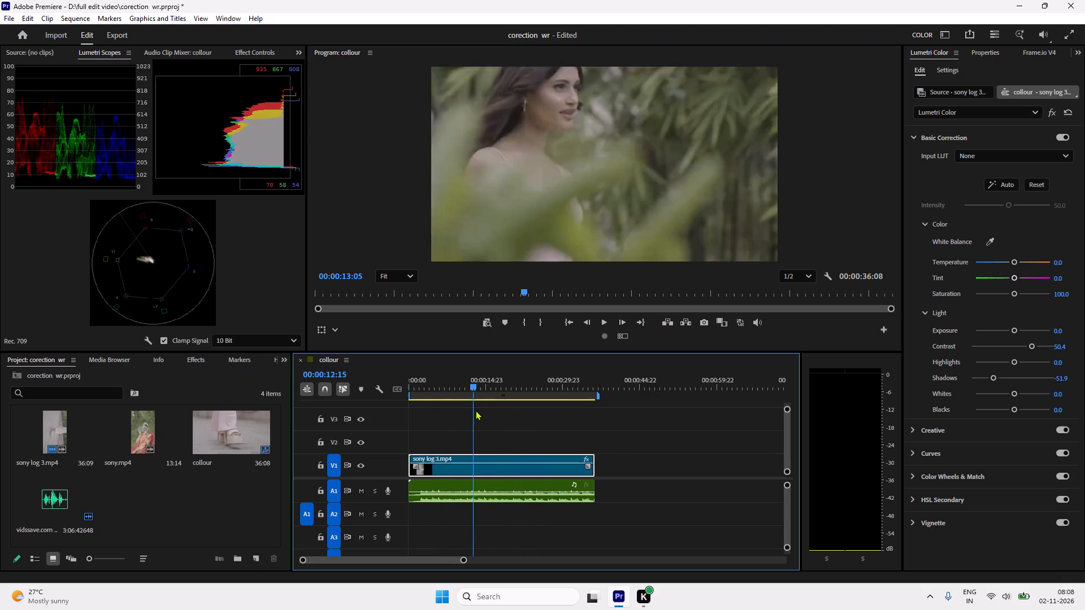
pyautogui.moveTo(475, 410); pyautogui.dragTo(455, 415)
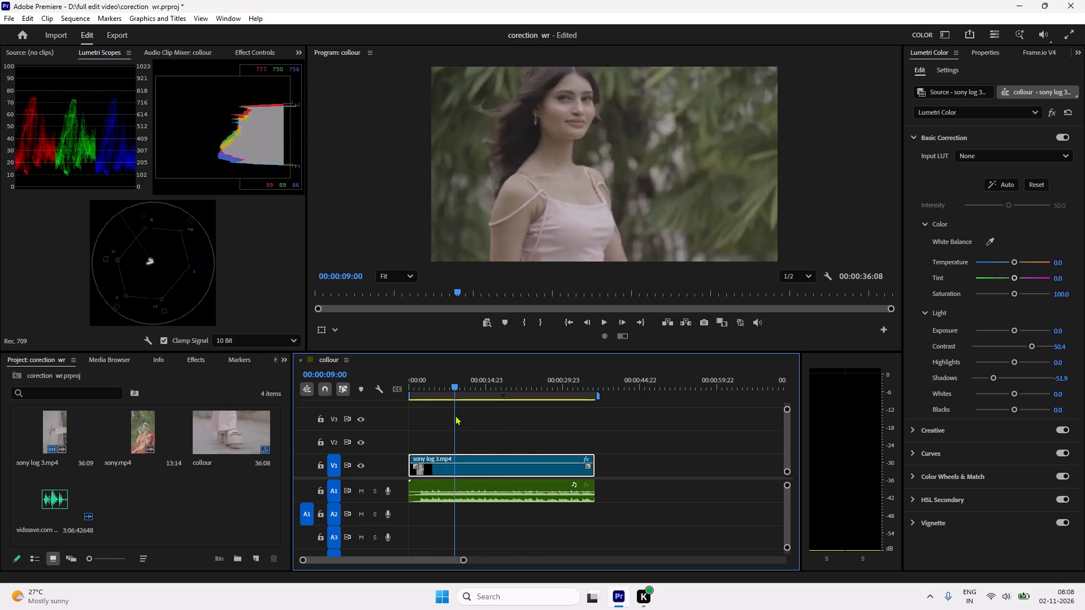
pyautogui.moveTo(455, 415); pyautogui.dragTo(453, 416)
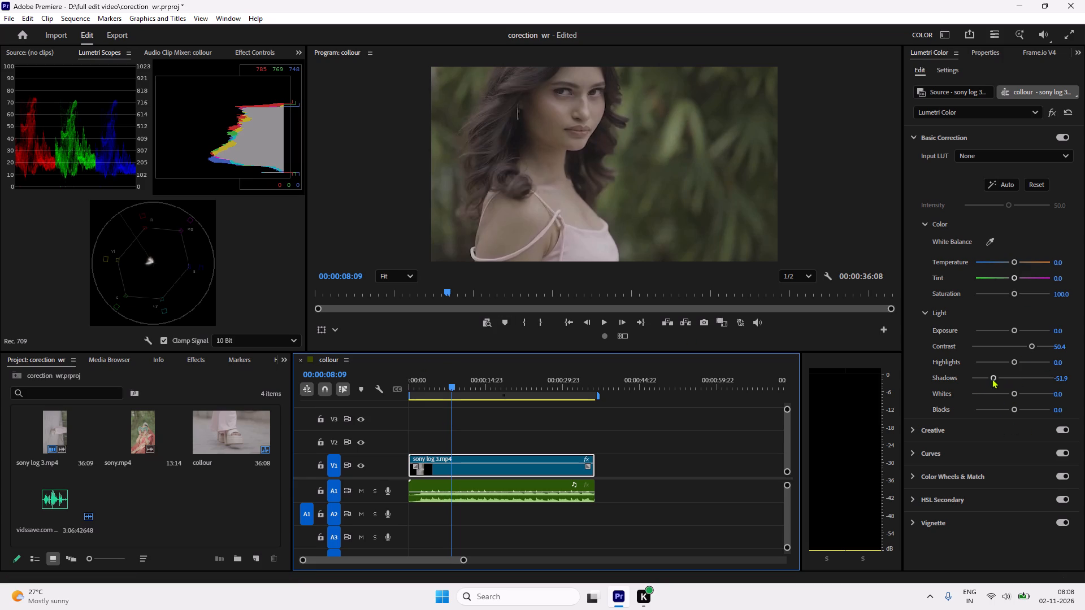
pyautogui.moveTo(992, 378); pyautogui.dragTo(972, 386)
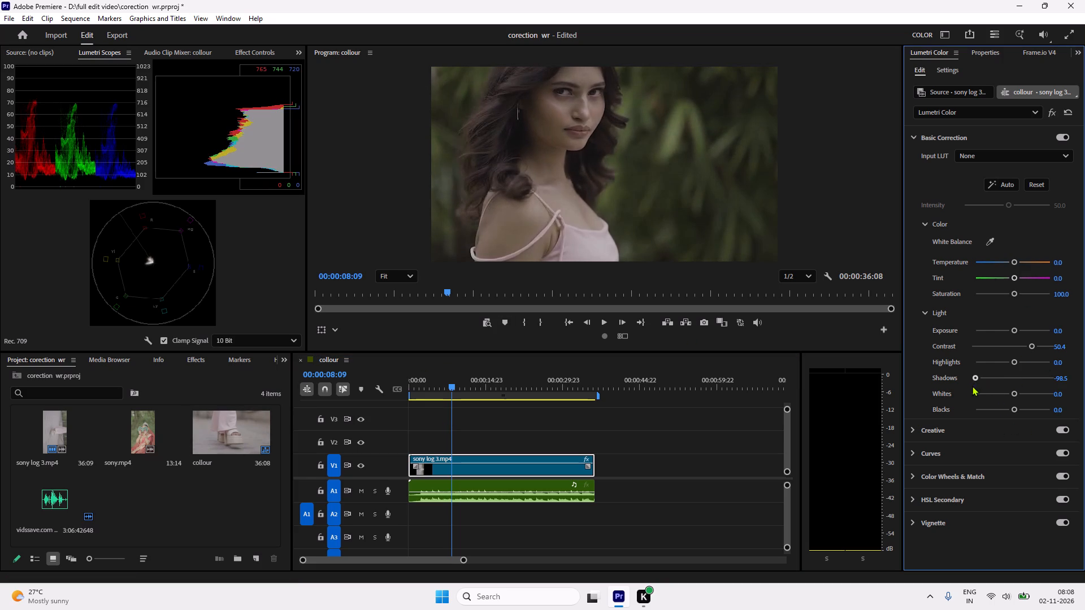
pyautogui.moveTo(972, 386); pyautogui.dragTo(988, 386)
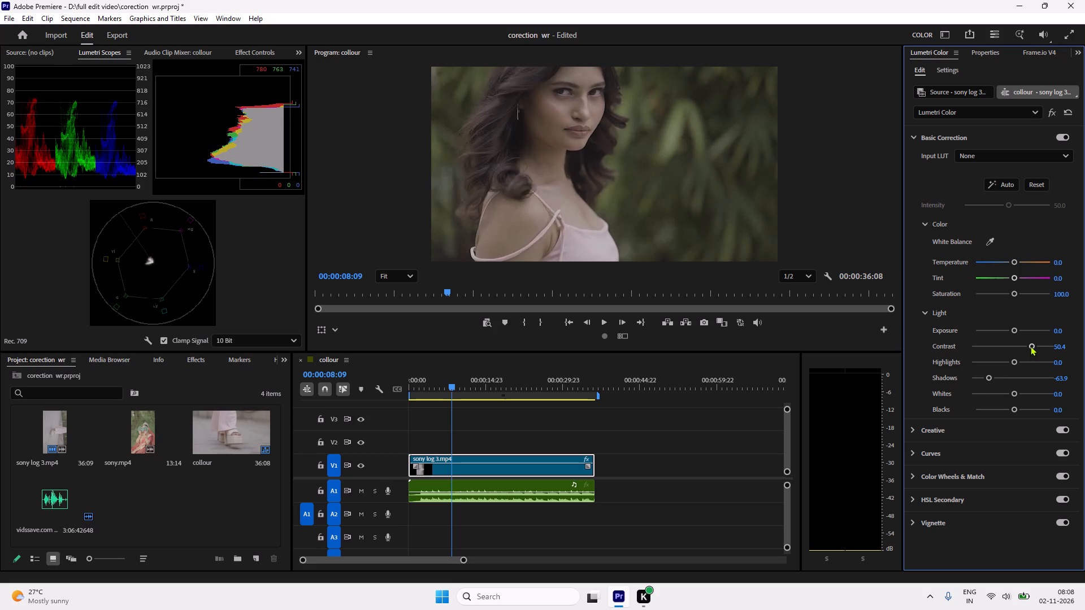
pyautogui.moveTo(1030, 346); pyautogui.dragTo(1039, 349)
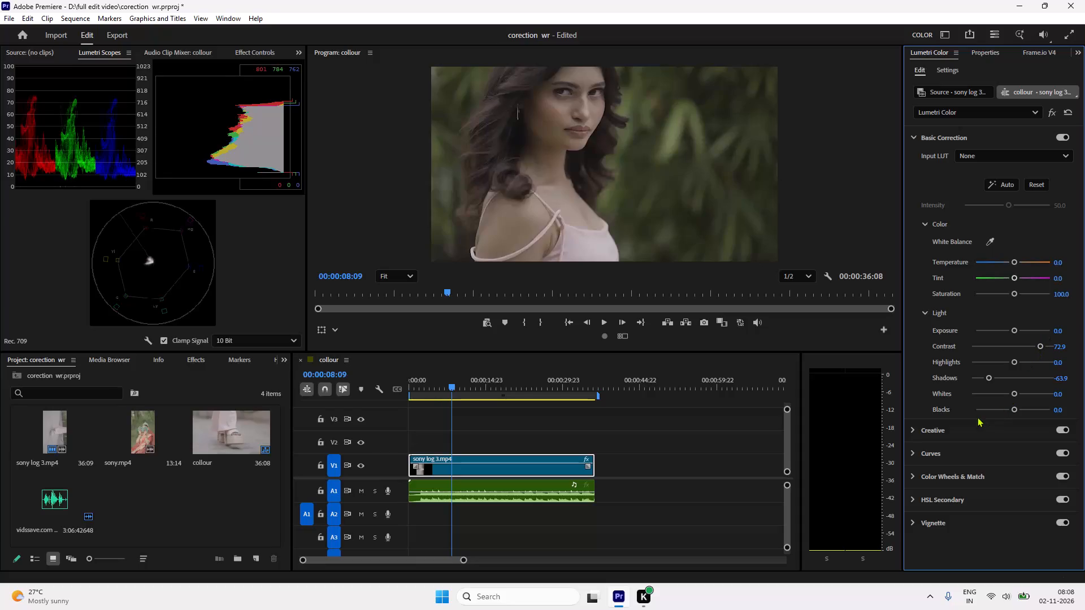
# Raise the clip's Highlights and fine-tune them to 42.9 in Basic Correction.
pyautogui.moveTo(1019, 361); pyautogui.dragTo(1032, 363)
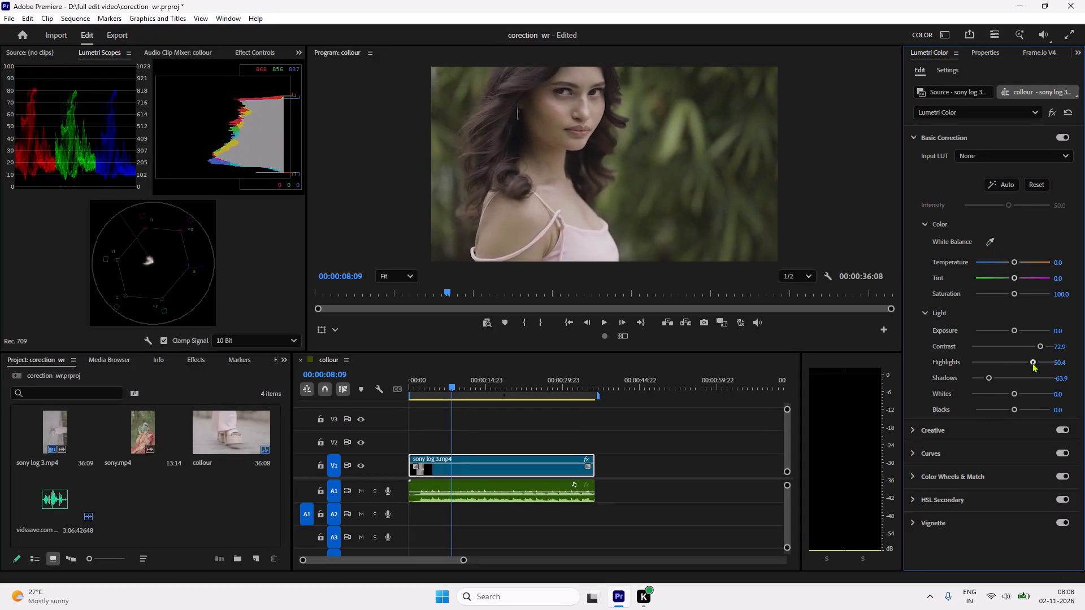
pyautogui.moveTo(1032, 363); pyautogui.dragTo(1034, 363)
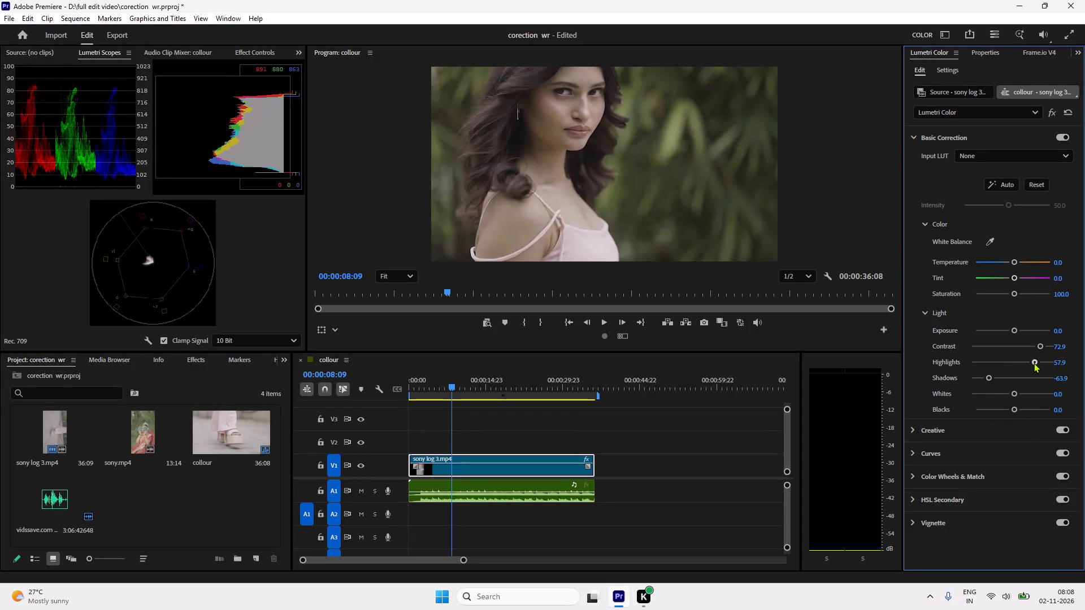
pyautogui.moveTo(1034, 363); pyautogui.dragTo(1026, 378)
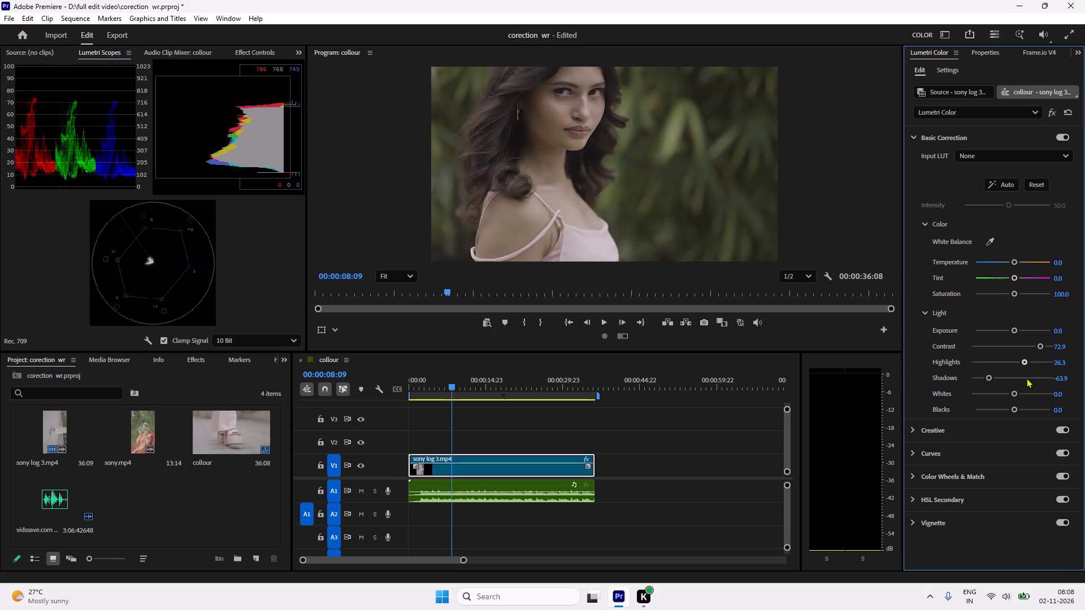
pyautogui.moveTo(1026, 378); pyautogui.dragTo(1027, 380)
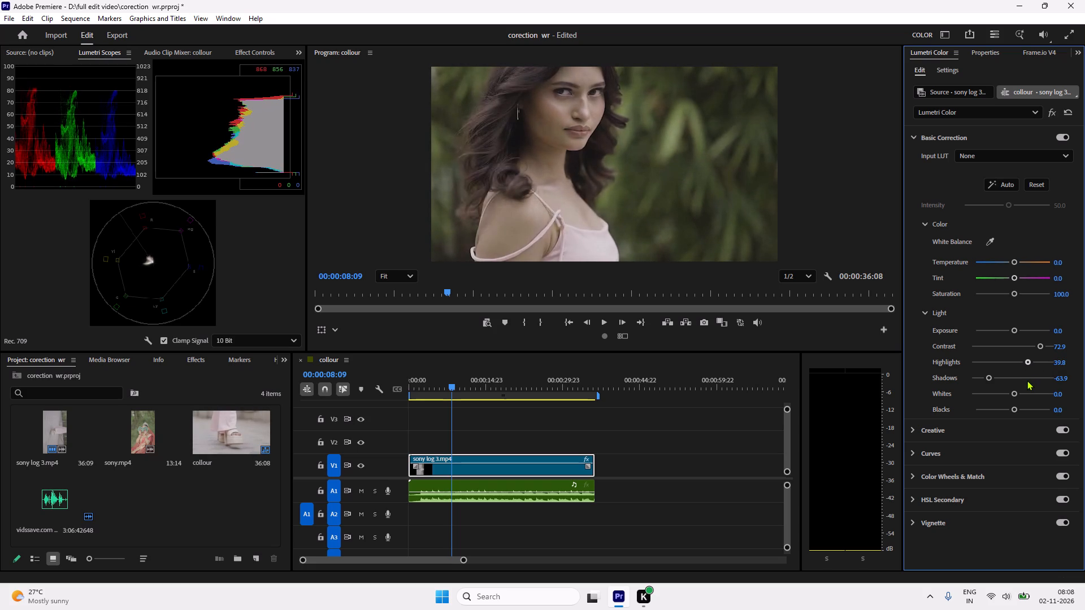
pyautogui.moveTo(1027, 380); pyautogui.dragTo(1028, 380)
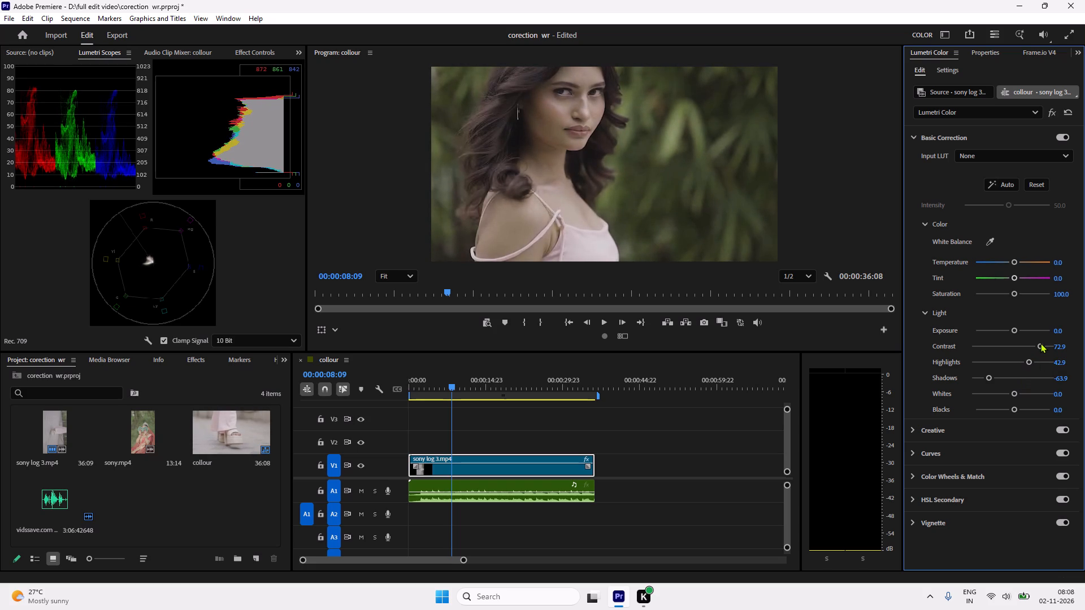
# Rebalance the clip in Basic Correction by reducing Contrast to 57.9 and lifting Shadows to -42.9.
pyautogui.moveTo(1040, 343); pyautogui.dragTo(1034, 350)
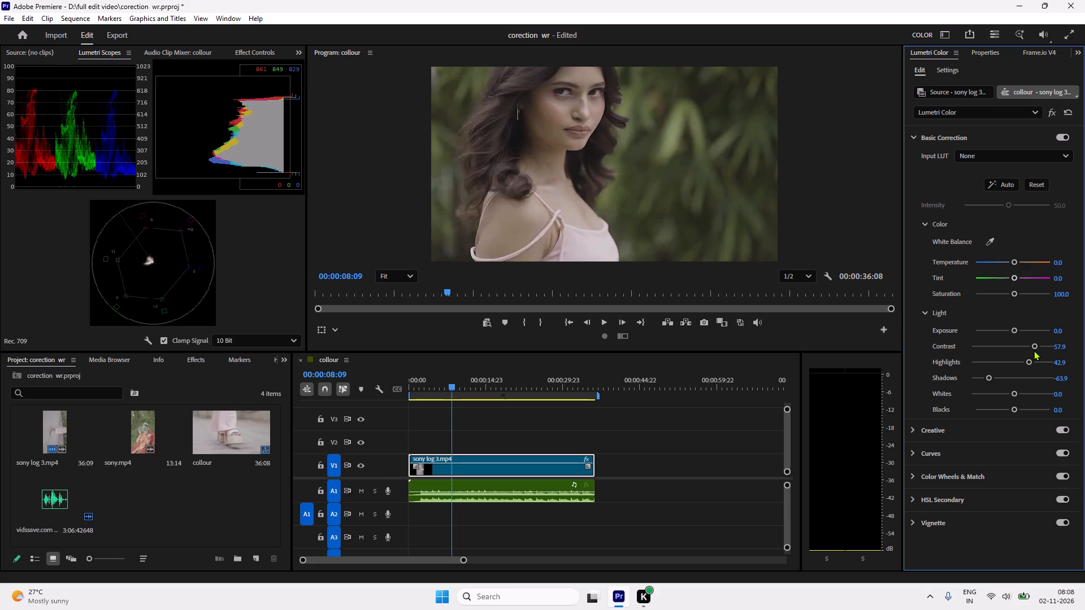
pyautogui.click(992, 378)
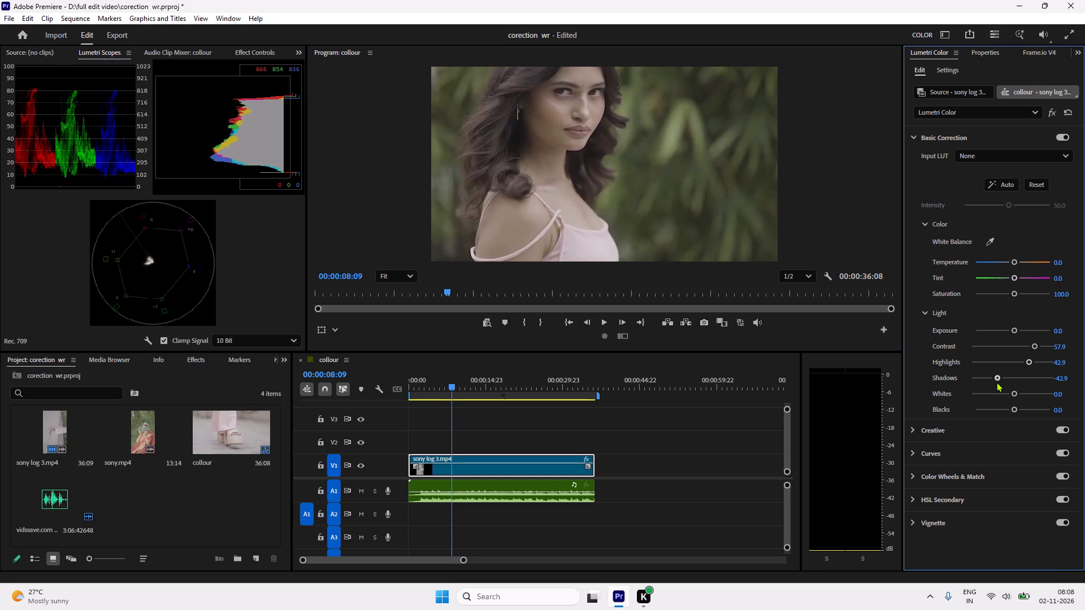
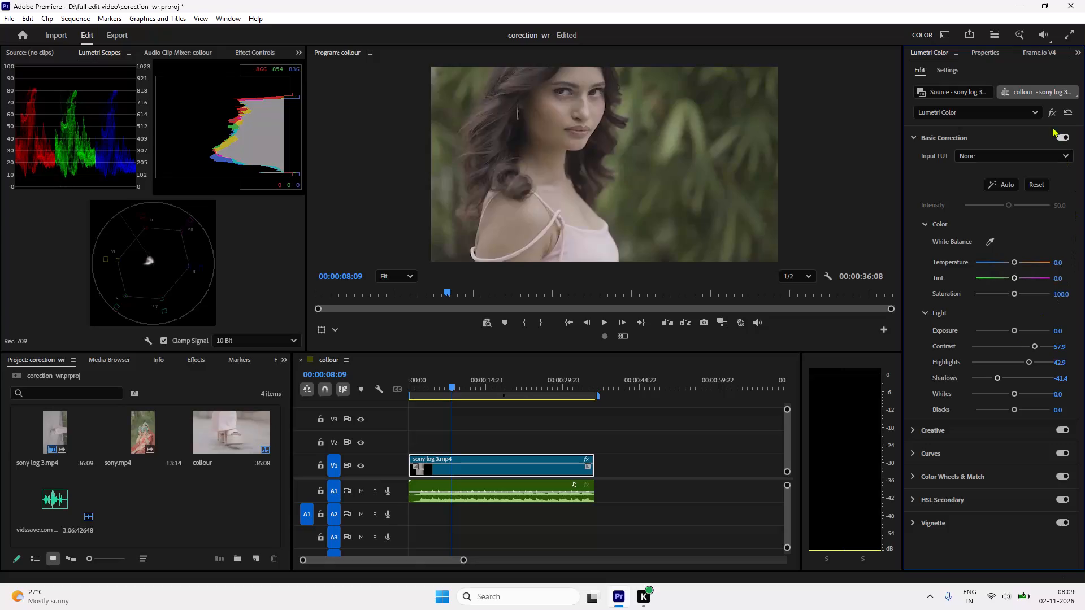
# Compare the clip with and without the Lumetri correction, and scrub through the sequence to 00:00:10:21 to check the grade.
pyautogui.click(1048, 115)
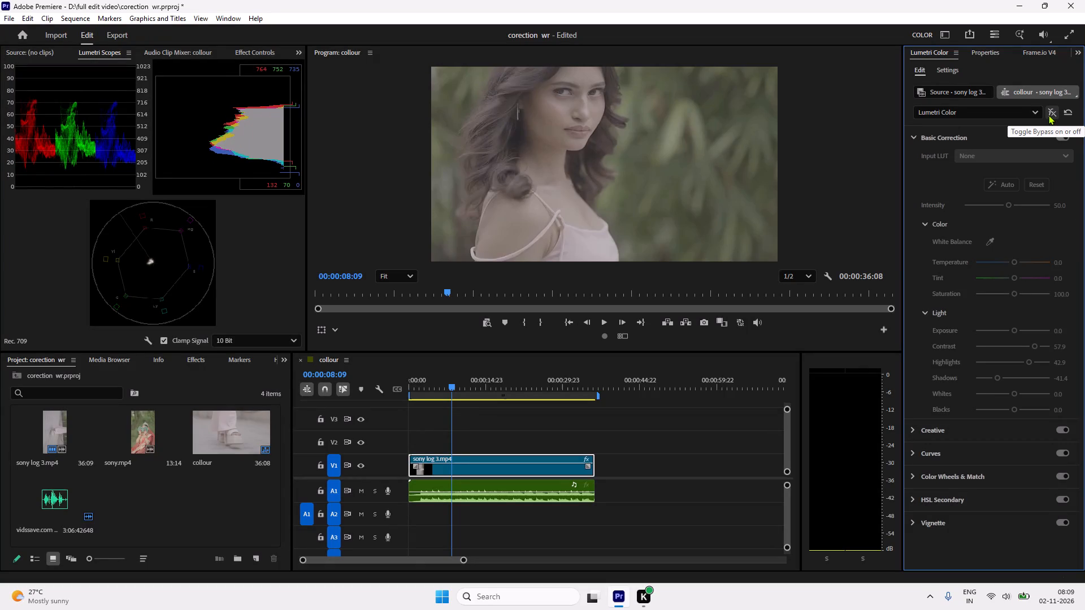
pyautogui.click(1048, 115)
pyautogui.click(1048, 115)
pyautogui.click(1048, 115)
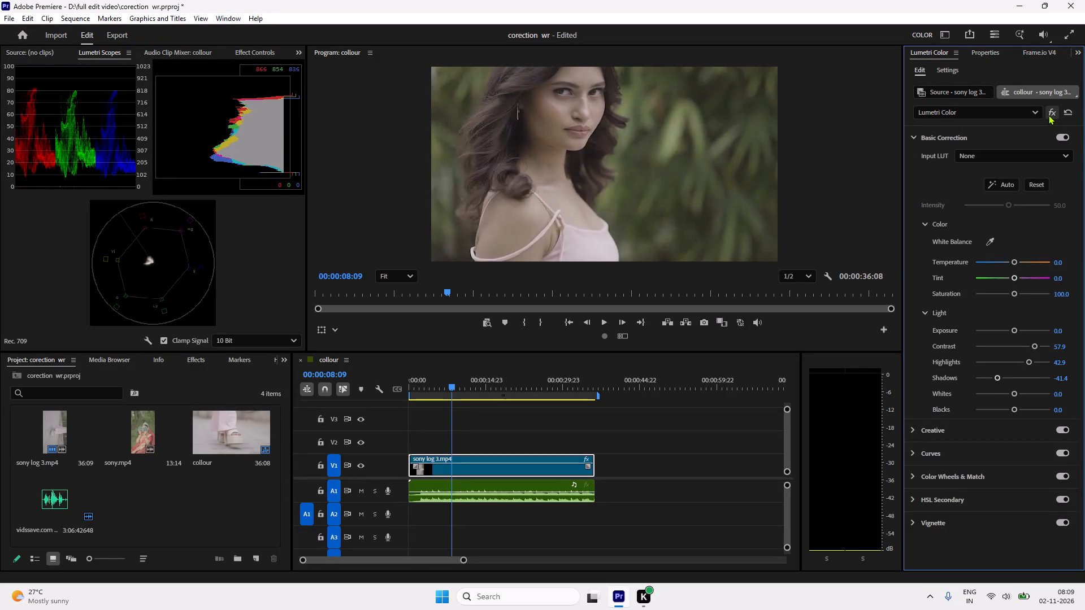
pyautogui.moveTo(449, 391); pyautogui.dragTo(522, 393)
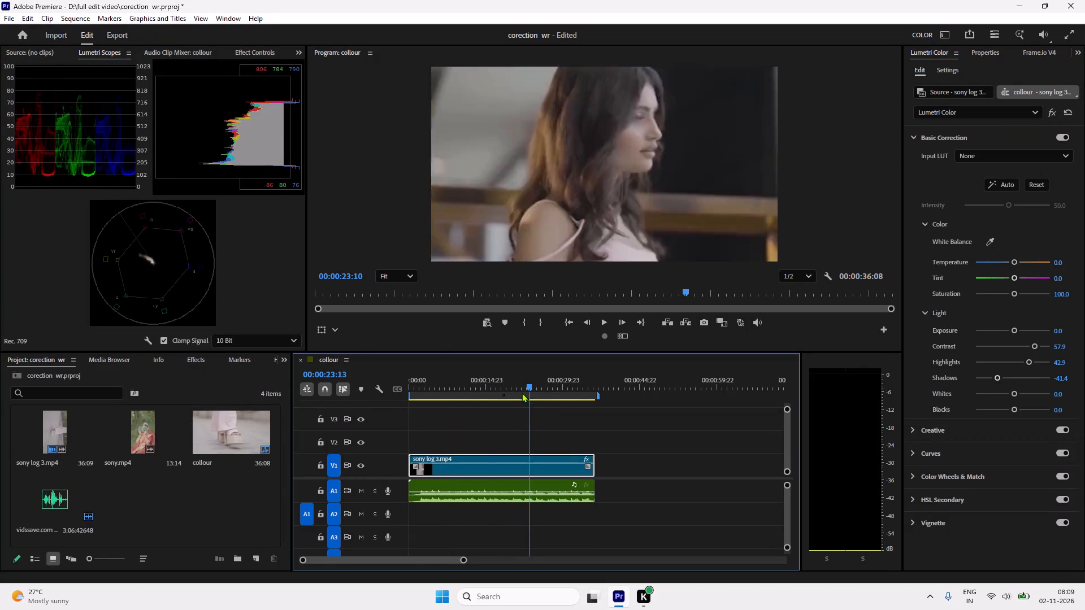
pyautogui.moveTo(522, 393); pyautogui.dragTo(522, 385)
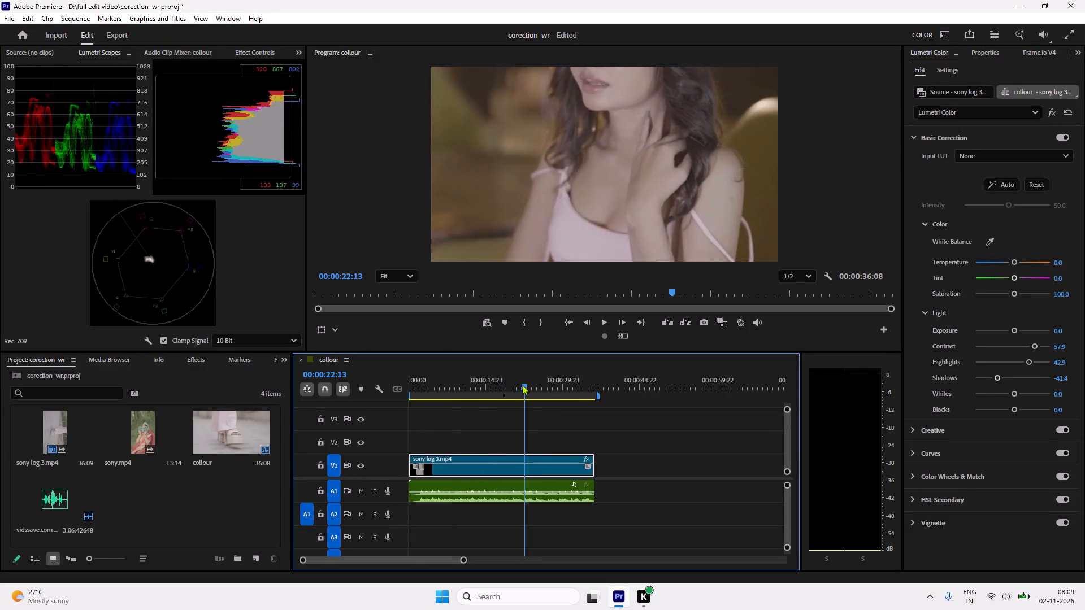
pyautogui.moveTo(522, 385); pyautogui.dragTo(439, 382)
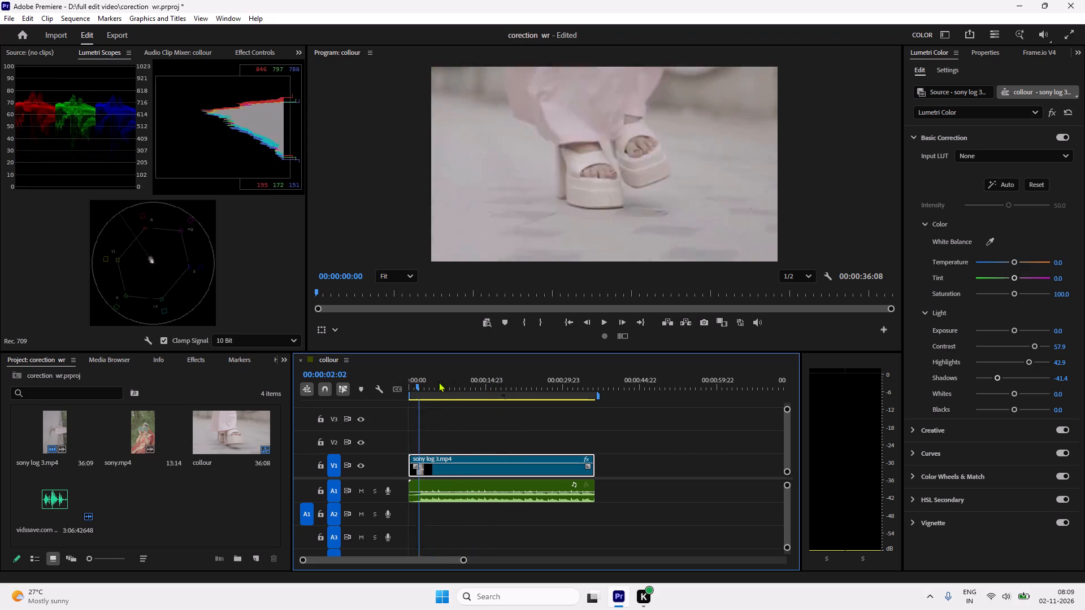
pyautogui.moveTo(439, 382); pyautogui.dragTo(462, 384)
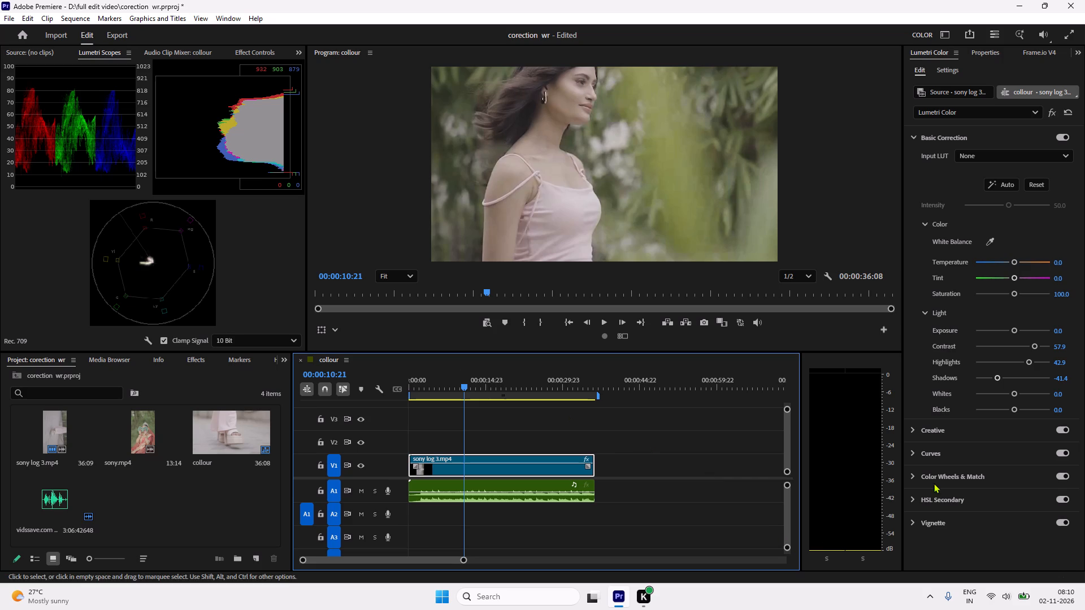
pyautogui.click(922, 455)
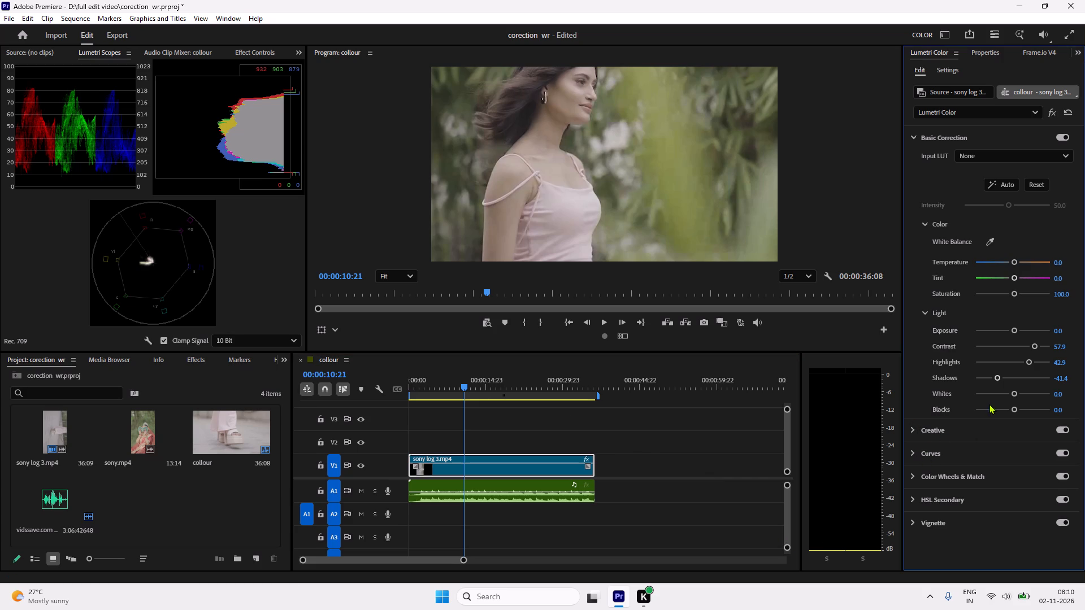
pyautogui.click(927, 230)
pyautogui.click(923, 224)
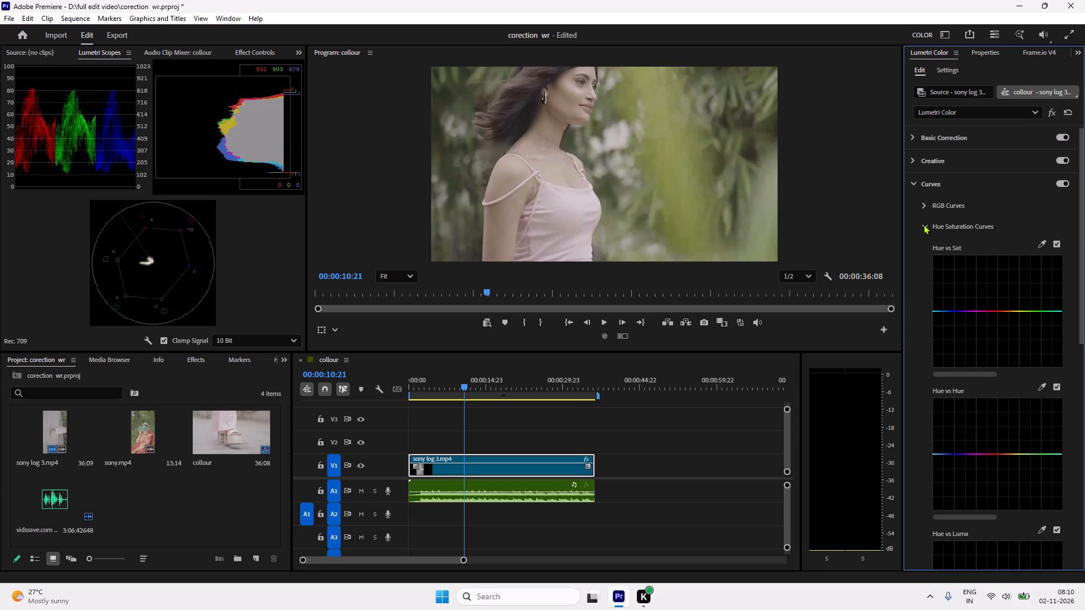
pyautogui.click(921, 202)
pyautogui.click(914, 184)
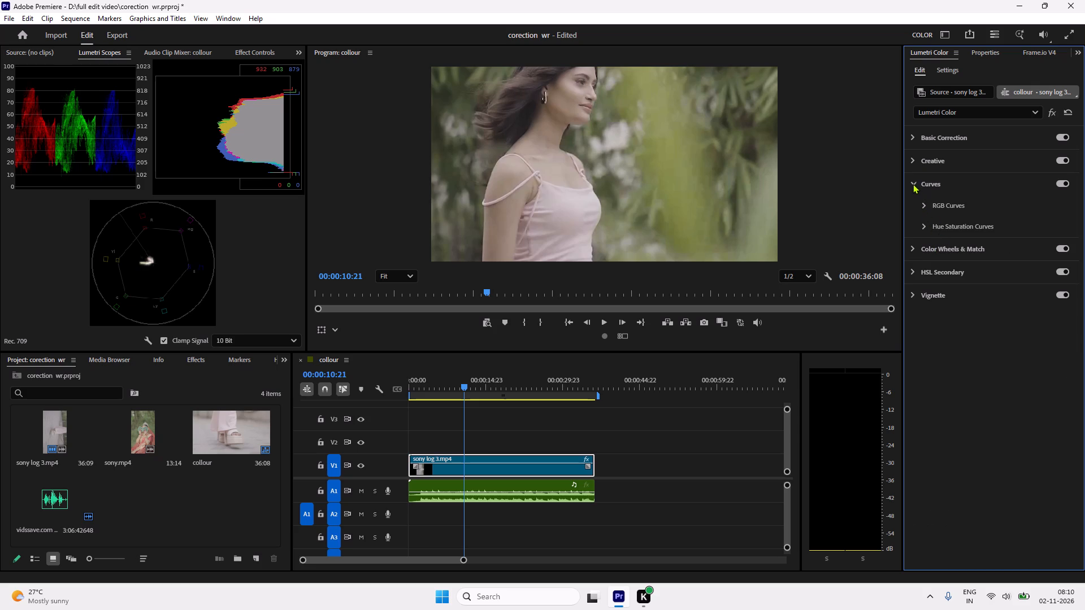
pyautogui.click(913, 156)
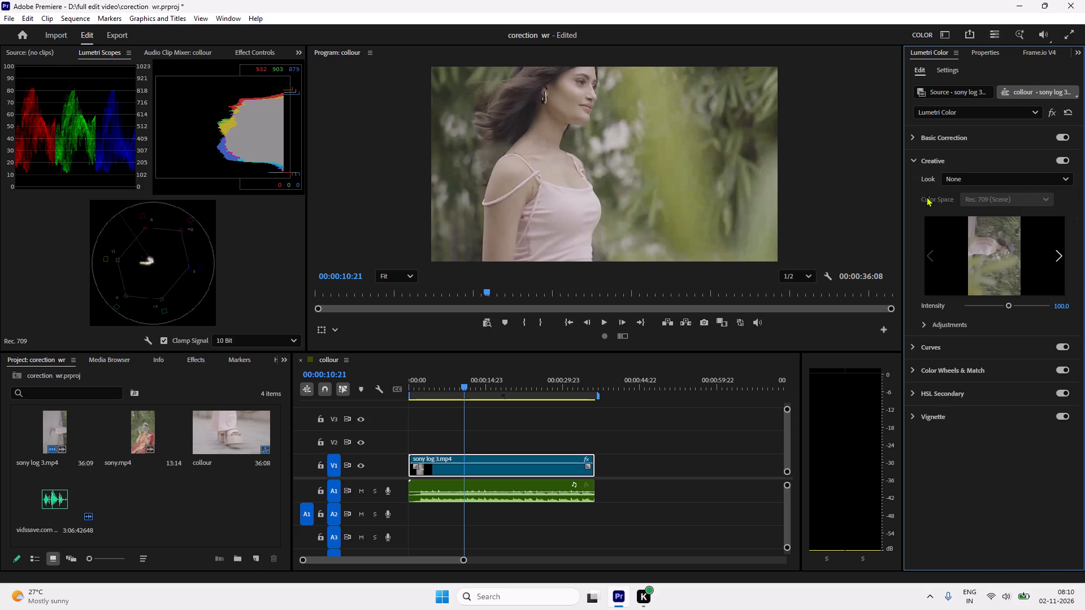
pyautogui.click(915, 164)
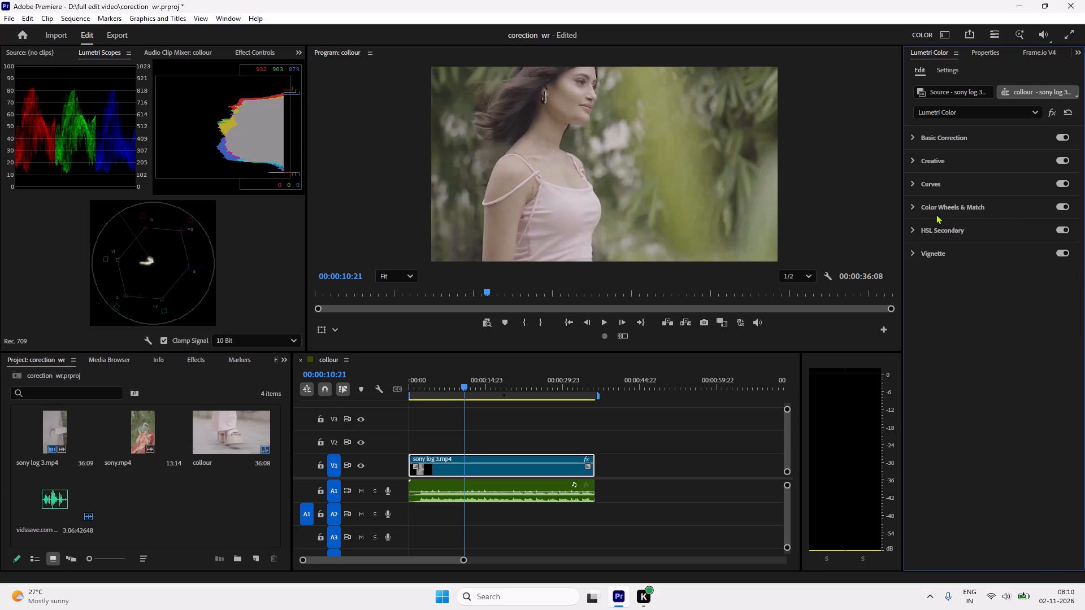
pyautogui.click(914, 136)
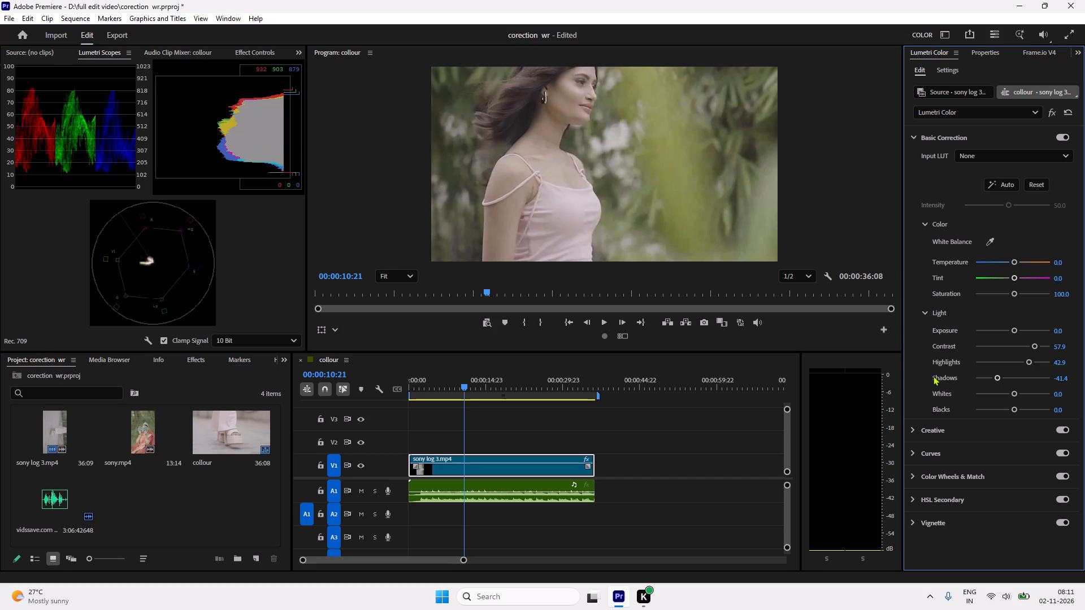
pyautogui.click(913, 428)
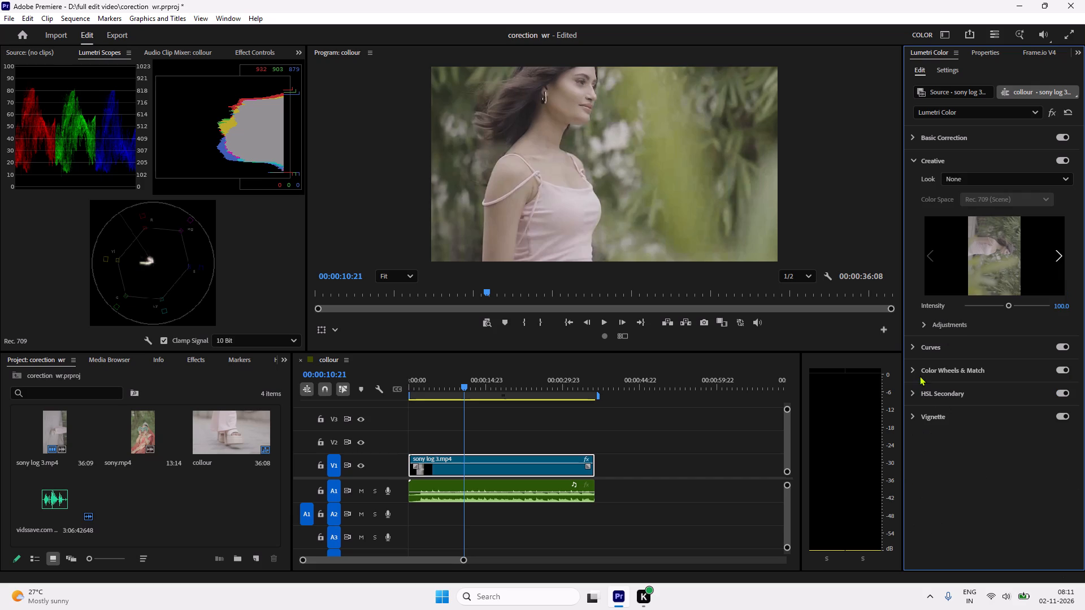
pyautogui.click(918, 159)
# Show the RGB Curves and Hue Saturation Curves in Lumetri Color's Curves section.
pyautogui.click(919, 180)
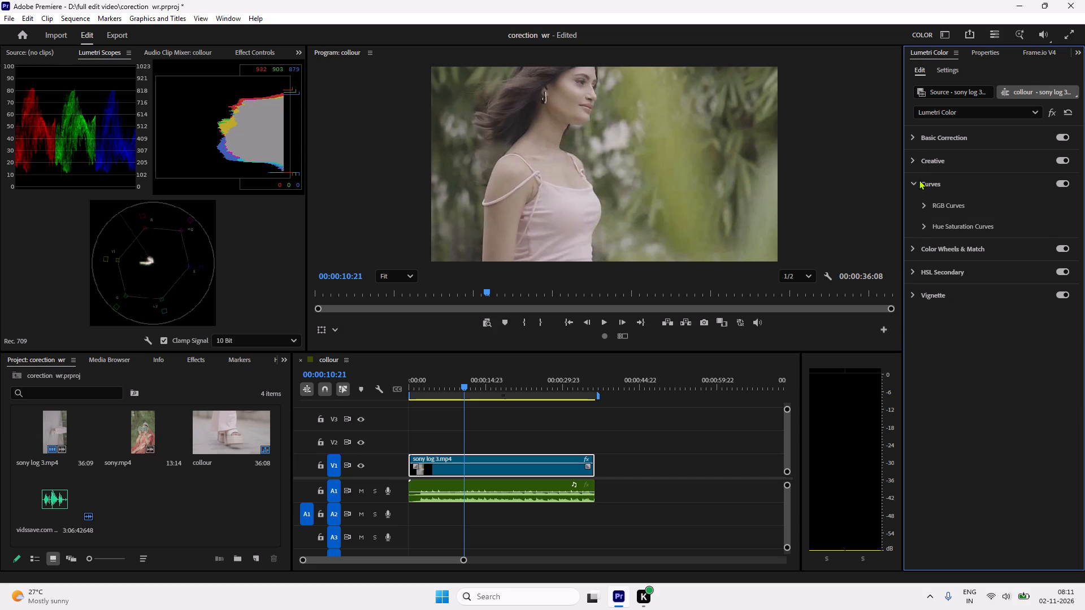
pyautogui.click(926, 203)
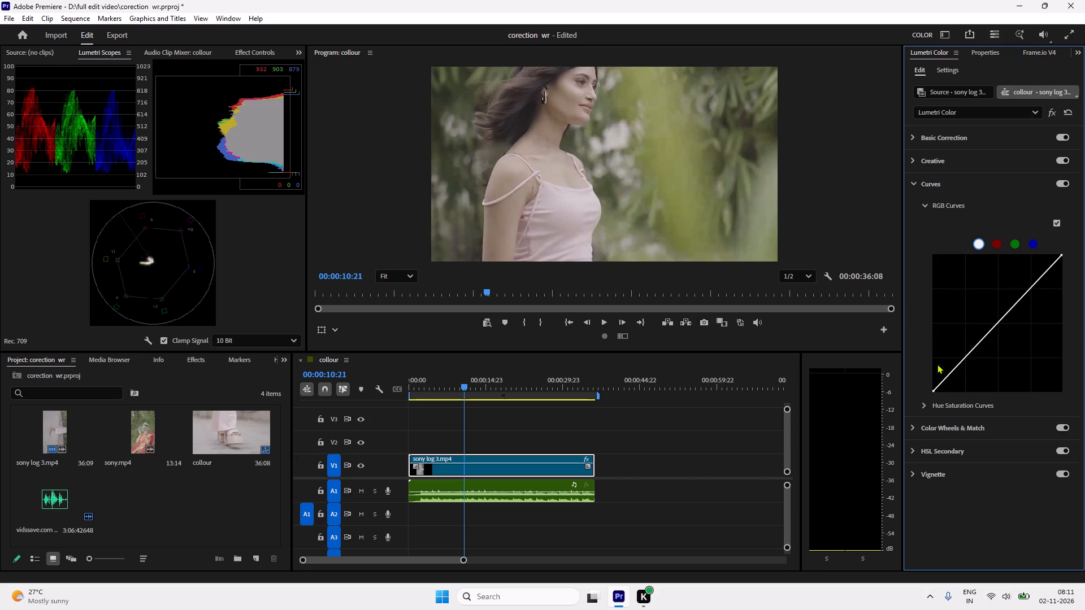
pyautogui.click(921, 403)
pyautogui.click(923, 404)
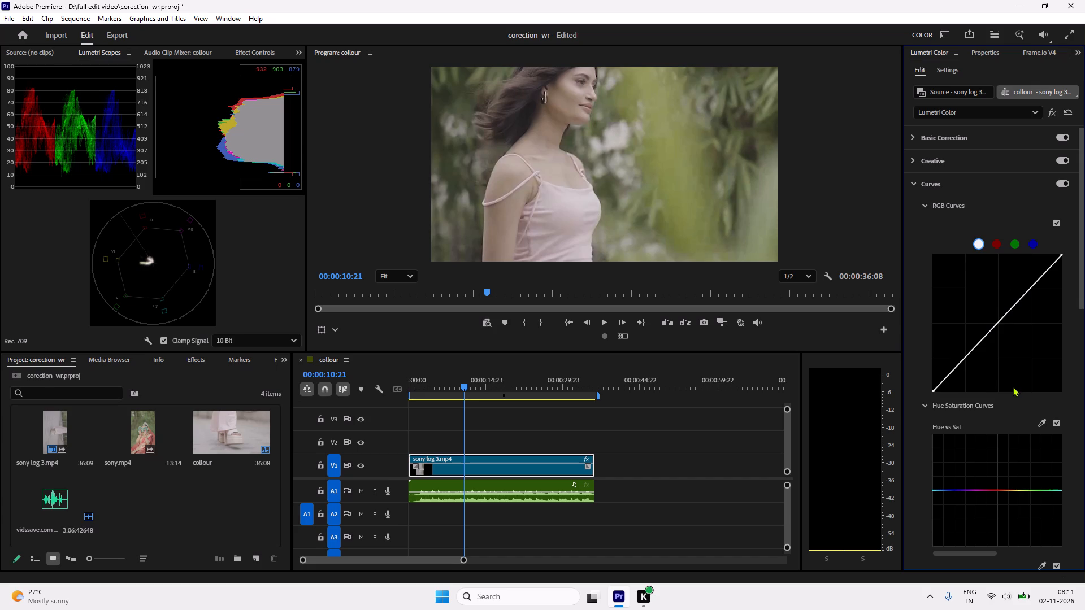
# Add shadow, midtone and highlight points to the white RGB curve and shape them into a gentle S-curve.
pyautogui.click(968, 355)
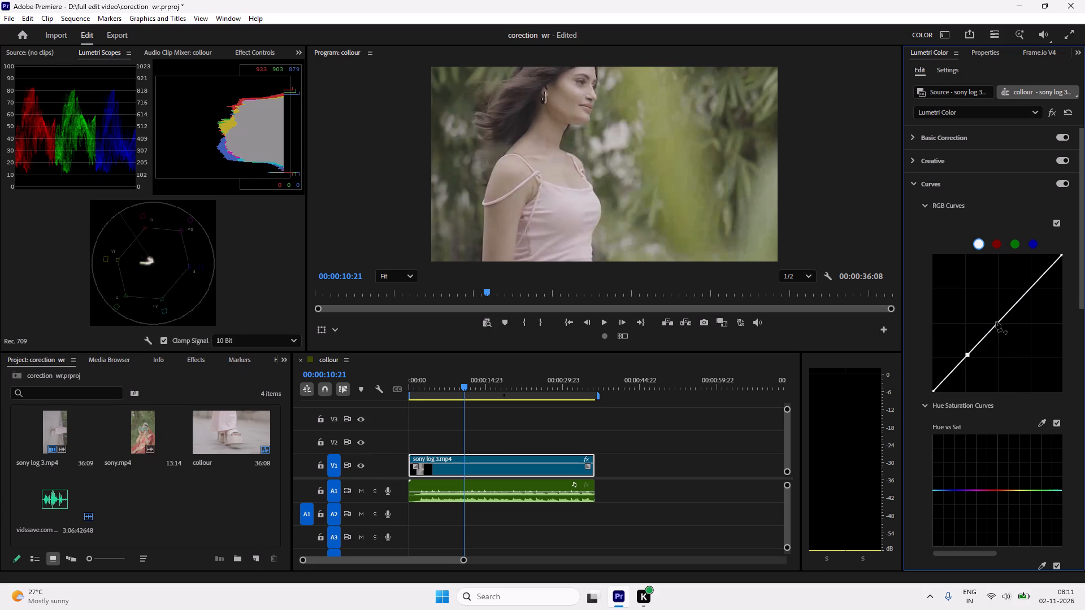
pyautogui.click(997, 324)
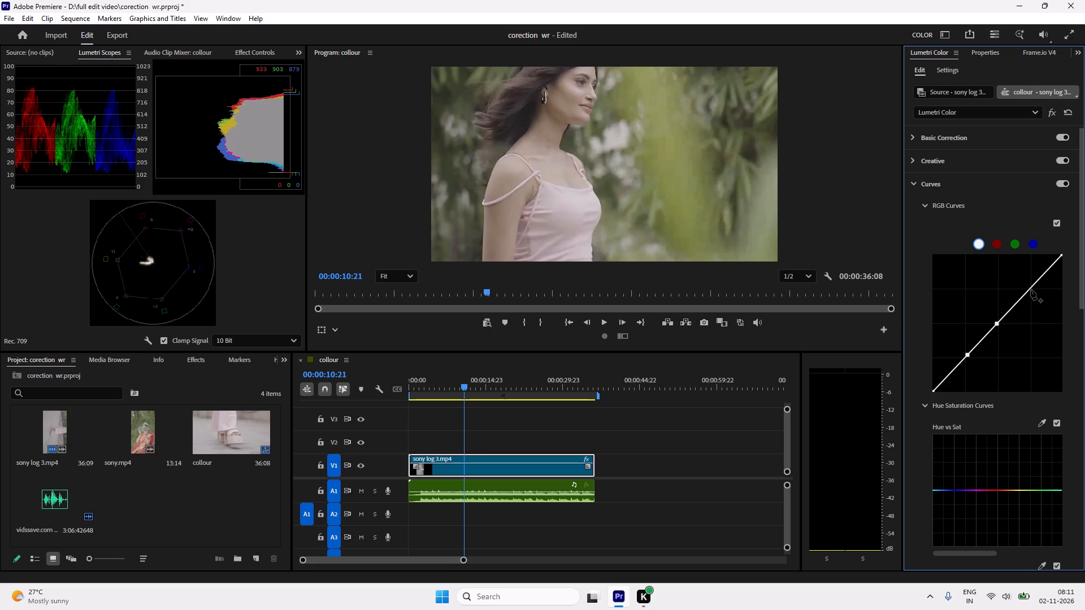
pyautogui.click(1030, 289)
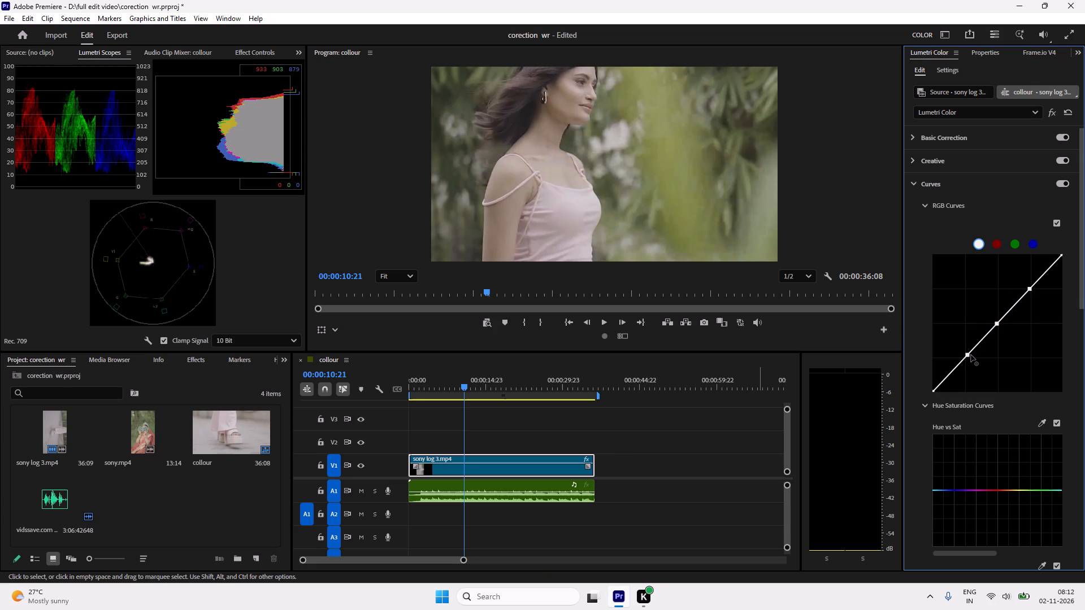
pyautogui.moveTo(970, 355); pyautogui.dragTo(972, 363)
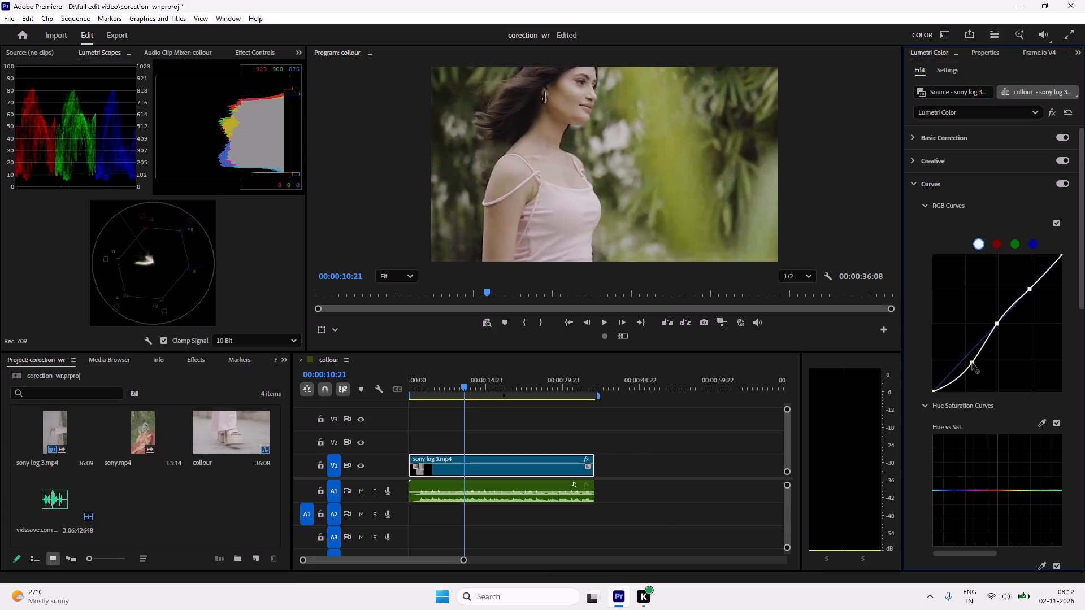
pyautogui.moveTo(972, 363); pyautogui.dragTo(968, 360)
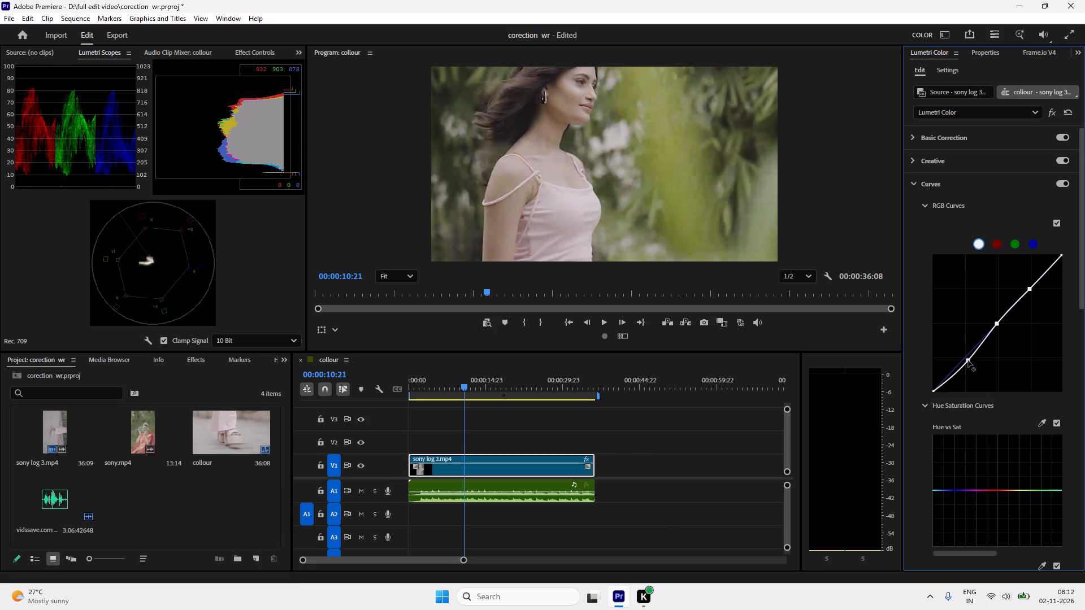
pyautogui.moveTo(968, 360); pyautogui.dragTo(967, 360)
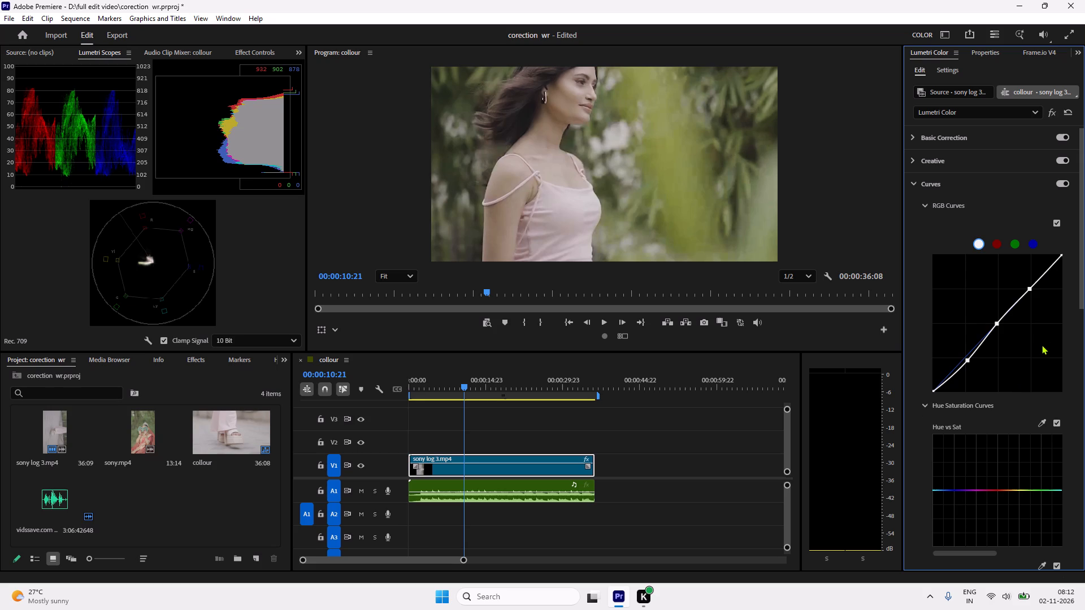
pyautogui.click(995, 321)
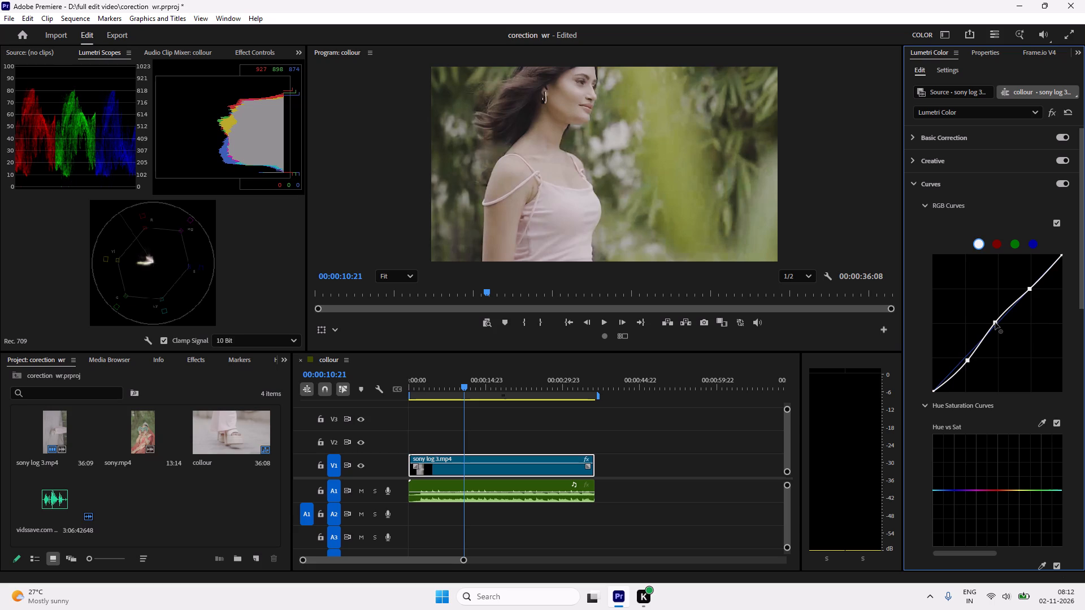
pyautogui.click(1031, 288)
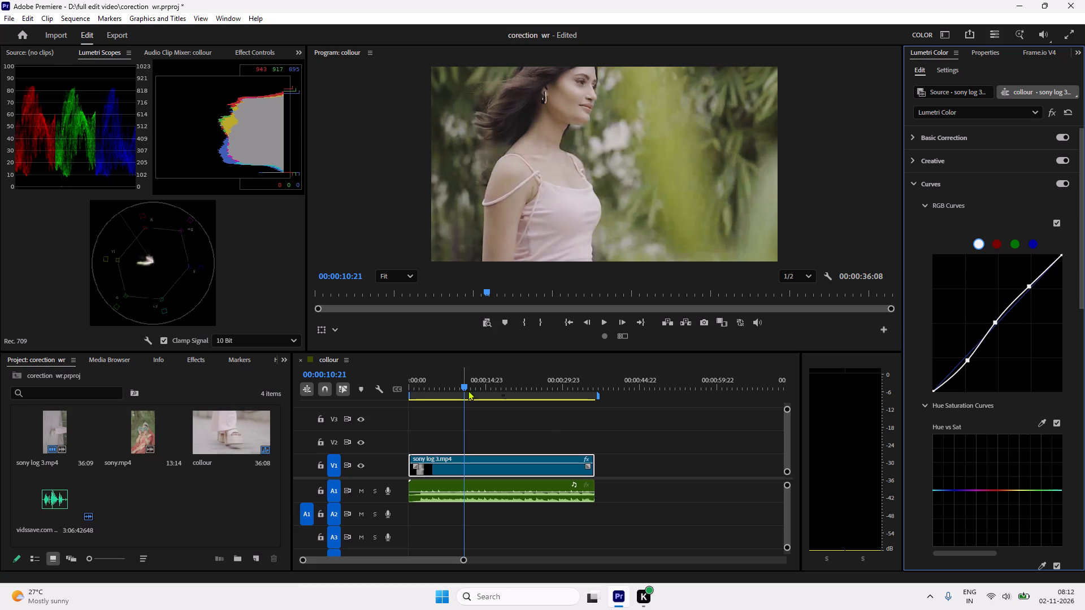
# Play the sequence from 00:00:00:16 to 00:00:13:21, adding a marker to the video clip at 00:00:05:15.
pyautogui.moveTo(468, 393); pyautogui.dragTo(413, 391)
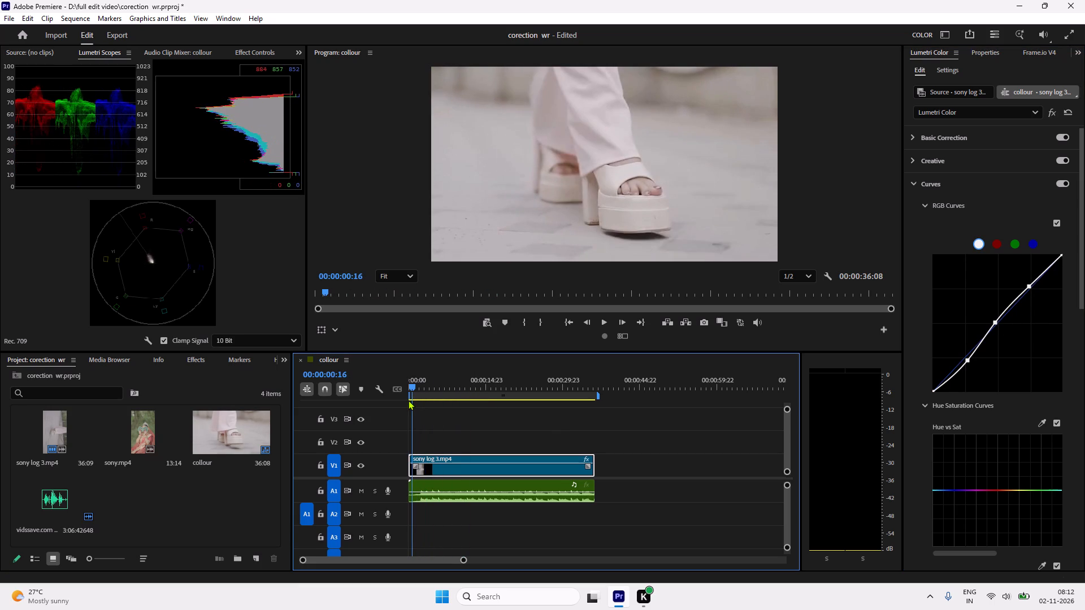
pyautogui.press('space')
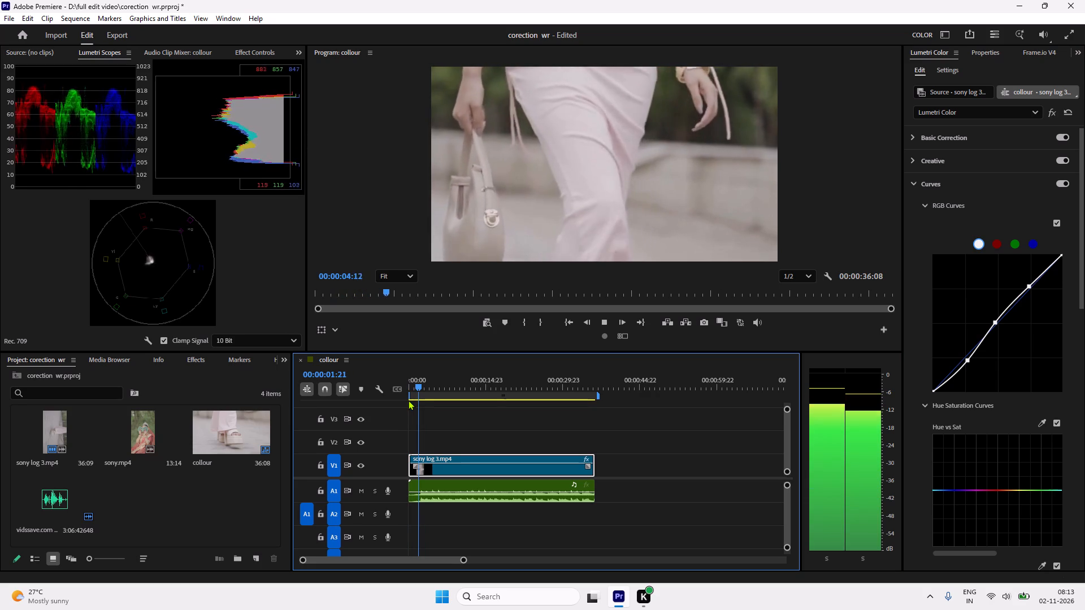
pyautogui.press('space')
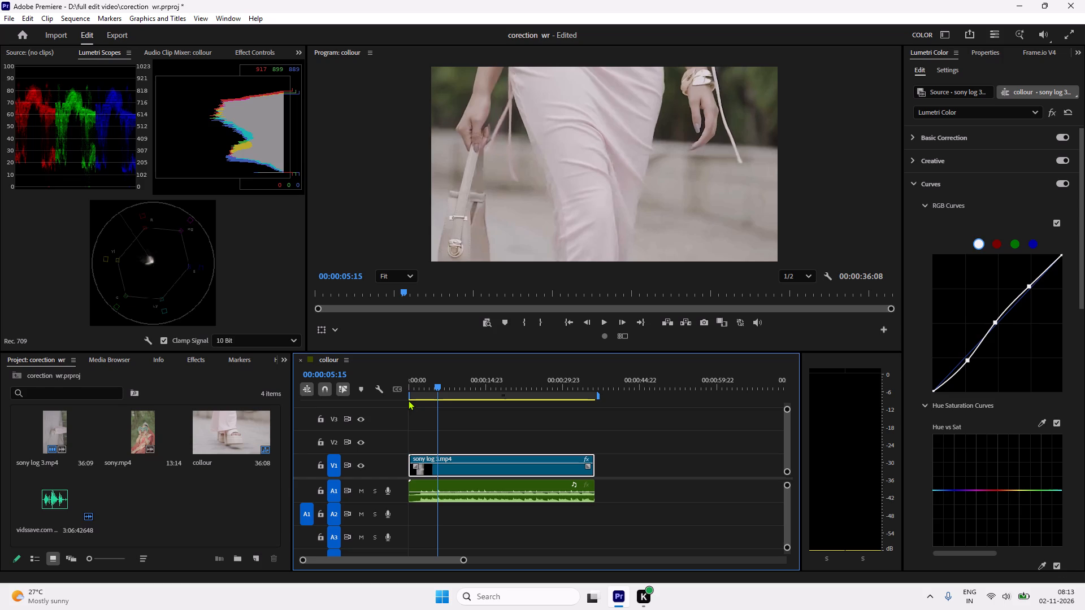
pyautogui.write('mn')
pyautogui.press('space')
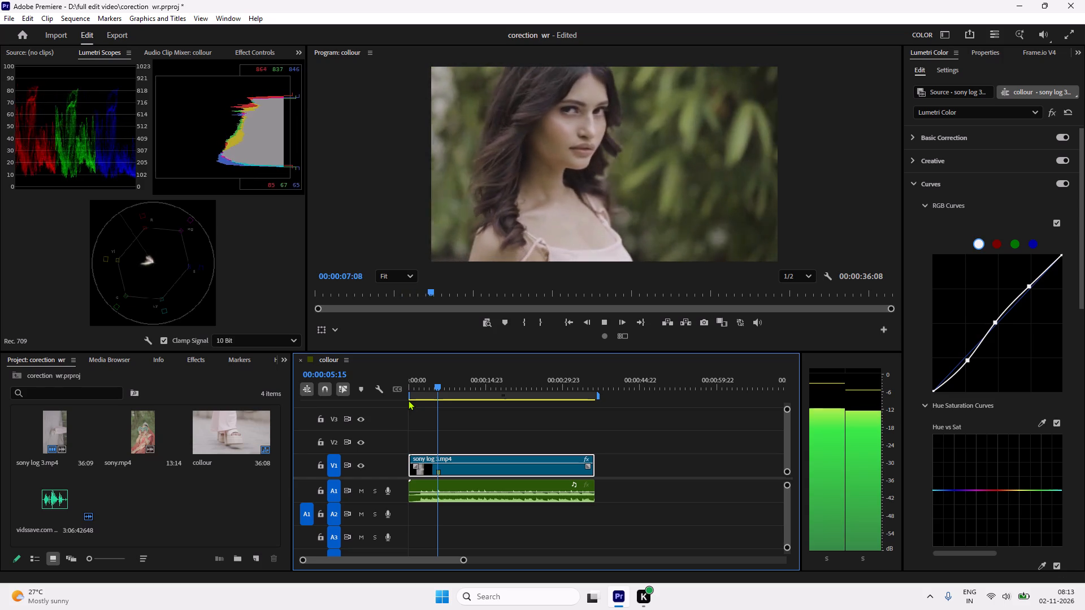
pyautogui.press('space')
pyautogui.press('space')
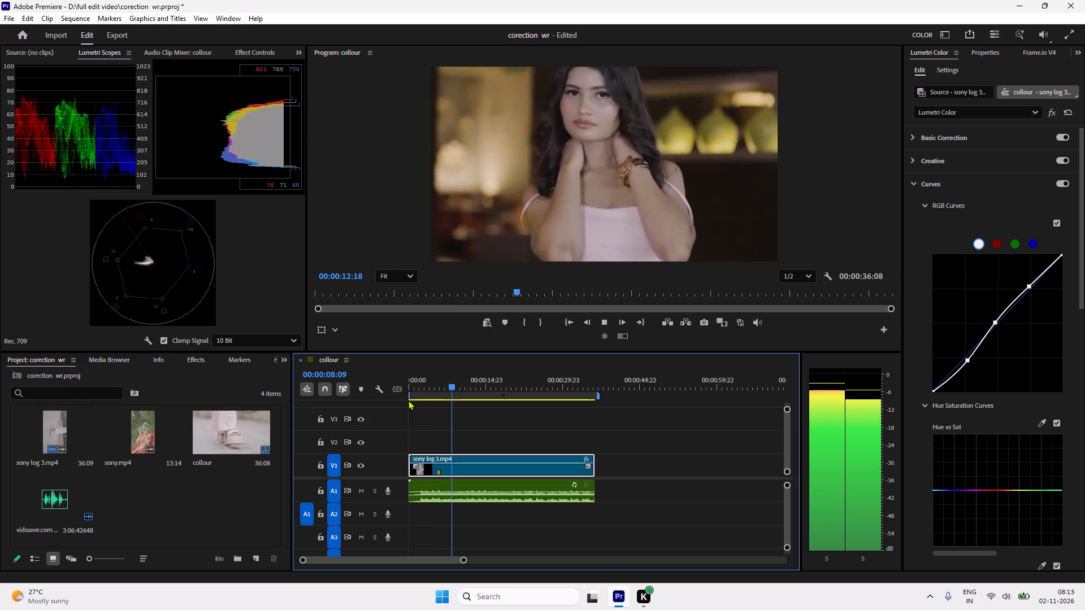
pyautogui.press('space')
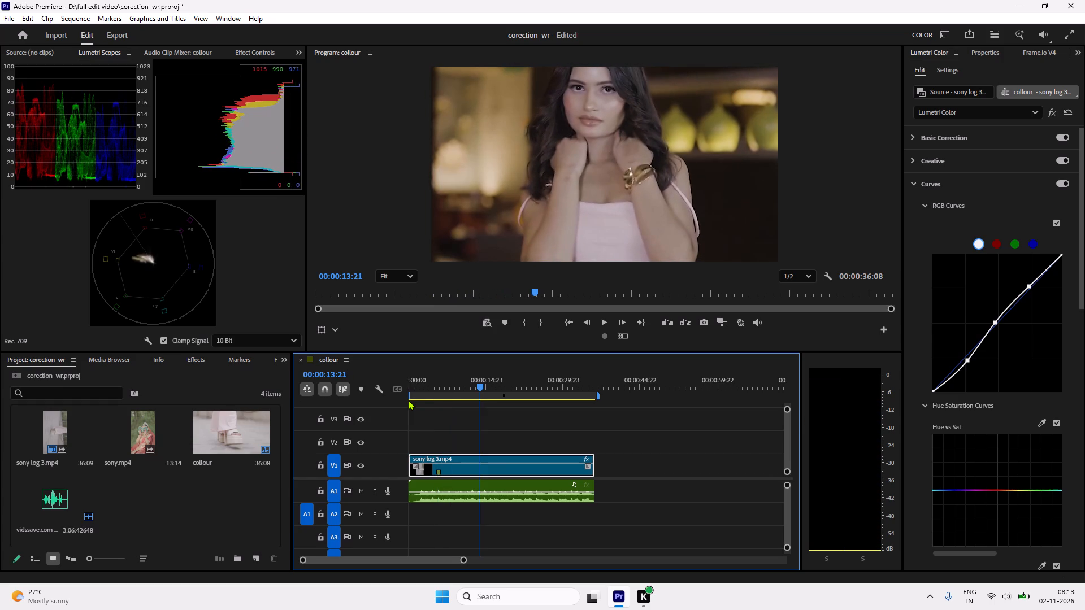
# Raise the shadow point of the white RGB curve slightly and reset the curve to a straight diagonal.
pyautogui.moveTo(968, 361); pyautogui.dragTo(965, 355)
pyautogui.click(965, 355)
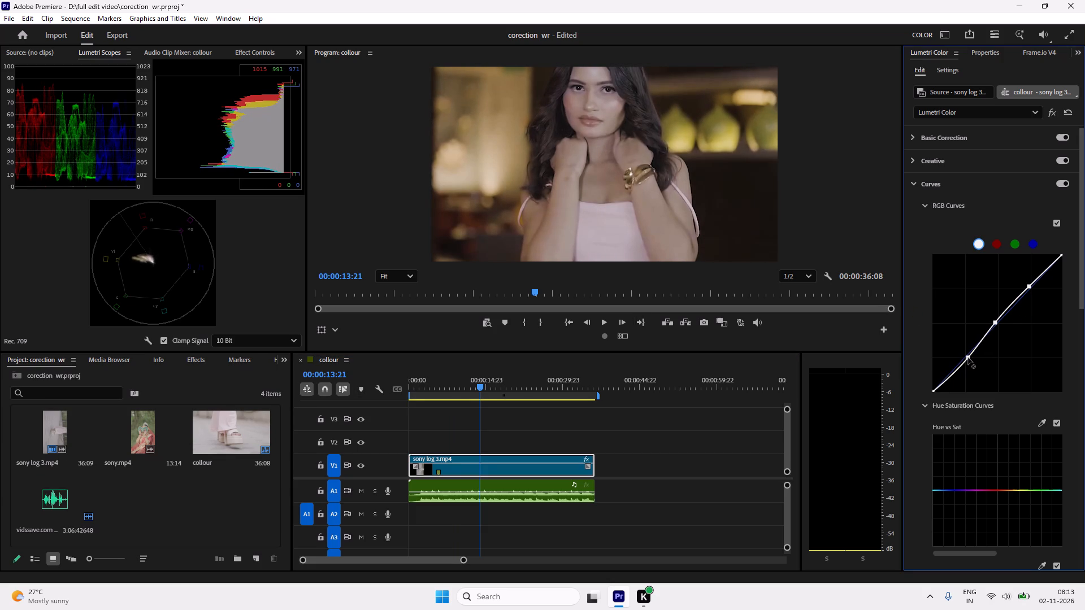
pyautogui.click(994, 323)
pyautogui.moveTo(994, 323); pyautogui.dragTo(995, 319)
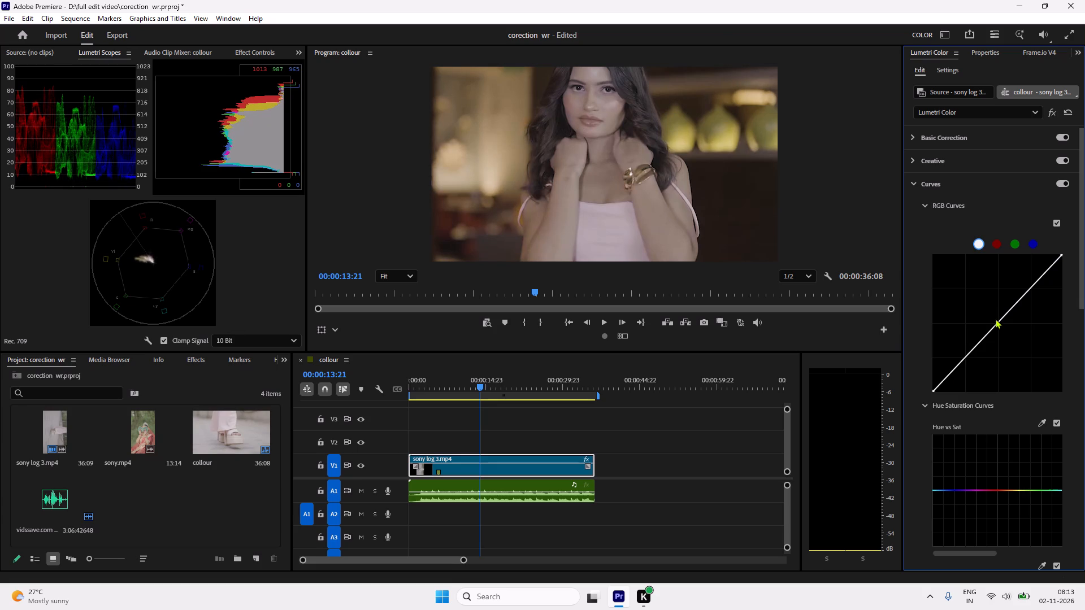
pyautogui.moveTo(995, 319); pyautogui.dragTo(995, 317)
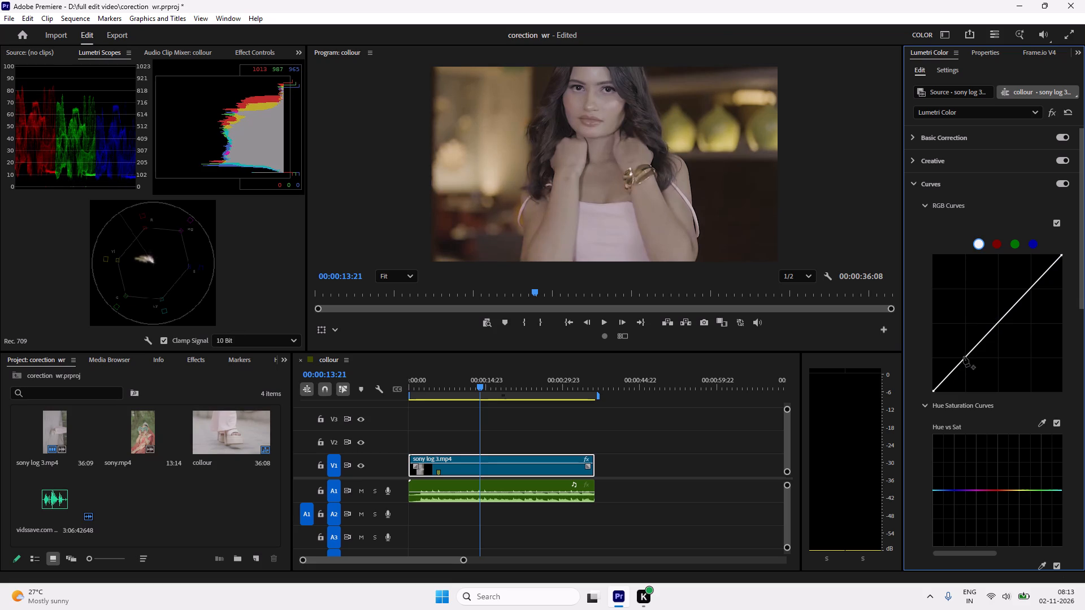
# Add shadow, midtone and highlight points to the white RGB curve, lowering the shadows and slightly raising the midtones and highlights into a gentle S-curve.
pyautogui.click(964, 356)
pyautogui.click(997, 323)
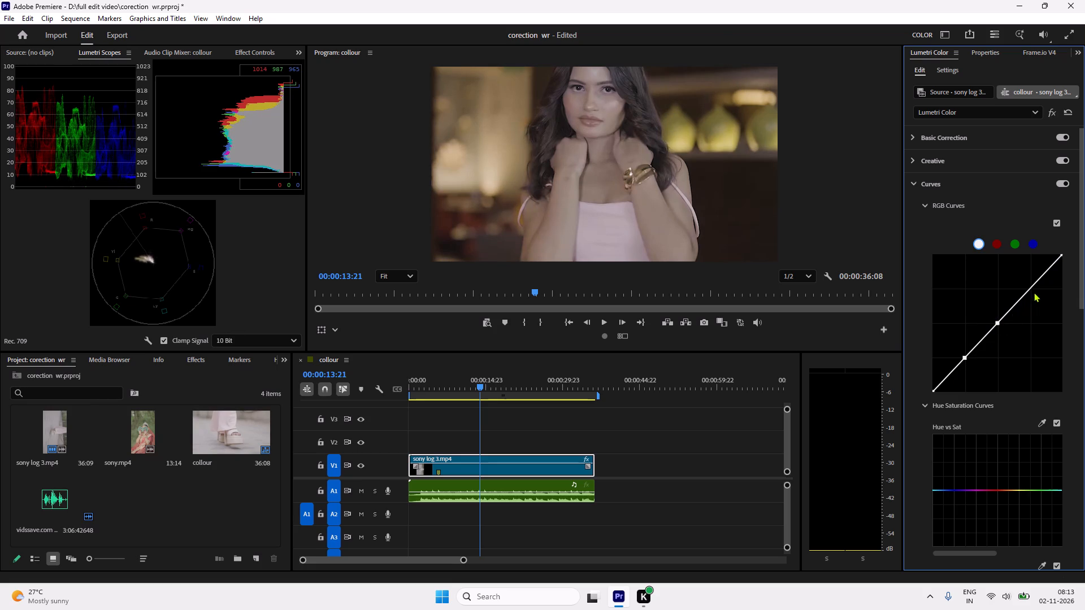
pyautogui.click(1031, 286)
pyautogui.moveTo(966, 357); pyautogui.dragTo(965, 359)
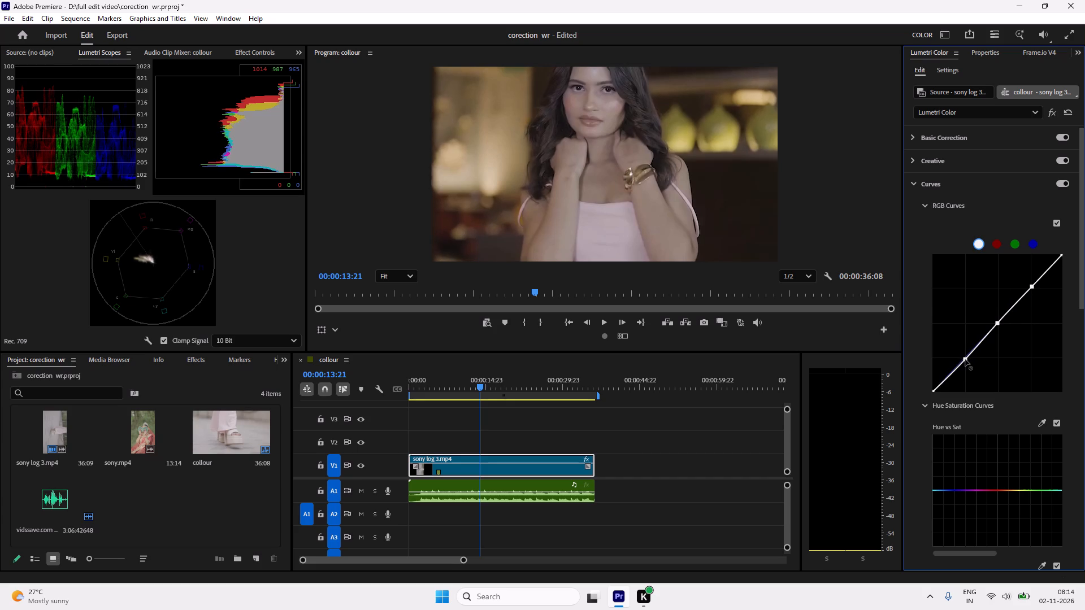
pyautogui.moveTo(965, 359); pyautogui.dragTo(965, 364)
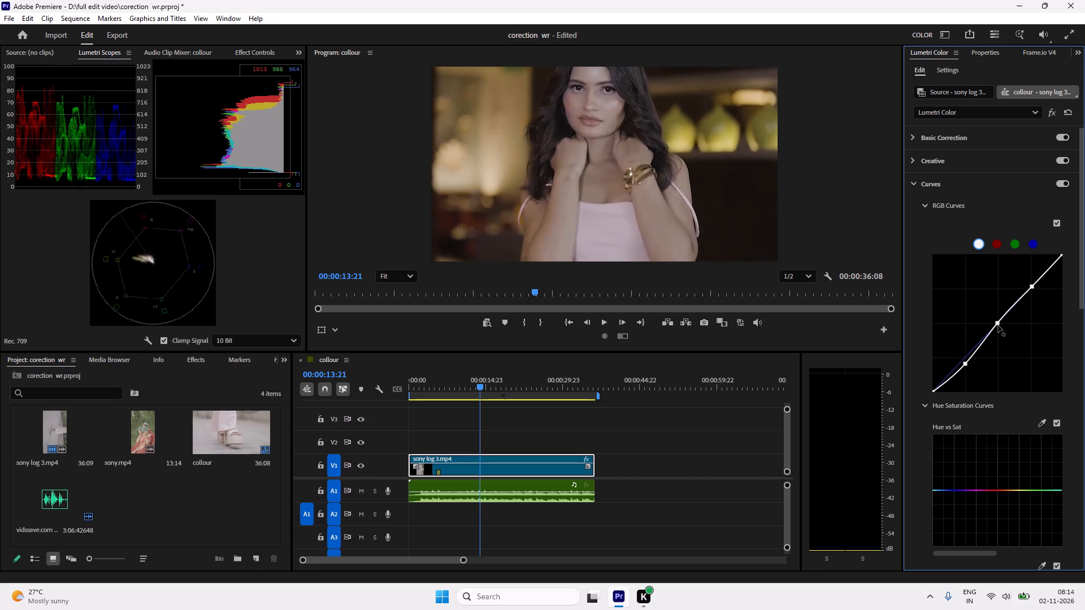
pyautogui.click(998, 325)
pyautogui.click(996, 322)
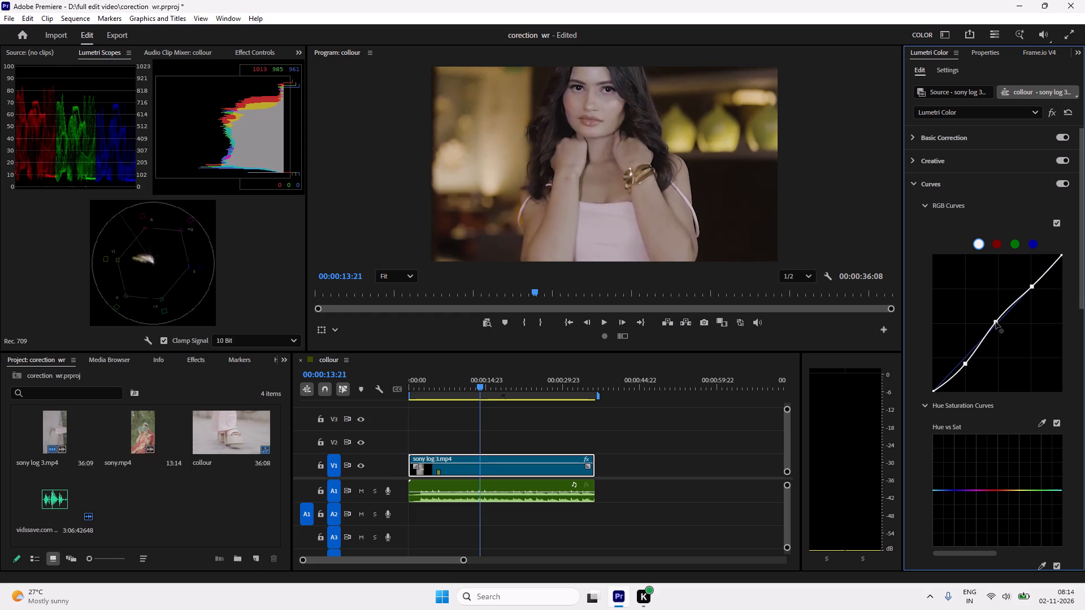
pyautogui.click(1032, 289)
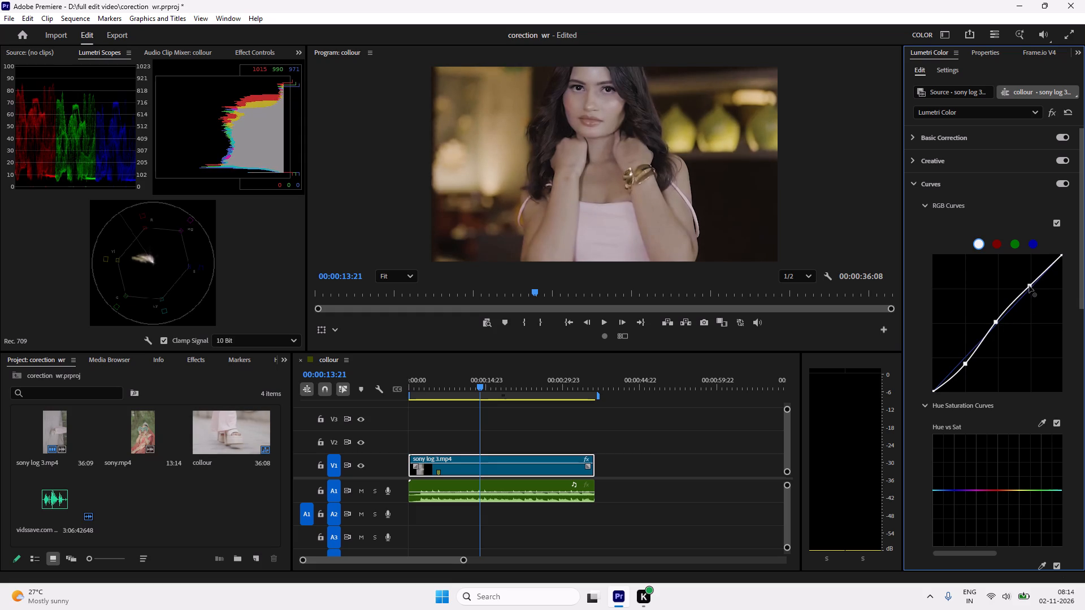
# Play the graded sequence from 00:00:09:19 to 00:00:30:14, pausing on individual shots to examine the picture and scopes.
pyautogui.moveTo(488, 392); pyautogui.dragTo(452, 391)
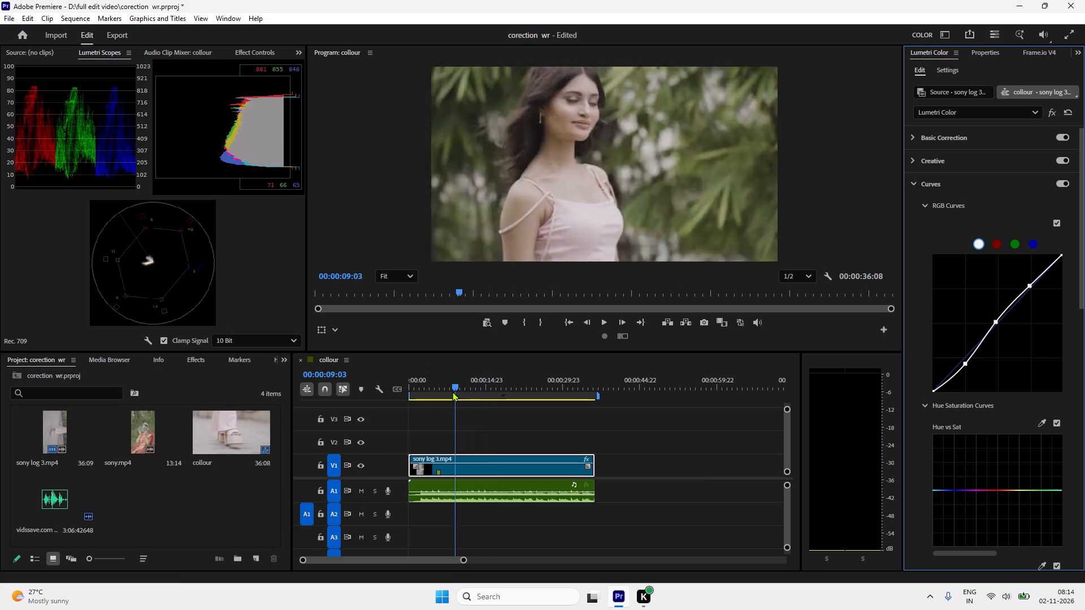
pyautogui.moveTo(452, 391); pyautogui.dragTo(460, 403)
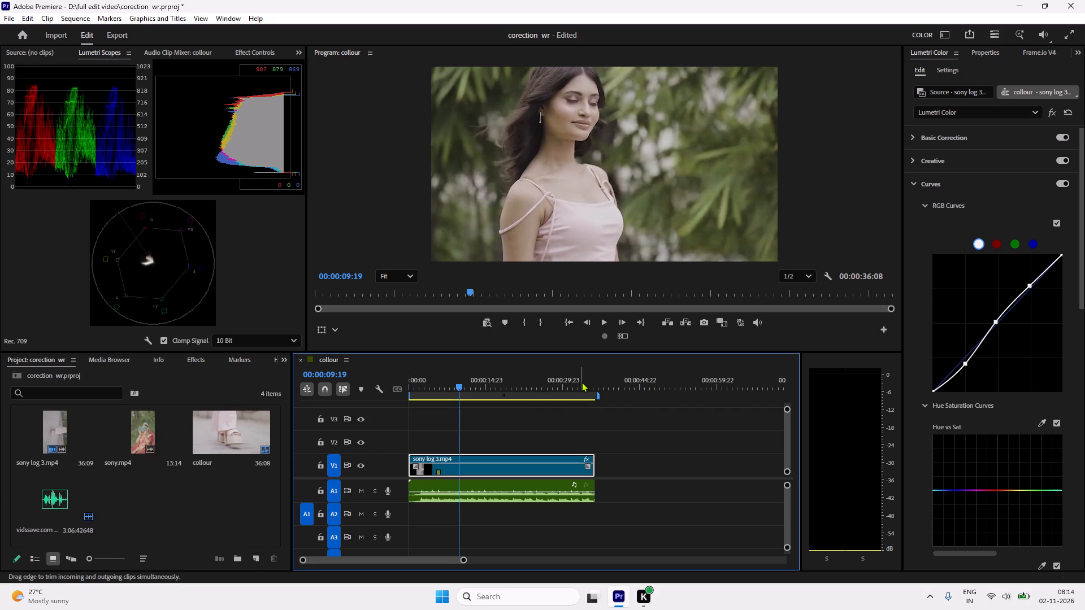
pyautogui.press('space')
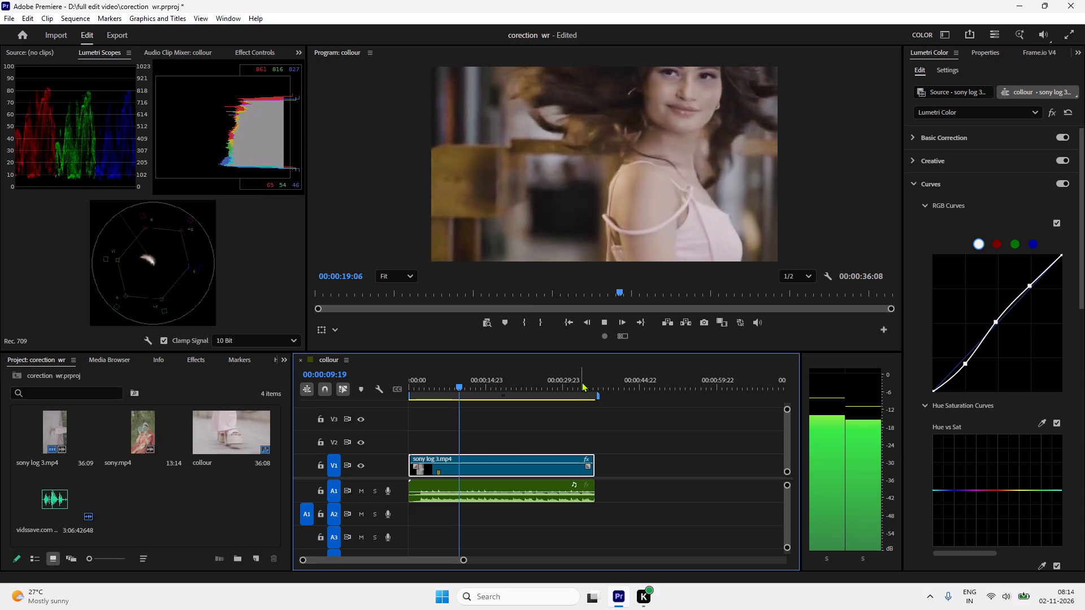
pyautogui.press('space')
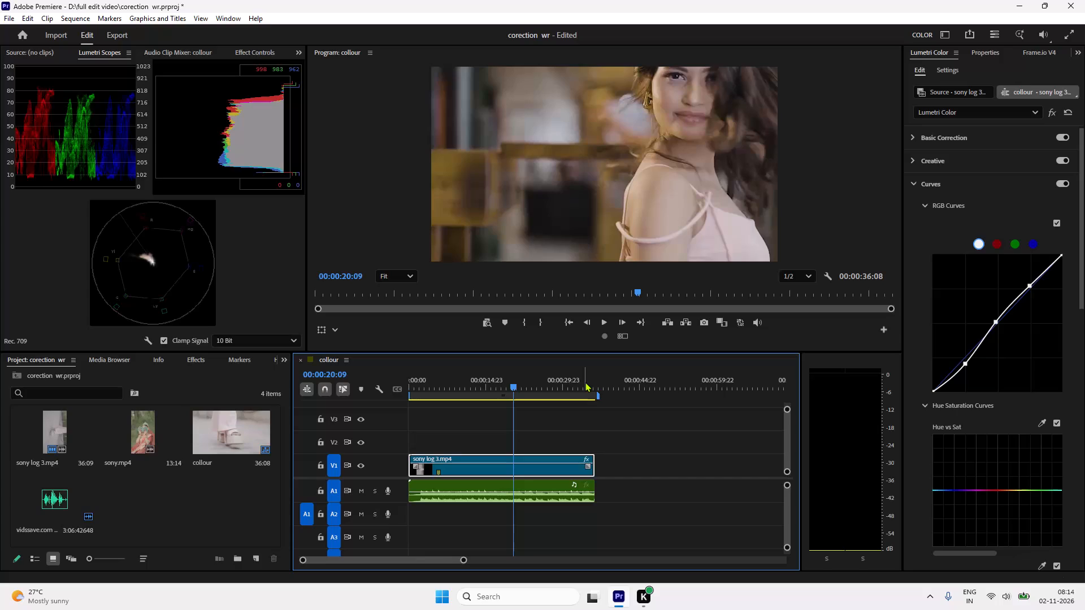
pyautogui.press('space')
pyautogui.press('space')
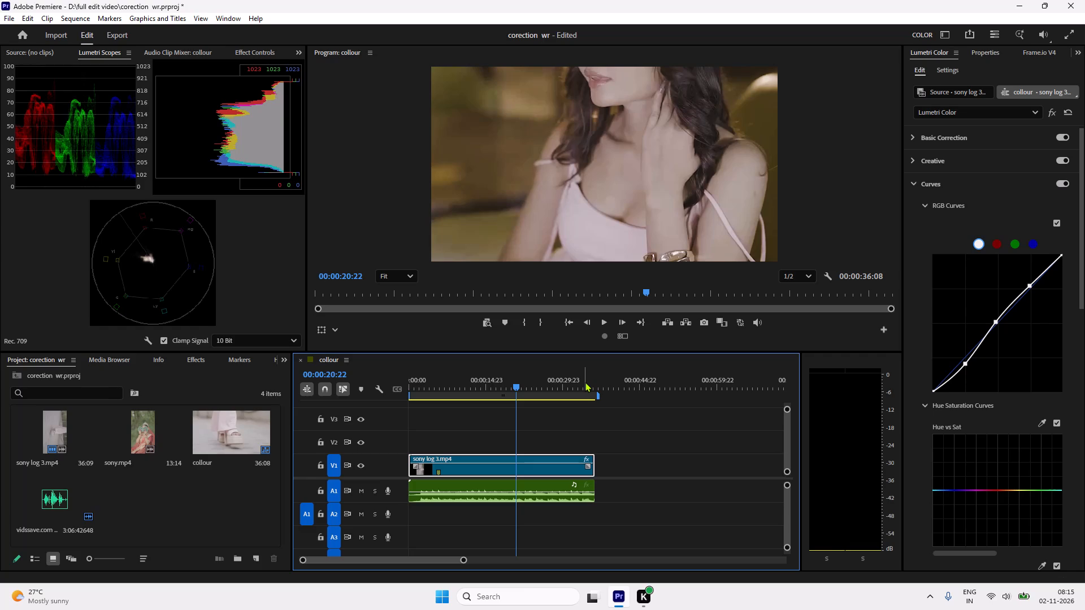
pyautogui.press('space')
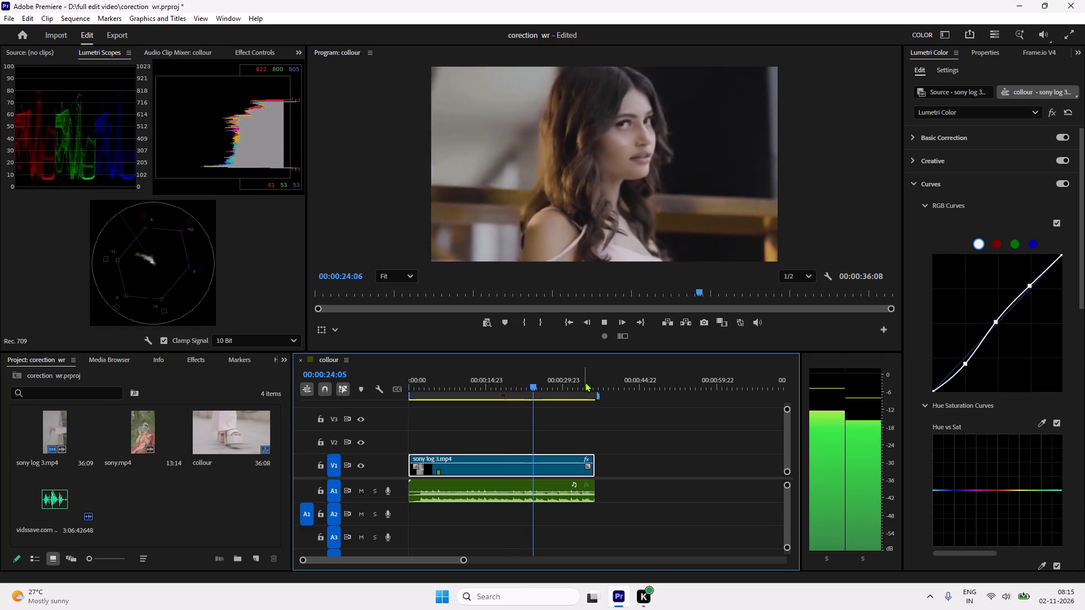
pyautogui.press('space')
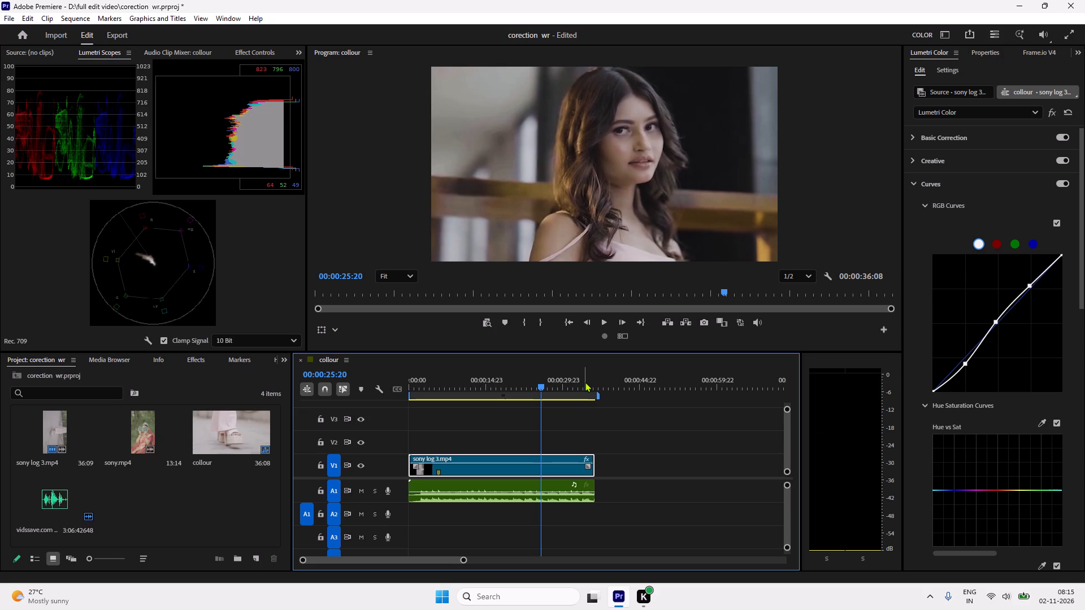
pyautogui.press('space')
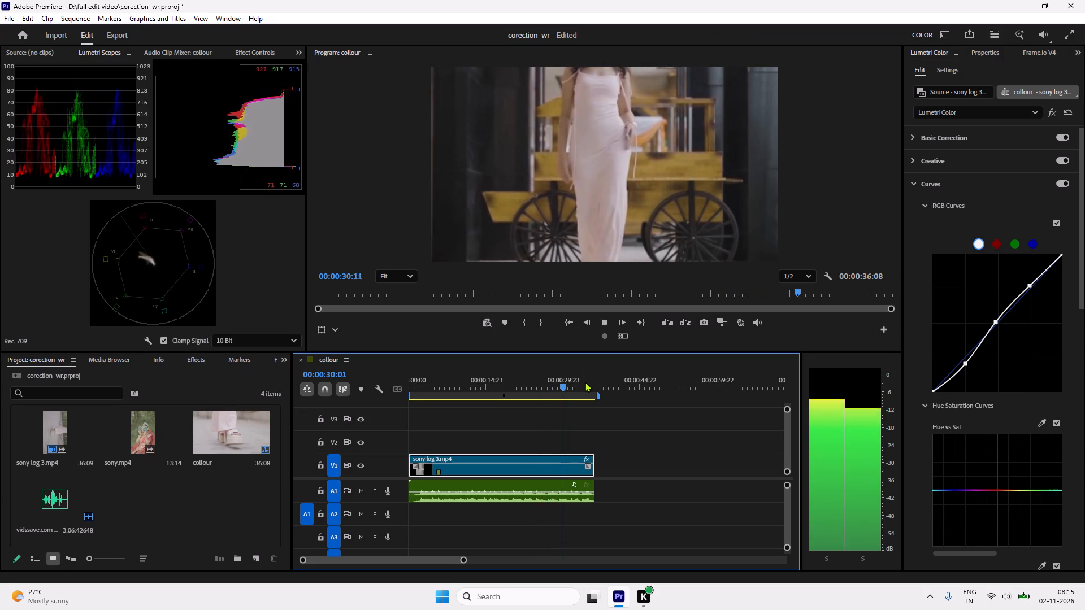
pyautogui.press('space')
# Toggle the Lumetri Color effect off and on at 00:00:30:14 to compare the shot before and after correction.
pyautogui.click(1053, 112)
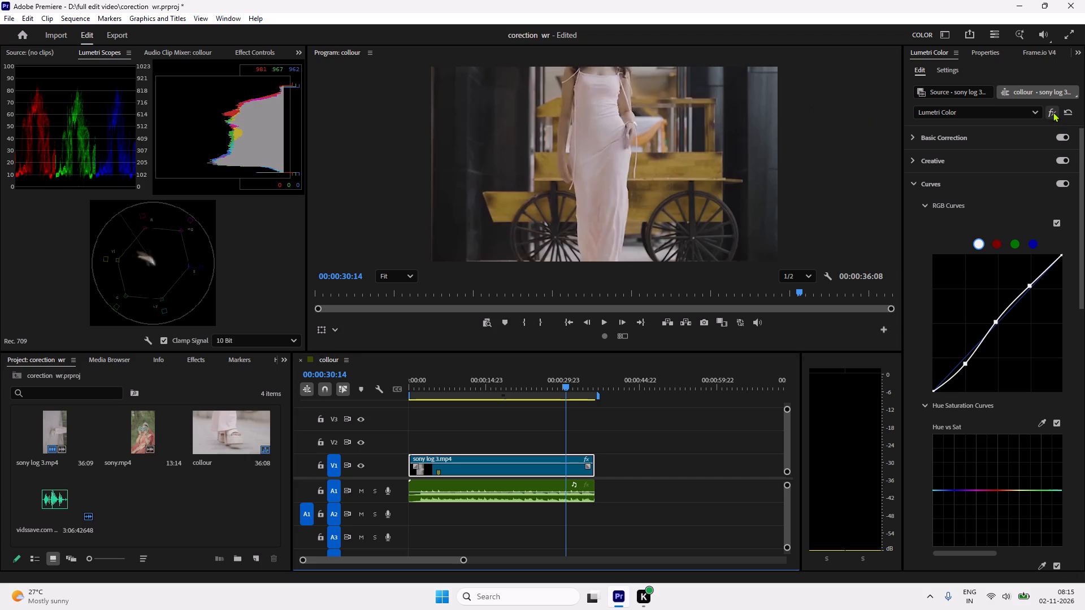
pyautogui.click(1053, 112)
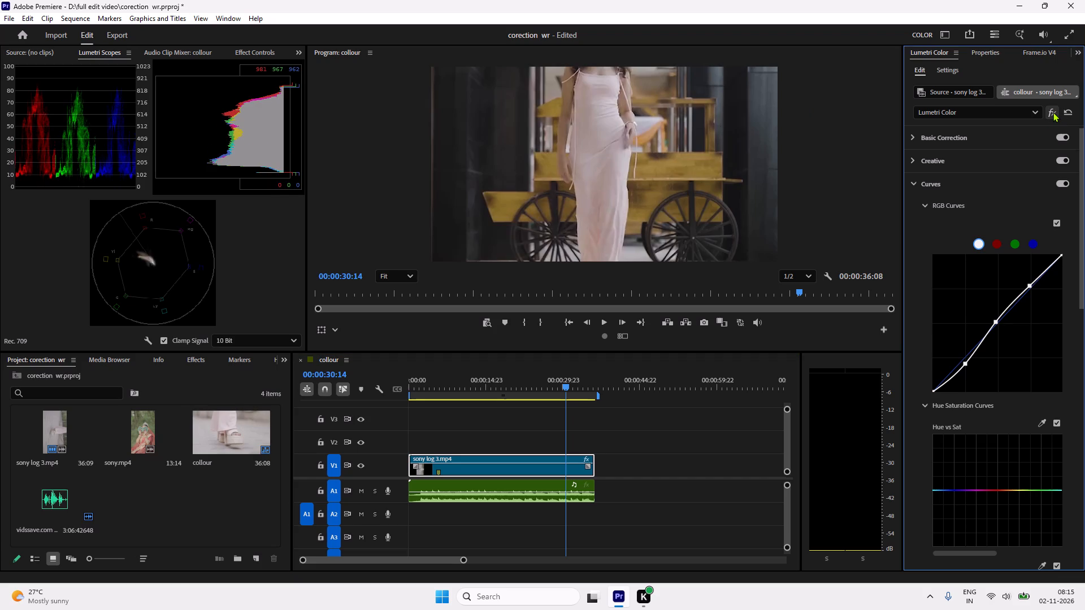
# Play on to 00:00:34:01, and review the sequence from its start to 00:00:18:12 to check the grade across the shots.
pyautogui.press('space')
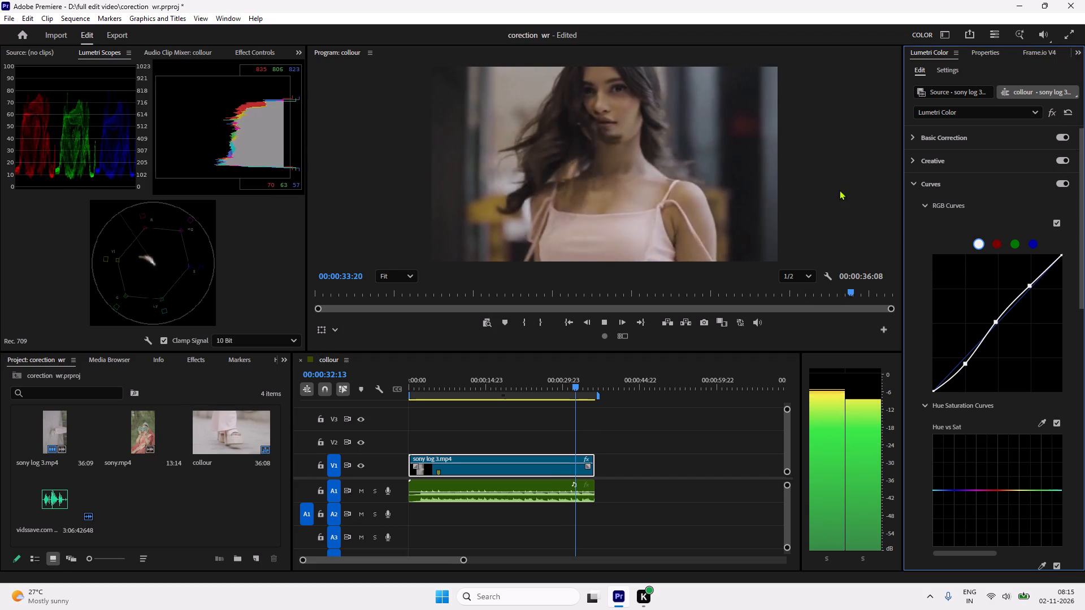
pyautogui.press('space')
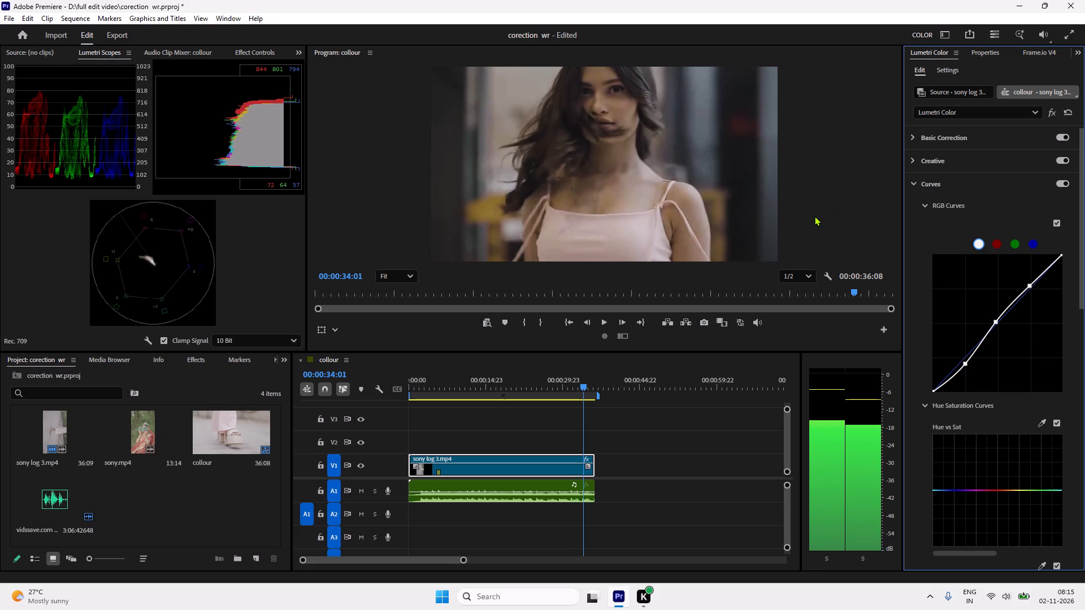
pyautogui.moveTo(553, 390); pyautogui.dragTo(550, 389)
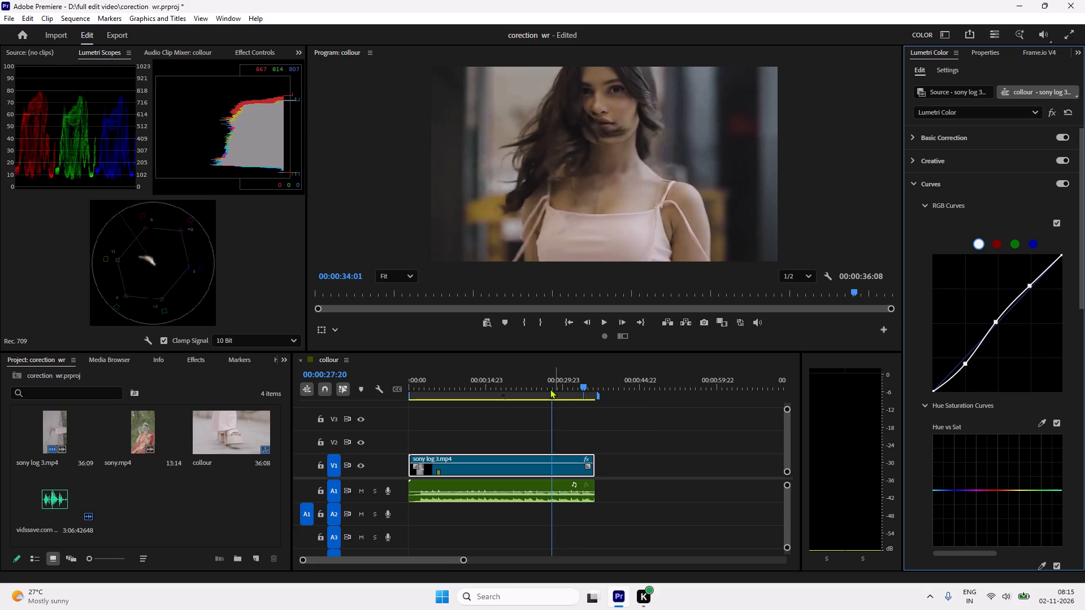
pyautogui.moveTo(550, 389); pyautogui.dragTo(188, 439)
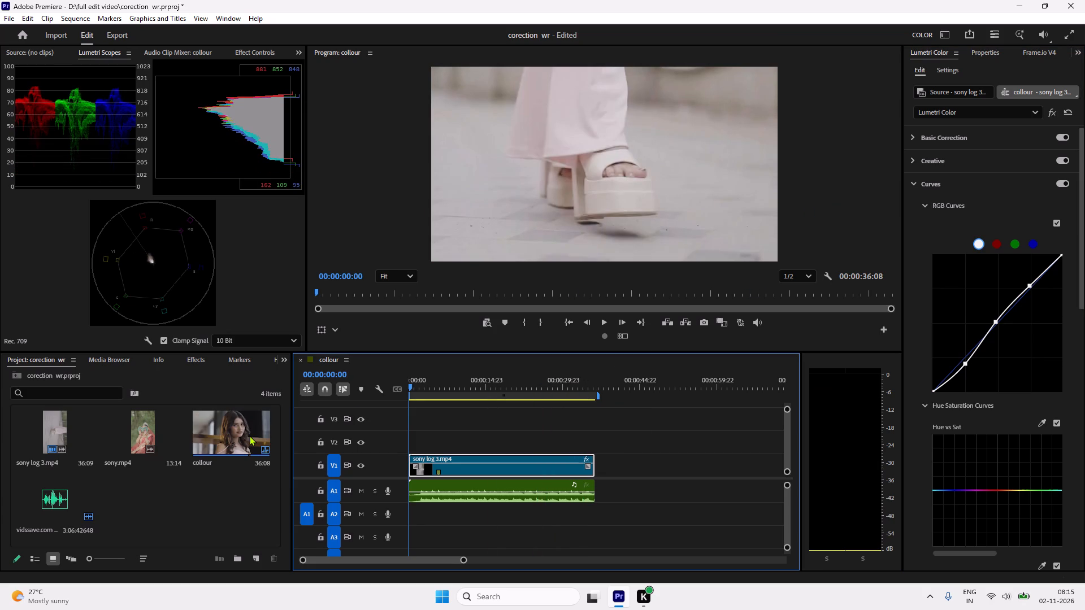
pyautogui.press('space')
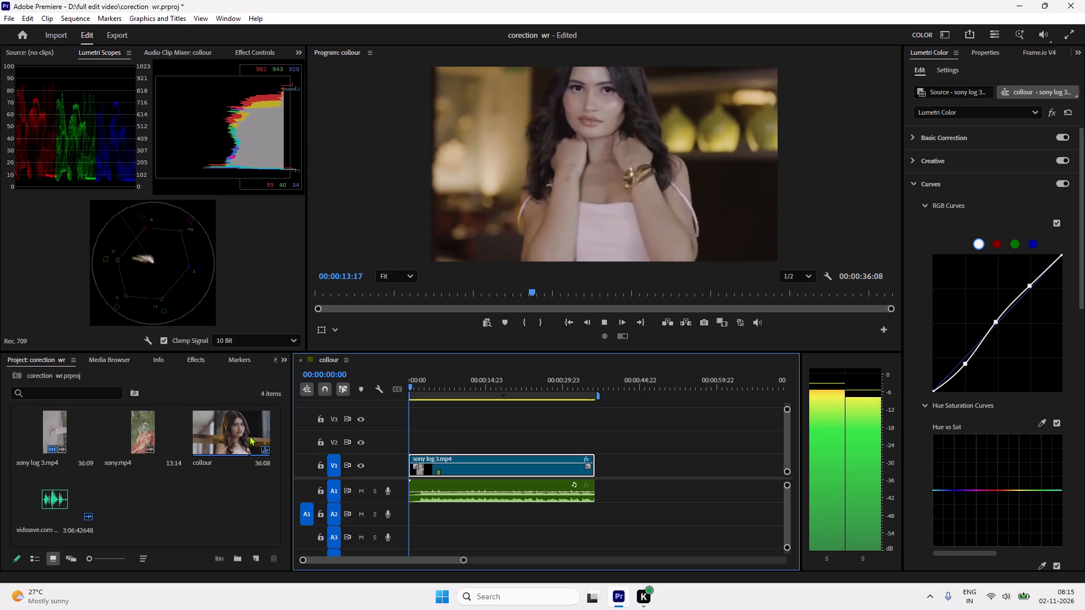
pyautogui.press('space')
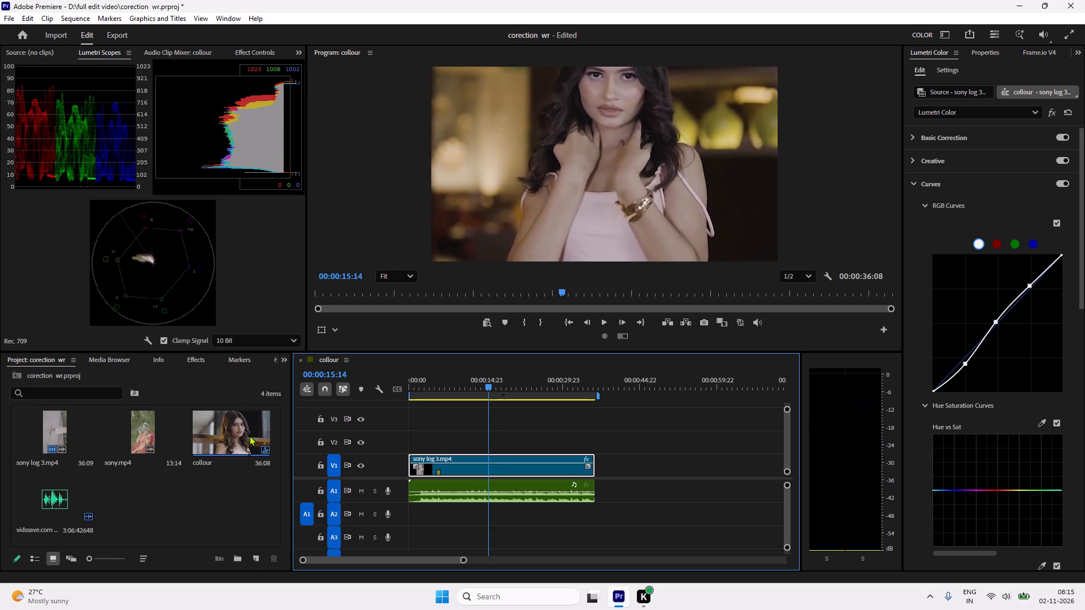
pyautogui.press('space')
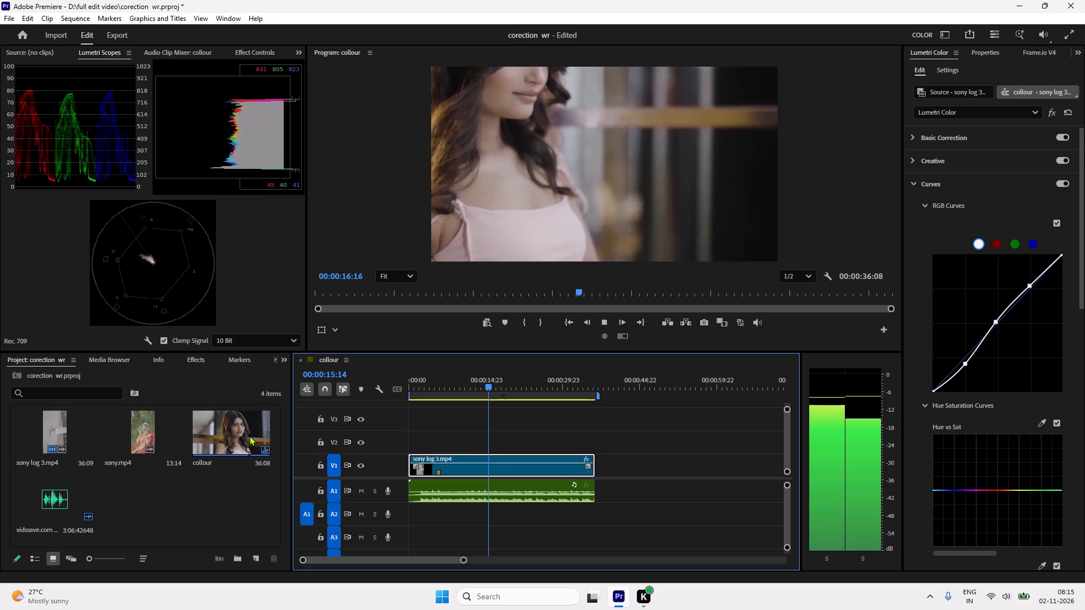
pyautogui.press('space')
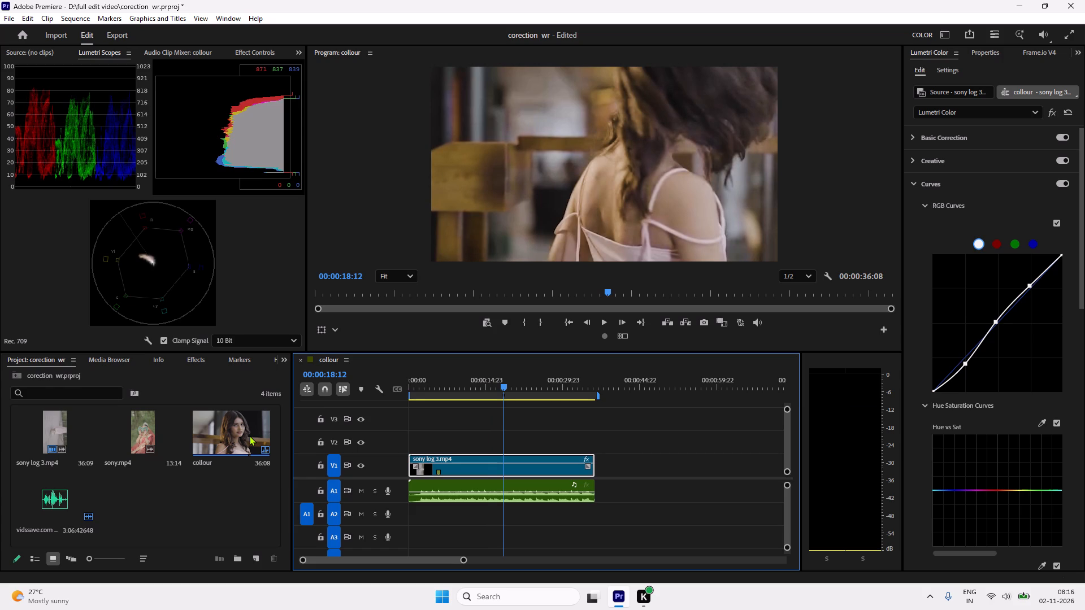
# Find the first shot change, from the shoes to the handbag, and split the sony log 3.mp4 video clip at 00:00:03:06.
pyautogui.moveTo(518, 390); pyautogui.dragTo(250, 395)
pyautogui.press('space')
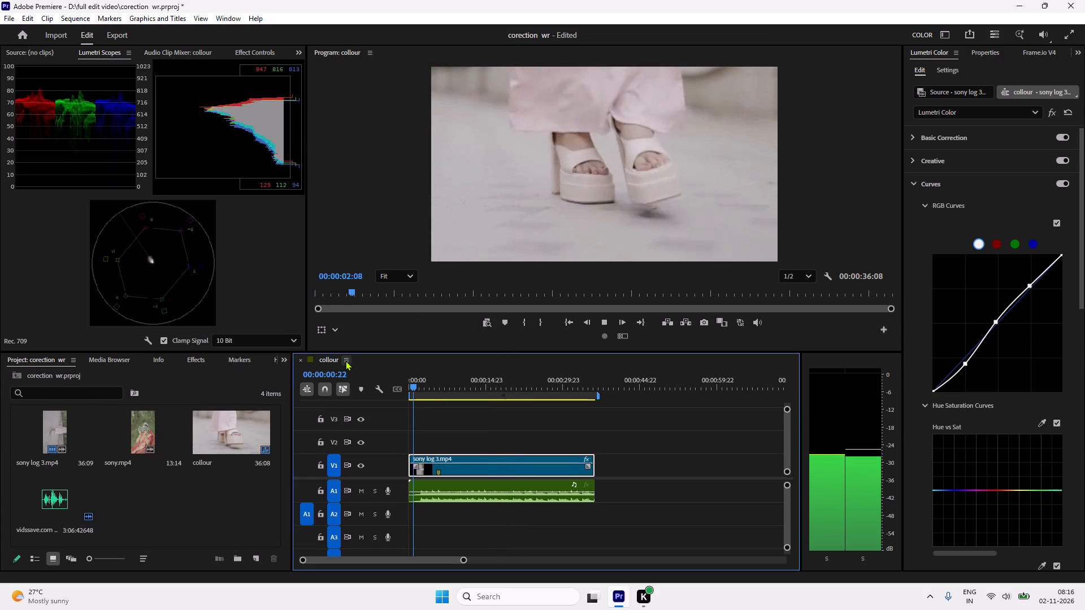
pyautogui.press('space')
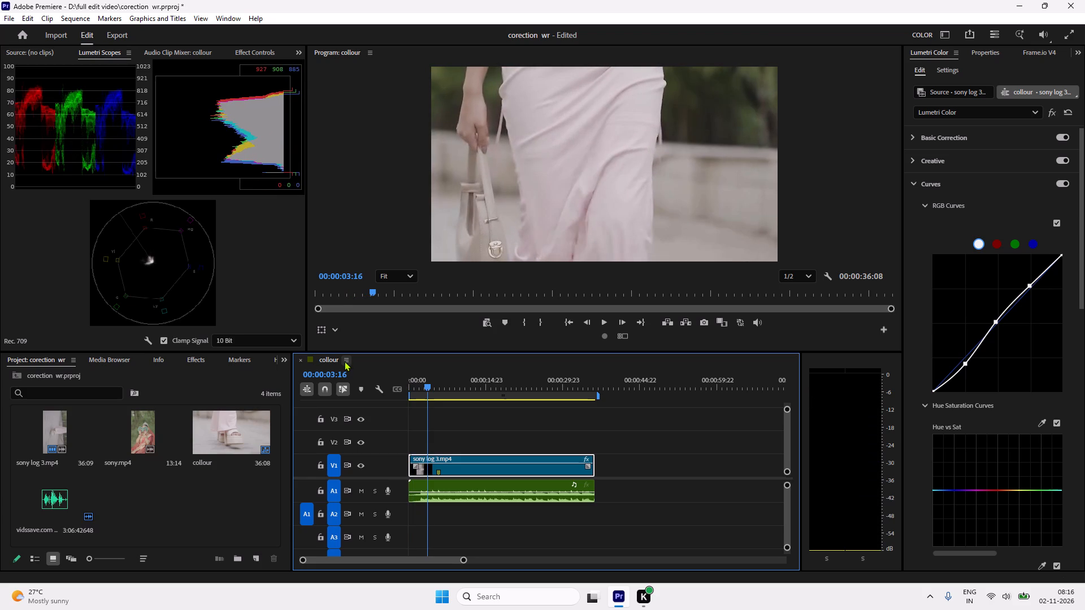
pyautogui.press('Left')
pyautogui.press('Left')
pyautogui.press('Left')
pyautogui.press('Left')
pyautogui.press('Left')
pyautogui.press('Left')
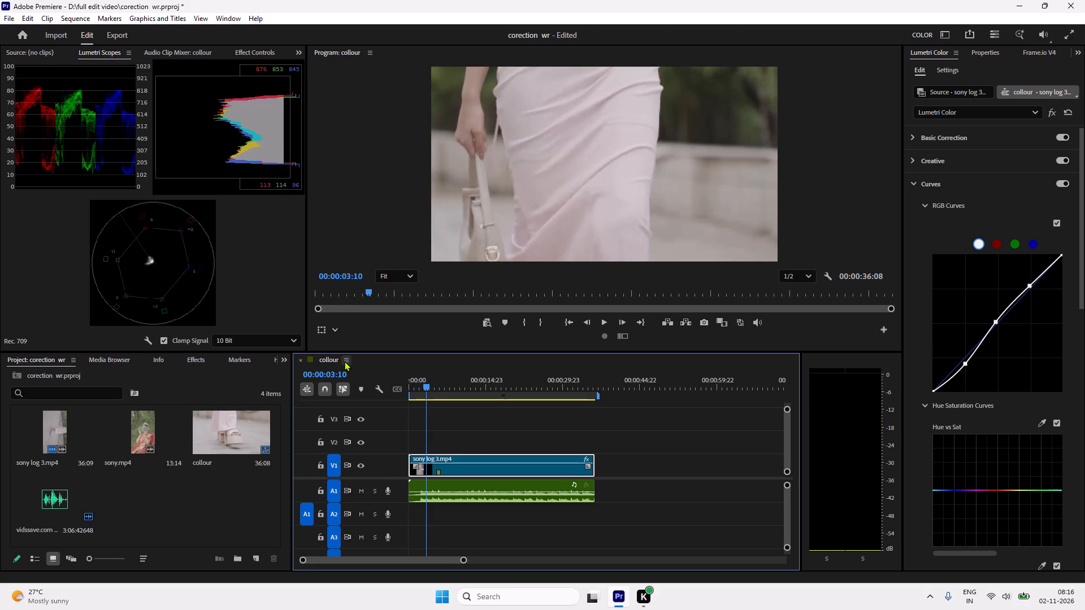
pyautogui.press('Left')
pyautogui.press('Left')
pyautogui.press('Left')
pyautogui.press('Left')
pyautogui.press('Left')
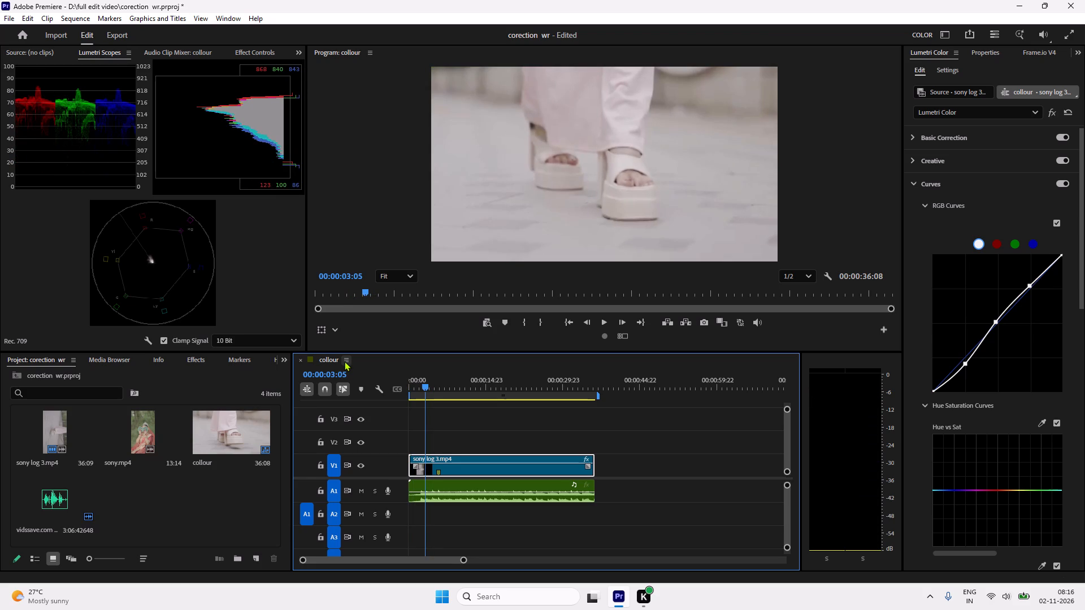
pyautogui.press('Right')
pyautogui.press('Right')
pyautogui.press('Left')
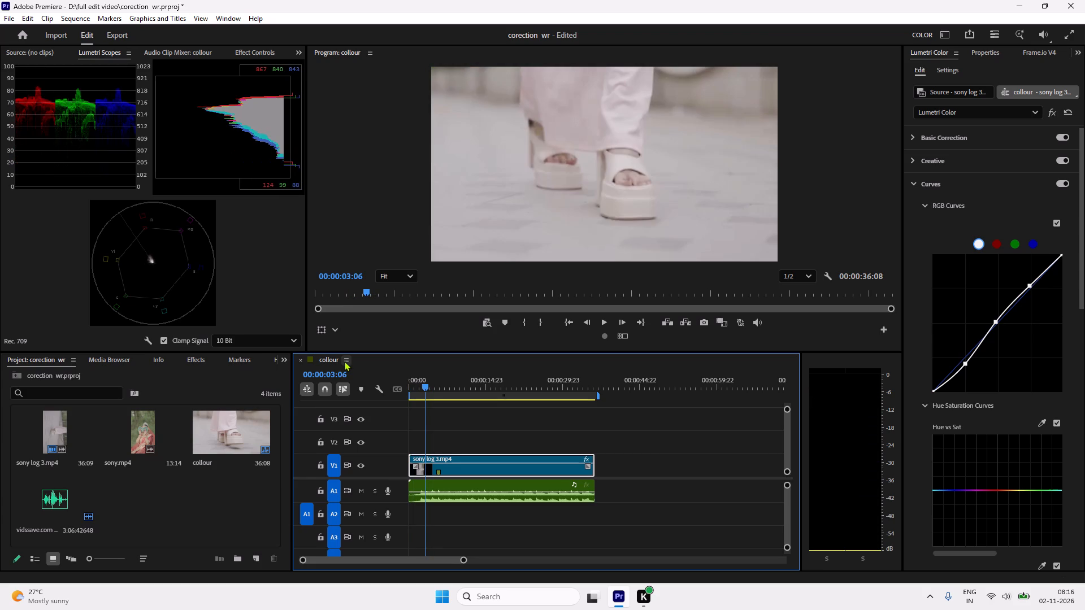
pyautogui.hotkey('ctrl', 'k')
# Find the next shot change, from the handbag to the woman's face, and split the sony log 3.mp4 clip at 00:00:05:20.
pyautogui.press('space')
pyautogui.press('space')
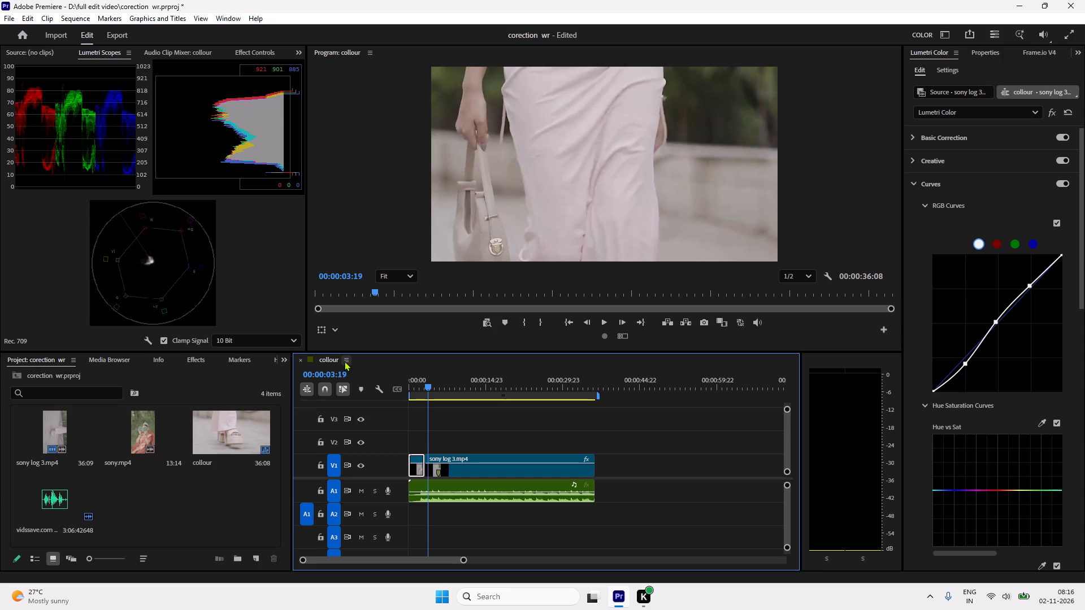
pyautogui.press('space')
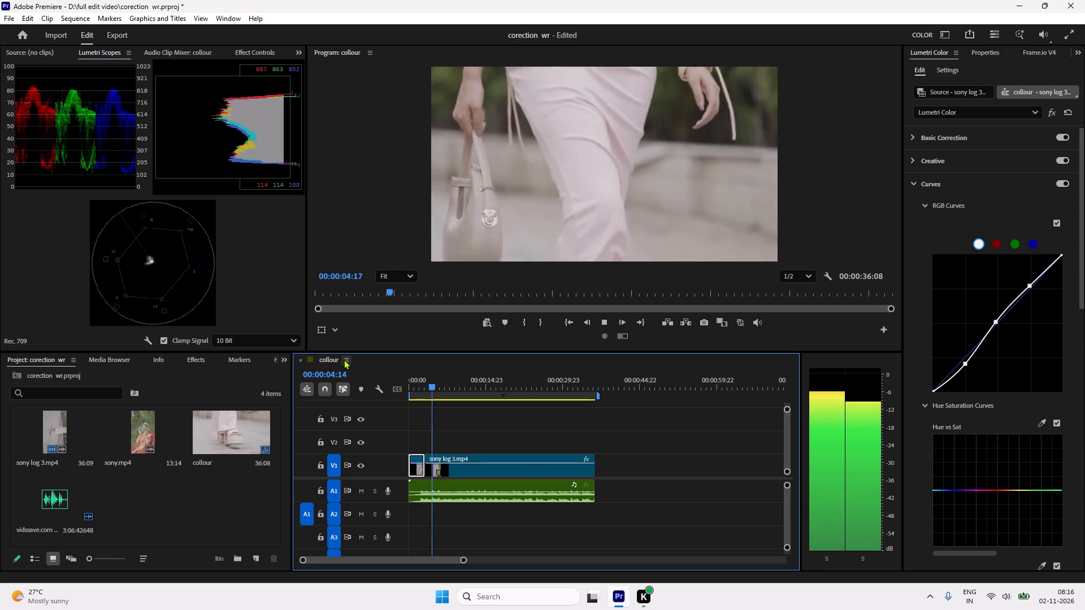
pyautogui.press('space')
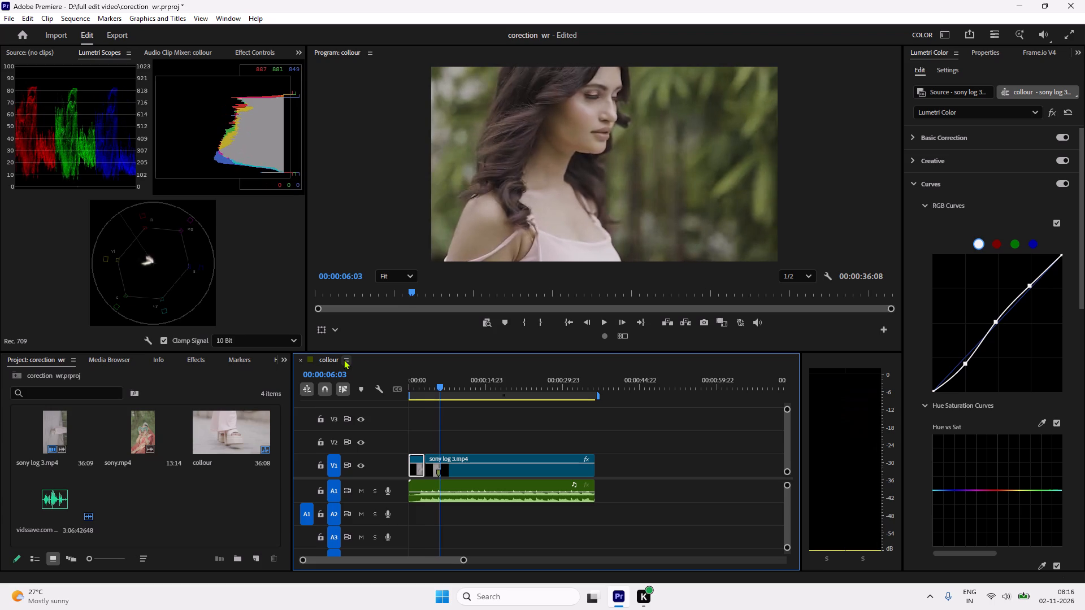
pyautogui.press('Left')
pyautogui.press('Left')
pyautogui.press('Left')
pyautogui.press('Left')
pyautogui.press('Left')
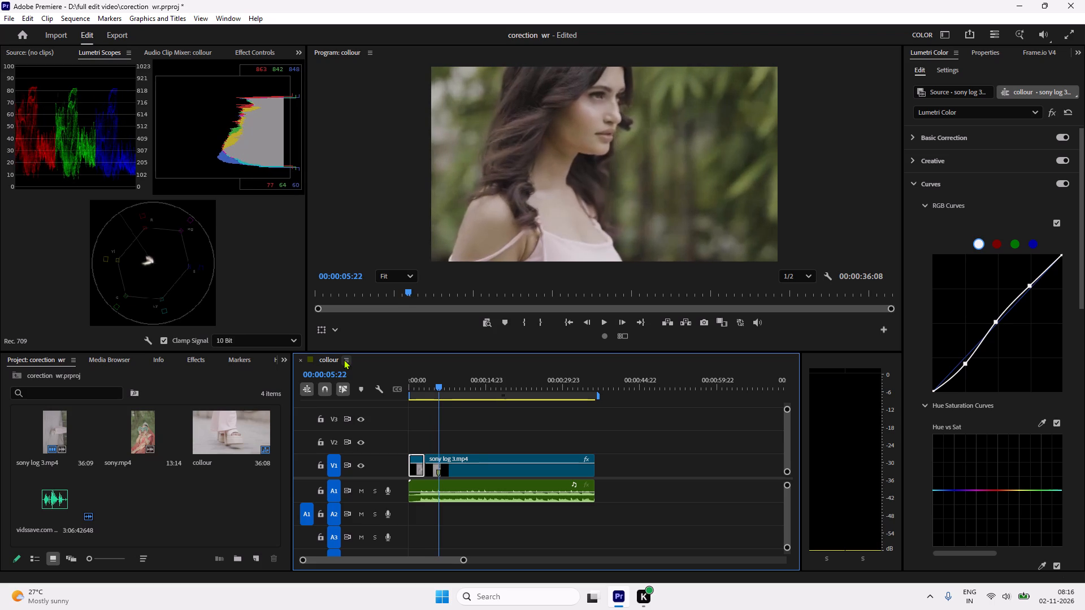
pyautogui.press('Left')
pyautogui.press('Left')
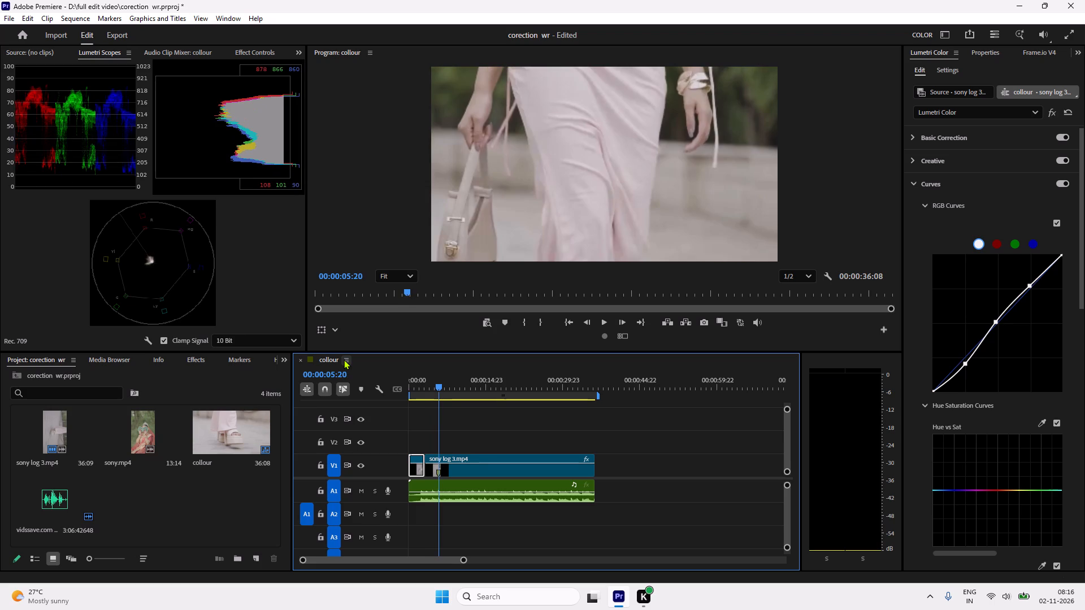
pyautogui.hotkey('ctrl', 'k')
# Find the next shot change, from the woman's close-up to her wider shot before the bamboo, and split the sony log 3.mp4 clip at 00:00:08:23.
pyautogui.press('space')
pyautogui.press('space')
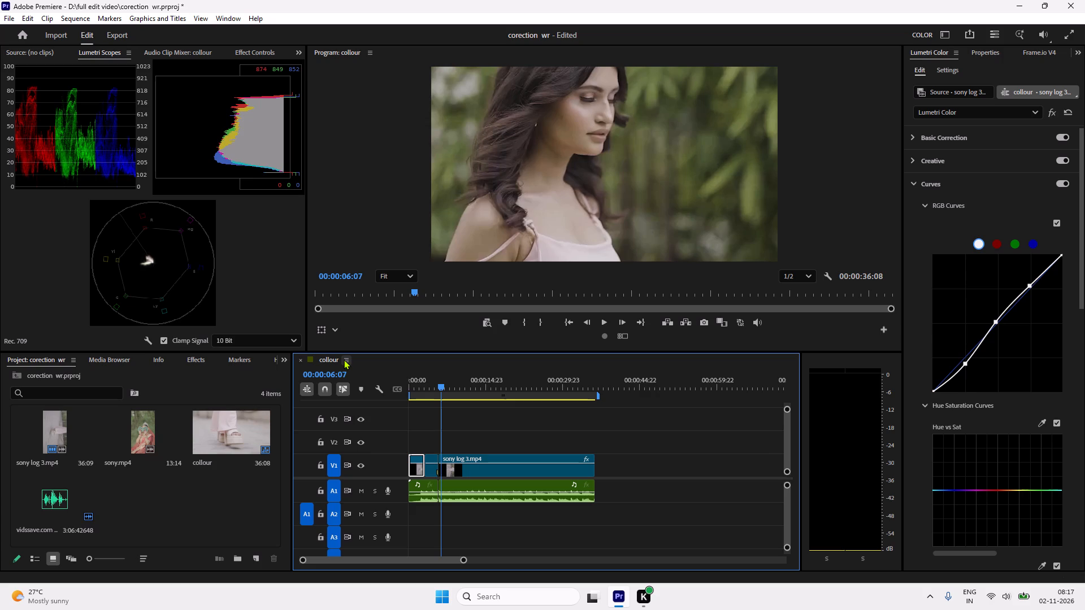
pyautogui.press('space')
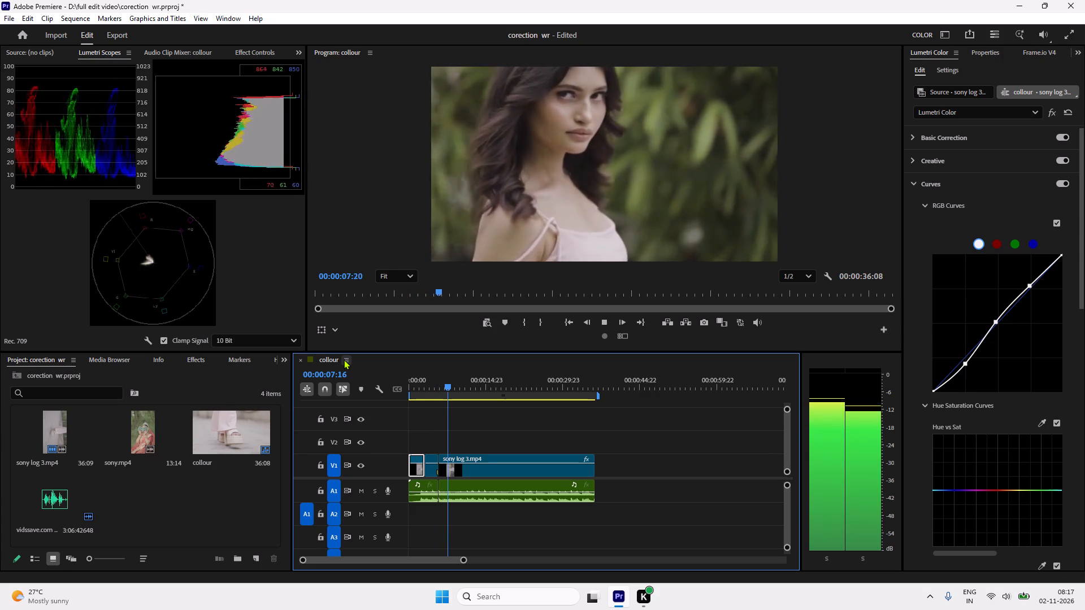
pyautogui.press('space')
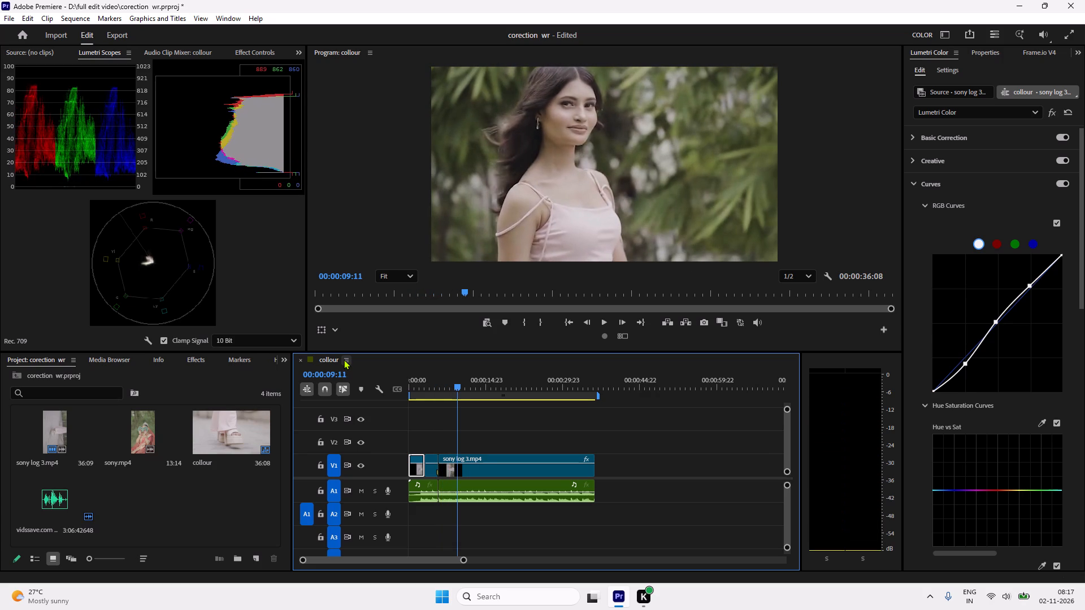
pyautogui.press('Left')
pyautogui.press('Left')
pyautogui.press('Left')
pyautogui.press('Left')
pyautogui.press('Left')
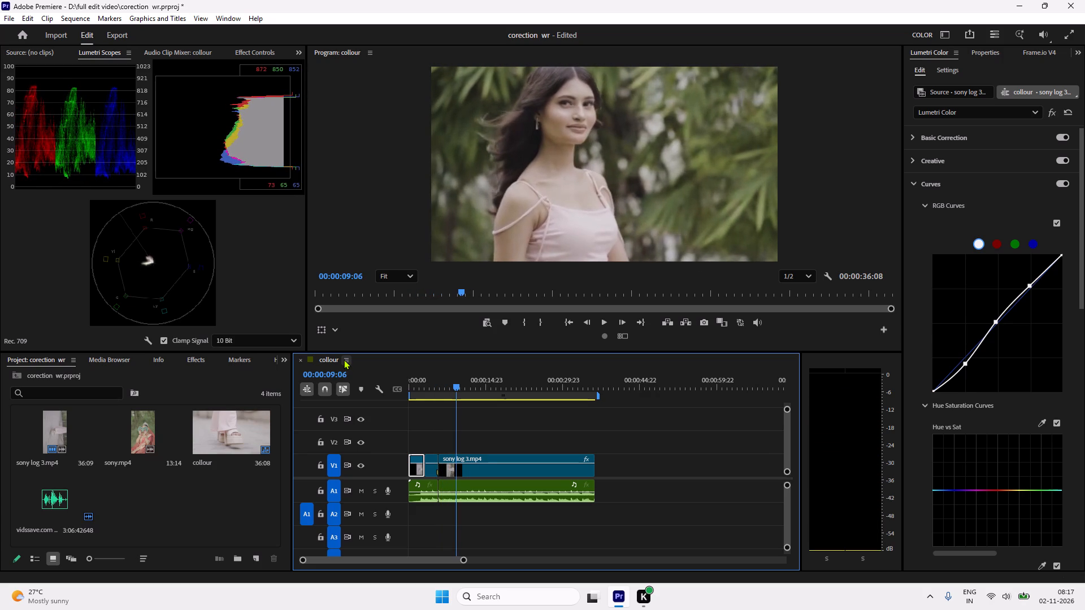
pyautogui.press('Left')
pyautogui.press('Left')
pyautogui.press('Left')
pyautogui.press('Left')
pyautogui.press('Left')
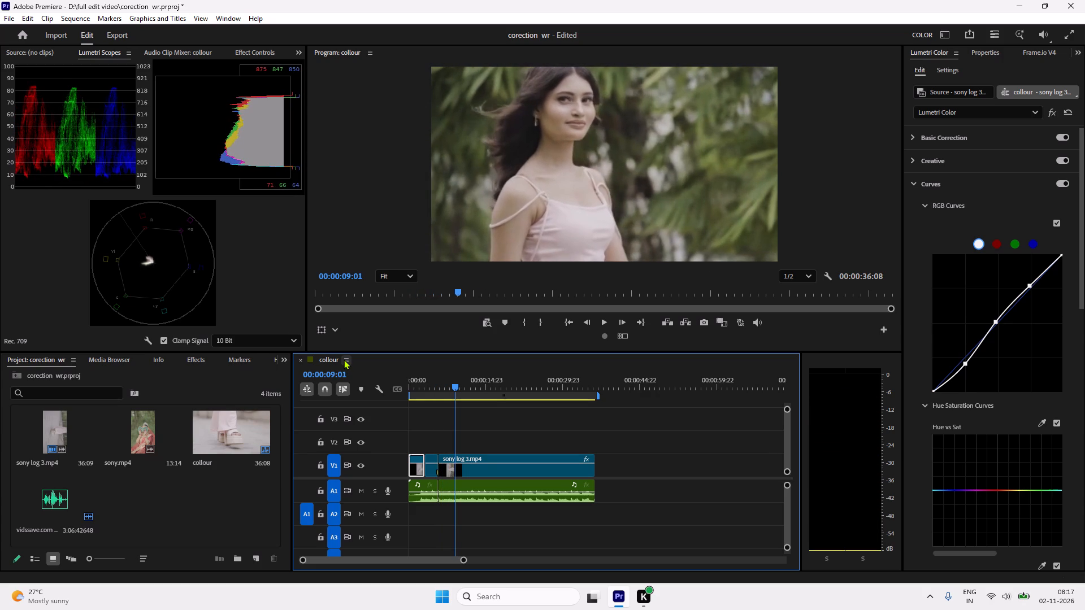
pyautogui.press('Left')
pyautogui.press('Left')
pyautogui.press('Right')
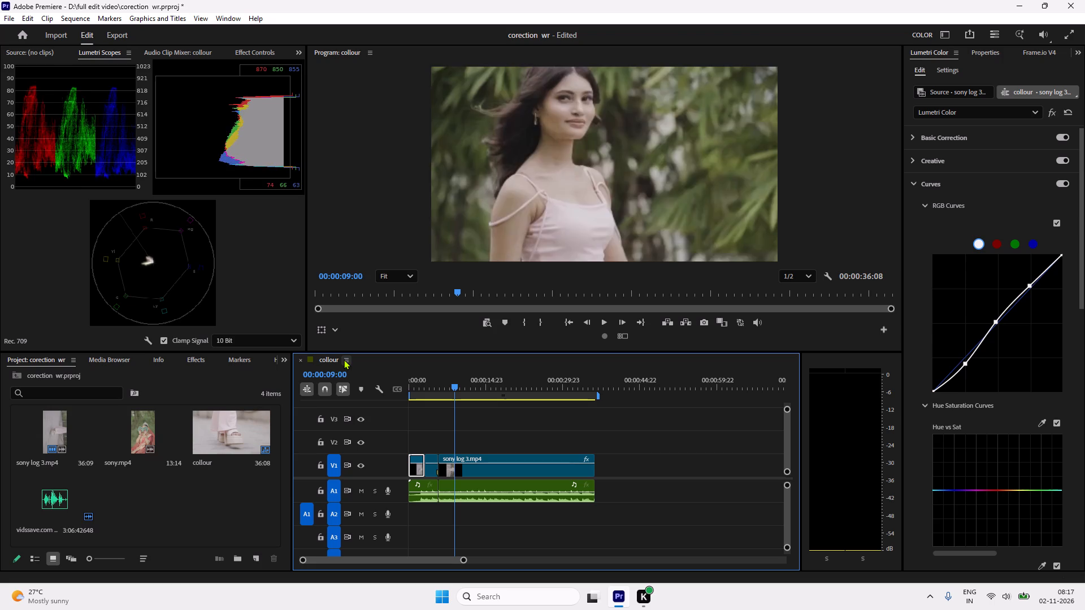
pyautogui.press('Left')
pyautogui.hotkey('ctrl', 'k')
# Look for the next shot change by playing past 00:00:13:04 and reviewing the frames back to 00:00:08:21.
pyautogui.press('space')
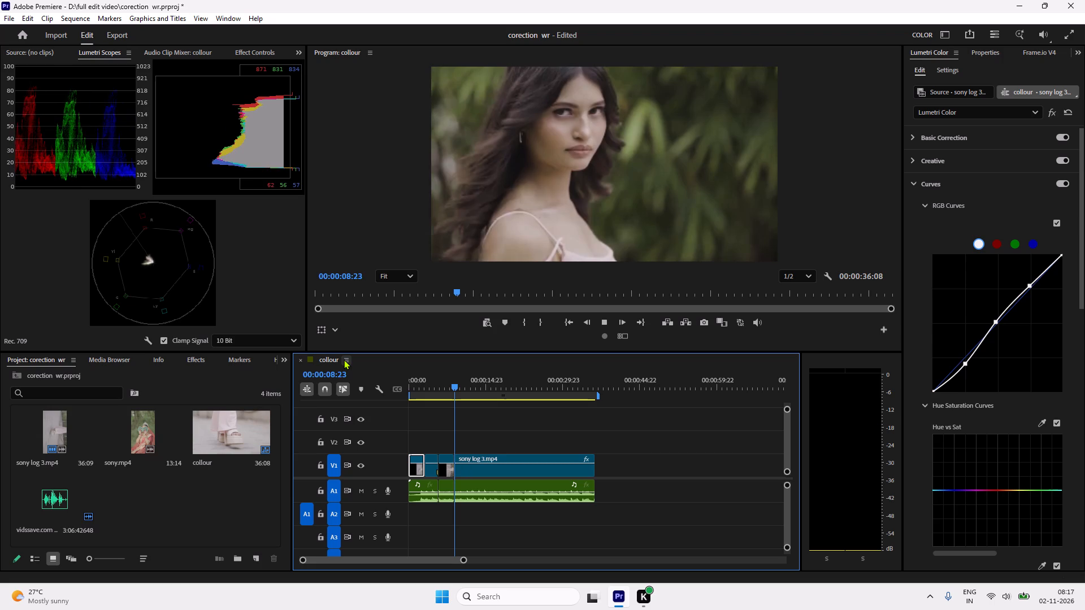
pyautogui.press('space')
pyautogui.press('space')
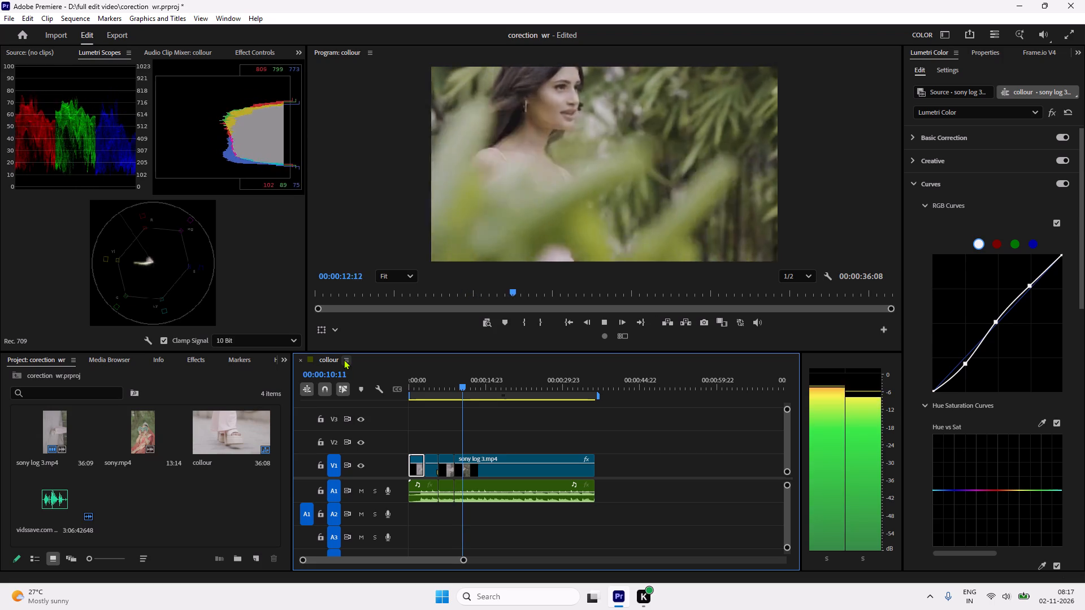
pyautogui.press('space')
pyautogui.press('Left')
pyautogui.press('Left')
pyautogui.press('Left')
pyautogui.press('Left')
pyautogui.press('Left')
pyautogui.press('Left')
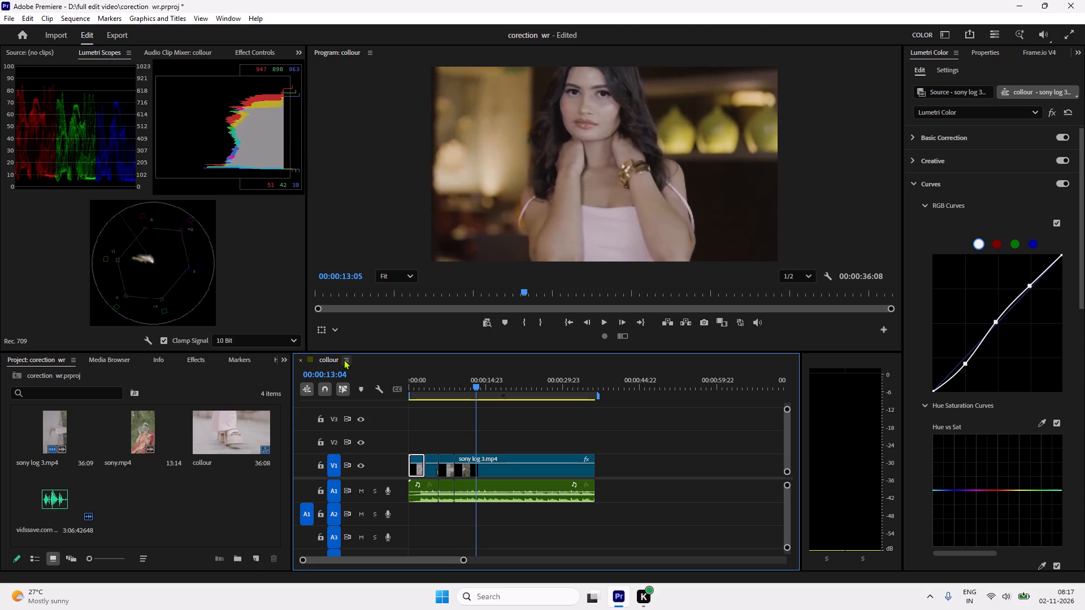
pyautogui.press('Left')
pyautogui.press('Left')
pyautogui.press('Left')
pyautogui.press('Left')
pyautogui.press('Left')
pyautogui.press('Left')
pyautogui.press('Left')
pyautogui.press('Left')
pyautogui.press('Left')
pyautogui.press('Left')
pyautogui.press('Left')
pyautogui.press('Left')
pyautogui.press('Left')
pyautogui.press('Left')
pyautogui.press('Left')
pyautogui.press('Left')
pyautogui.press('Left')
pyautogui.press('Left')
pyautogui.press('Left')
pyautogui.press('Left')
pyautogui.press('Left')
pyautogui.press('Left')
pyautogui.press('Left')
pyautogui.press('Left')
pyautogui.press('Left')
pyautogui.press('Left')
pyautogui.press('Left')
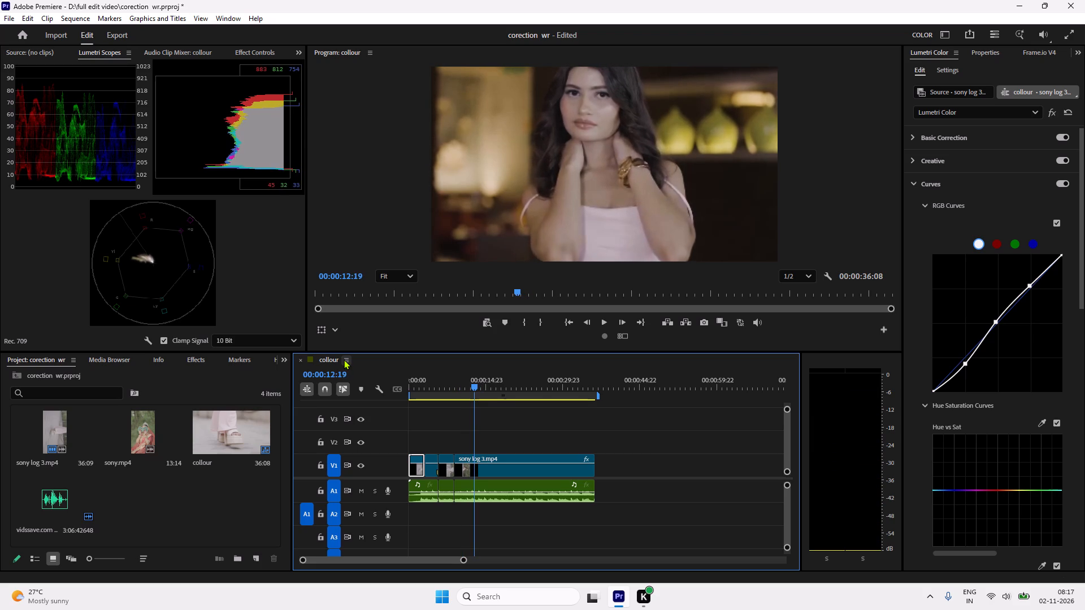
pyautogui.press('Left')
pyautogui.press('Left')
pyautogui.press('Left')
pyautogui.press('Left')
pyautogui.press('Left')
pyautogui.press('Left')
pyautogui.press('Left')
pyautogui.press('Left')
pyautogui.press('Left')
pyautogui.press('Left')
pyautogui.press('Left')
pyautogui.press('Left')
pyautogui.press('Left')
pyautogui.press('Left')
pyautogui.press('Left')
pyautogui.press('Left')
pyautogui.press('Left')
pyautogui.press('Left')
pyautogui.press('Left')
pyautogui.press('Left')
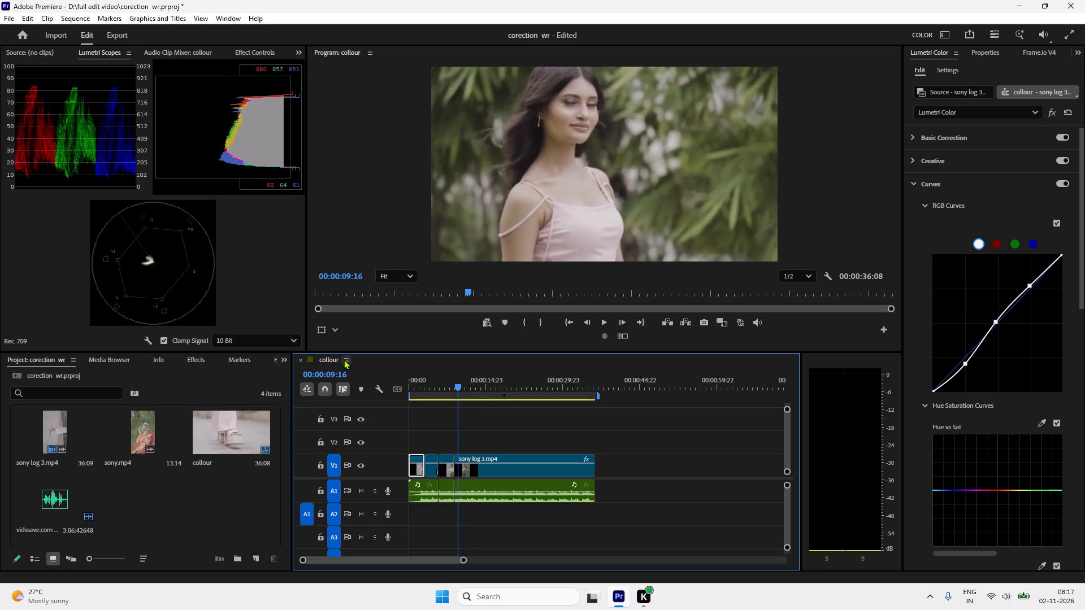
pyautogui.press('Left')
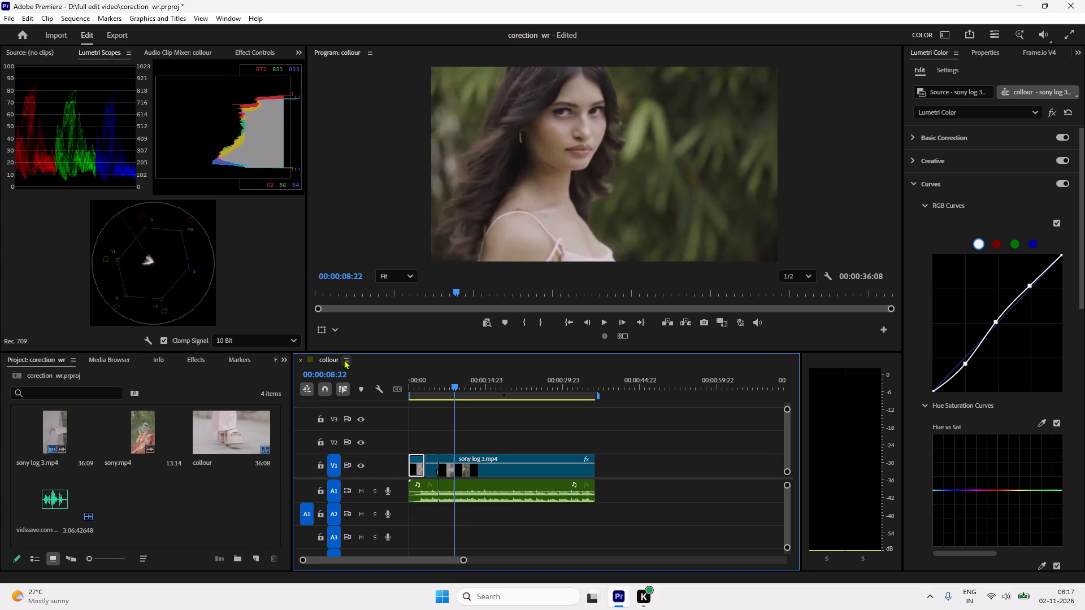
pyautogui.press('Left')
# Find the shot change from the woman behind the leaves to the indoor shot, and split the sony log 3.mp4 clip at 00:00:12:15.
pyautogui.press('space')
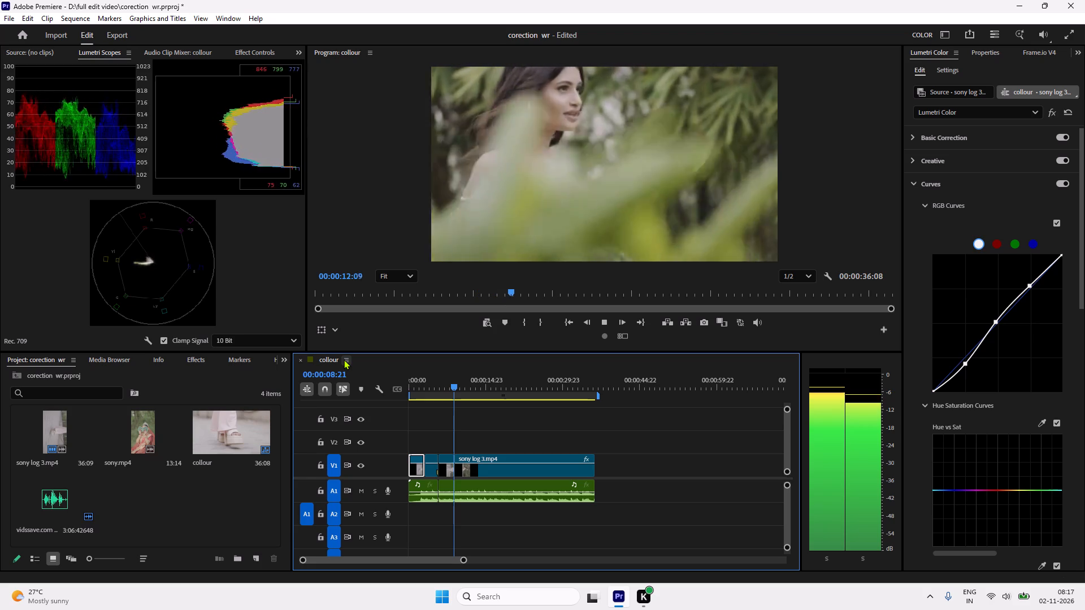
pyautogui.press('space')
pyautogui.press('Left')
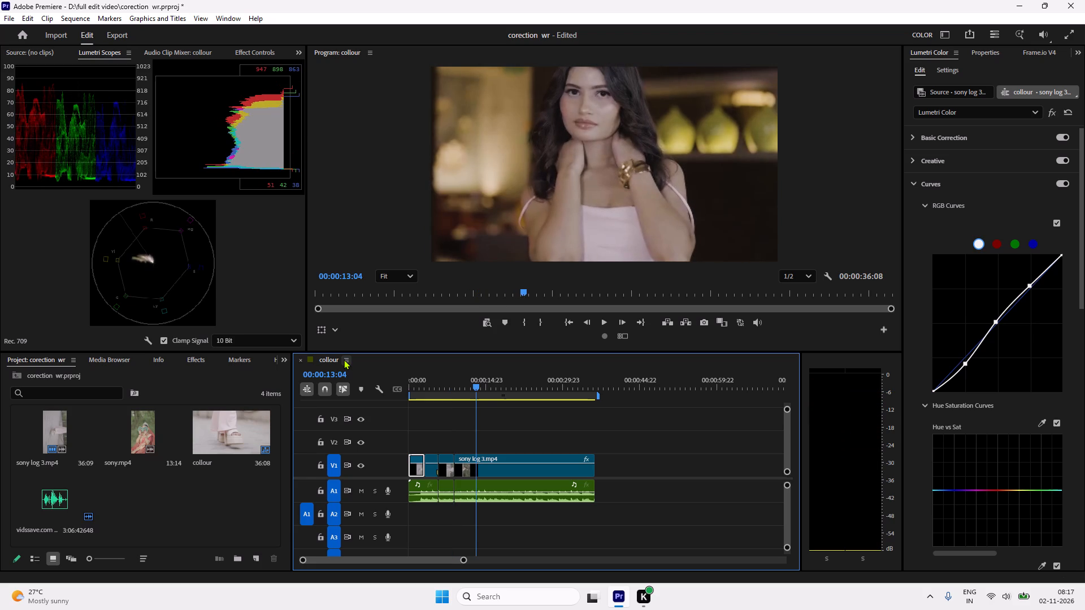
pyautogui.press('Left')
pyautogui.press('Left')
pyautogui.press('Left')
pyautogui.press('Left')
pyautogui.press('Left')
pyautogui.press('Left')
pyautogui.press('Left')
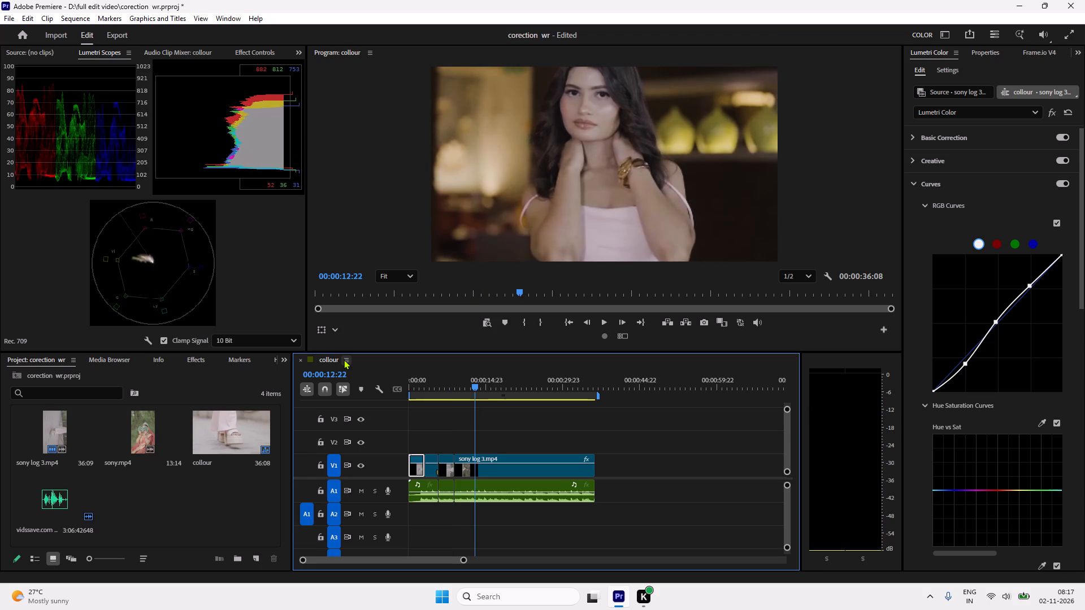
pyautogui.press('Left')
pyautogui.press('Left')
pyautogui.press('Left')
pyautogui.press('Left')
pyautogui.press('Left')
pyautogui.press('Left')
pyautogui.press('Left')
pyautogui.press('Right')
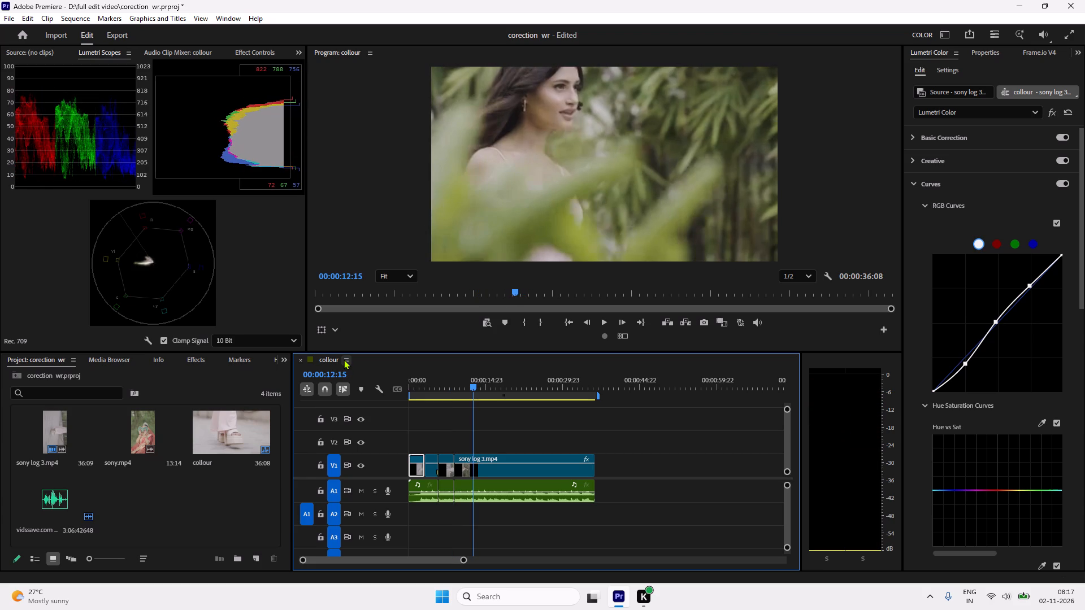
pyautogui.press('Right')
pyautogui.press('Left')
pyautogui.hotkey('ctrl', 'k')
# Find the shot change from the woman's hands at her neck to the closer shoulder shot, and split the clip at 00:00:16:06.
pyautogui.press('space')
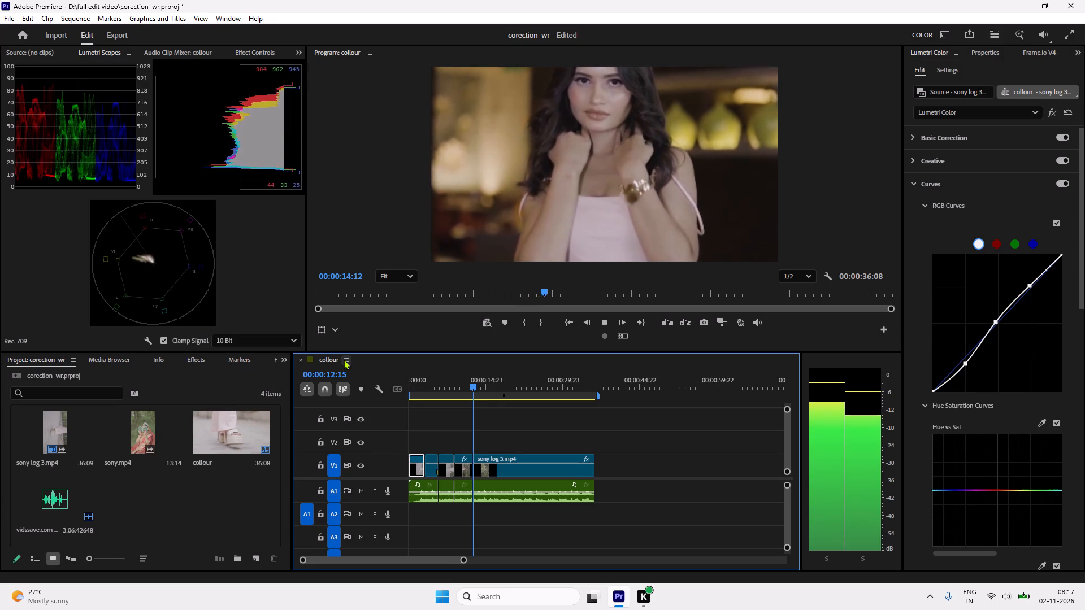
pyautogui.press('space')
pyautogui.press('space')
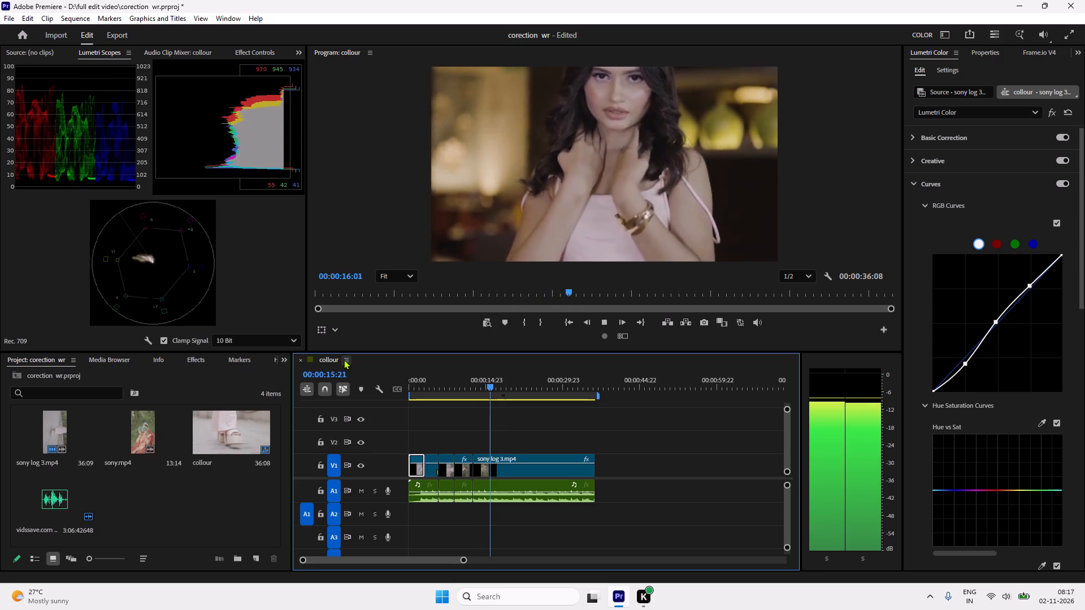
pyautogui.press('space')
pyautogui.press('Left')
pyautogui.press('Left')
pyautogui.press('Left')
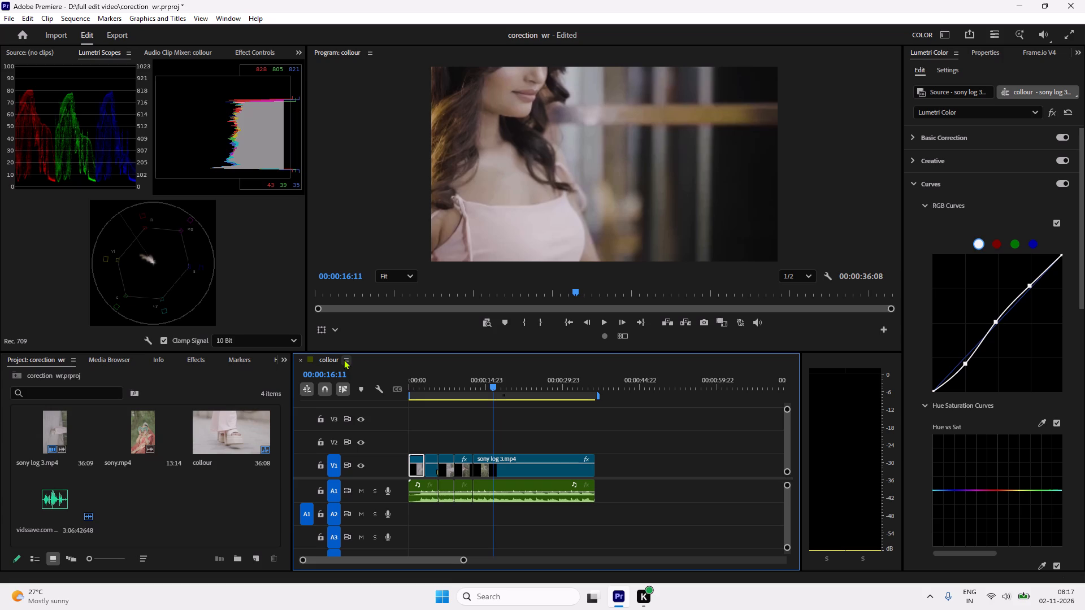
pyautogui.press('Left')
pyautogui.press('Left')
pyautogui.press('Left')
pyautogui.press('Left')
pyautogui.press('Left')
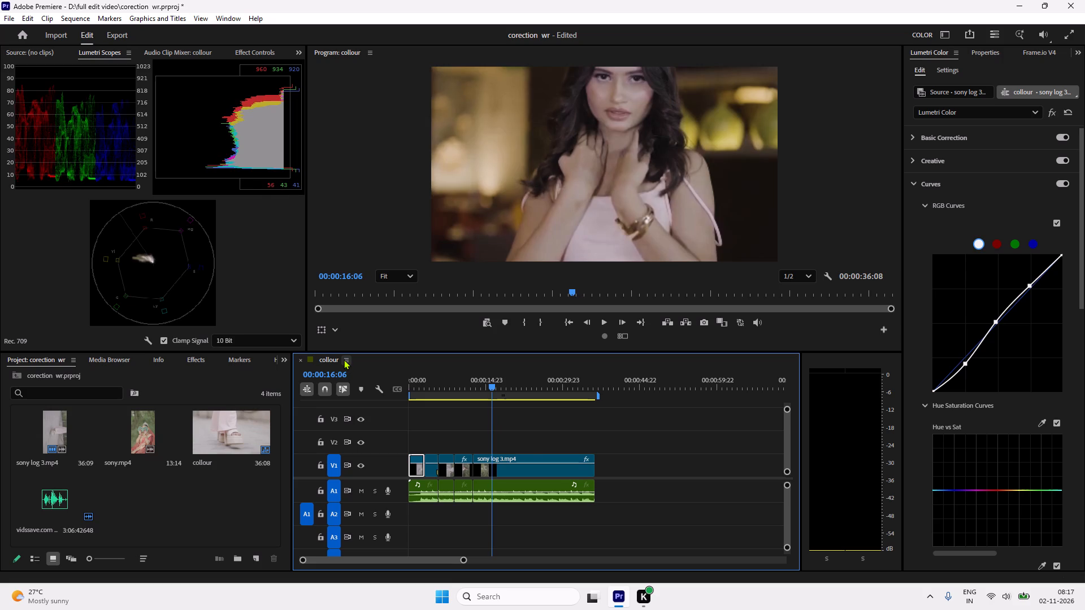
pyautogui.hotkey('ctrl', 'k')
# Find the shot change from the shoulder shot to the view of the woman's back, and split the clip at 00:00:17:23.
pyautogui.press('space')
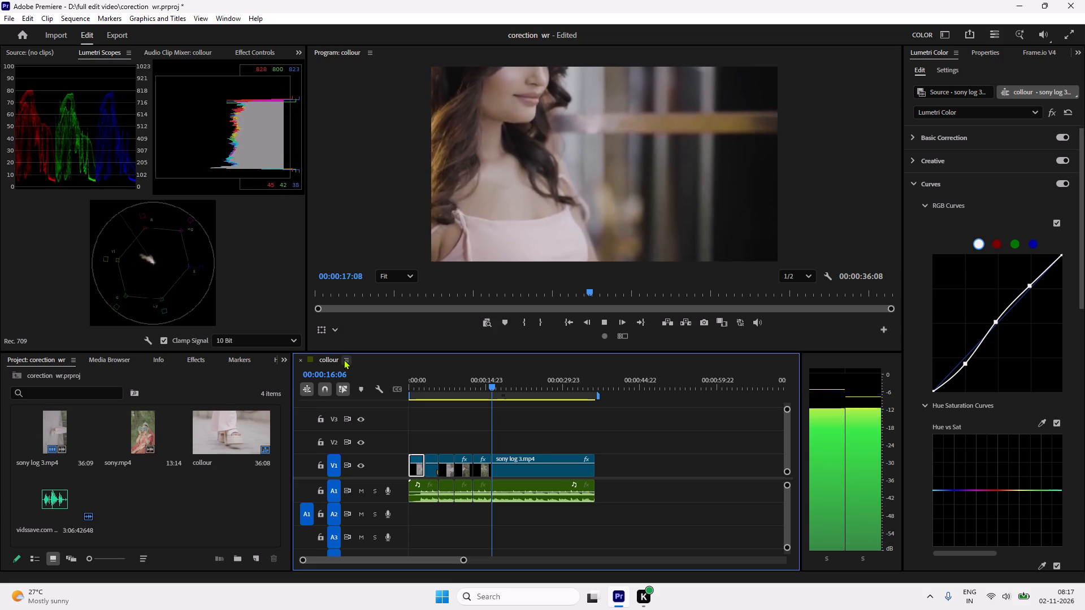
pyautogui.press('space')
pyautogui.press('Left')
pyautogui.press('Left')
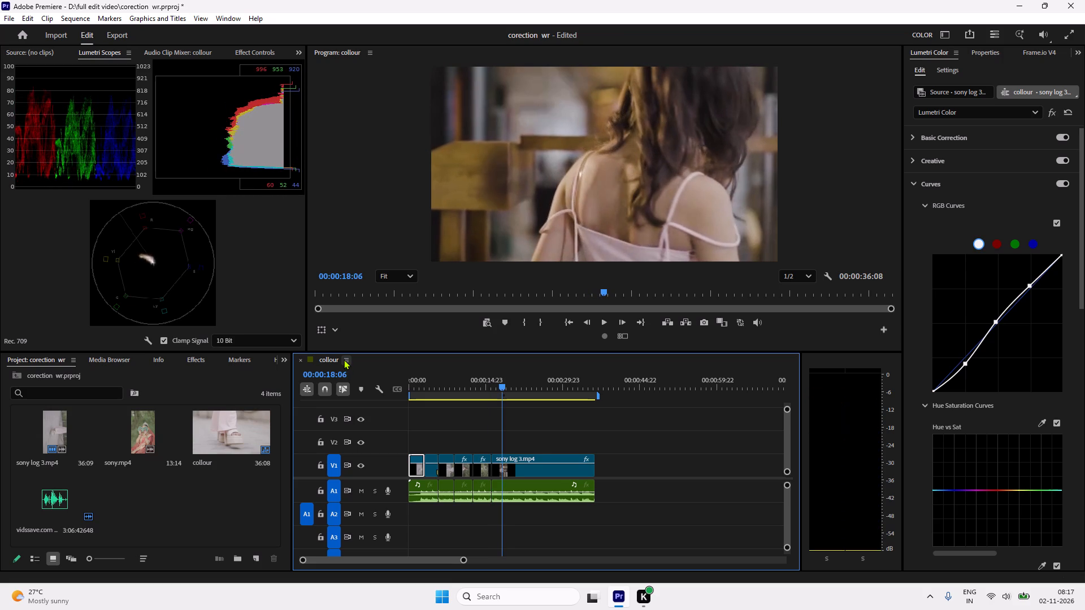
pyautogui.press('Left')
pyautogui.press('Left')
pyautogui.press('Left')
pyautogui.press('Left')
pyautogui.press('Left')
pyautogui.press('Left')
pyautogui.press('Left')
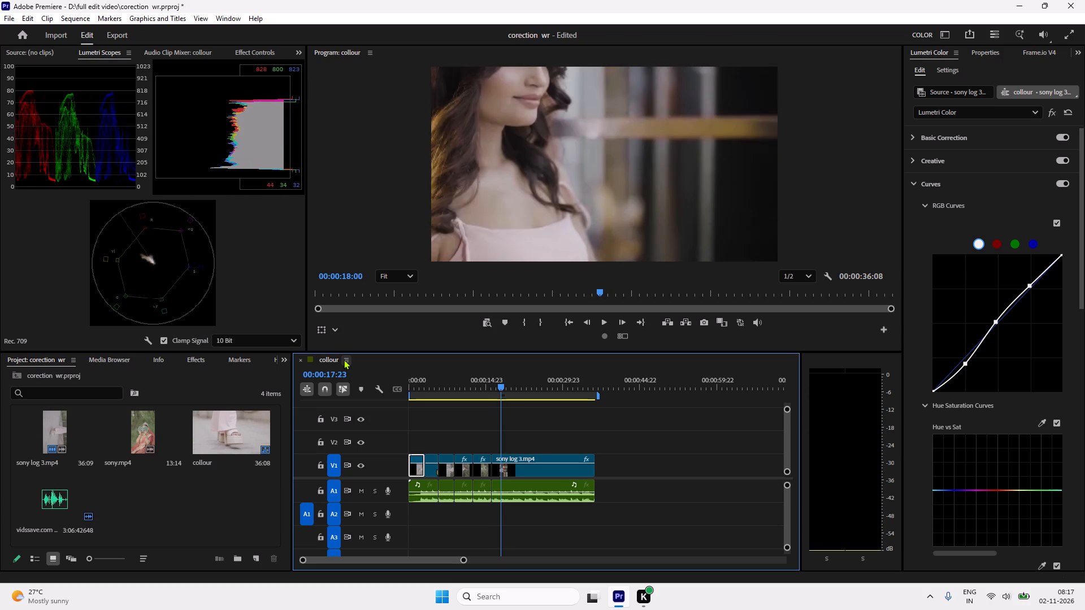
pyautogui.press('Right')
pyautogui.press('Left')
pyautogui.hotkey('ctrl', 'k')
# Find the shot change from the woman looking over her shoulder to her hand on her neck, and split the clip at 00:00:20:21.
pyautogui.press('space')
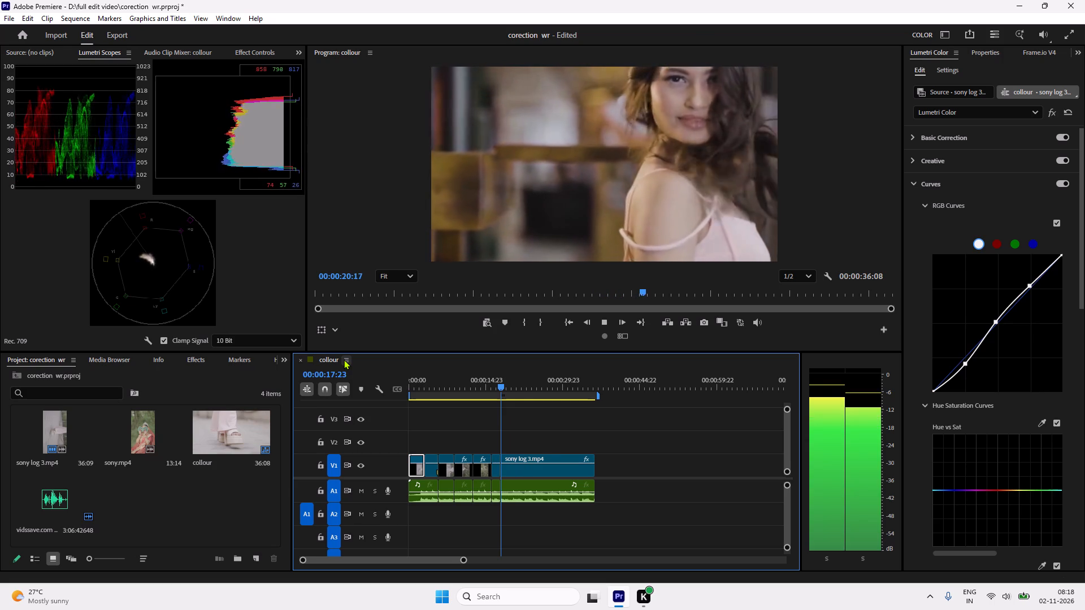
pyautogui.press('space')
pyautogui.press('Left')
pyautogui.press('Left')
pyautogui.press('Left')
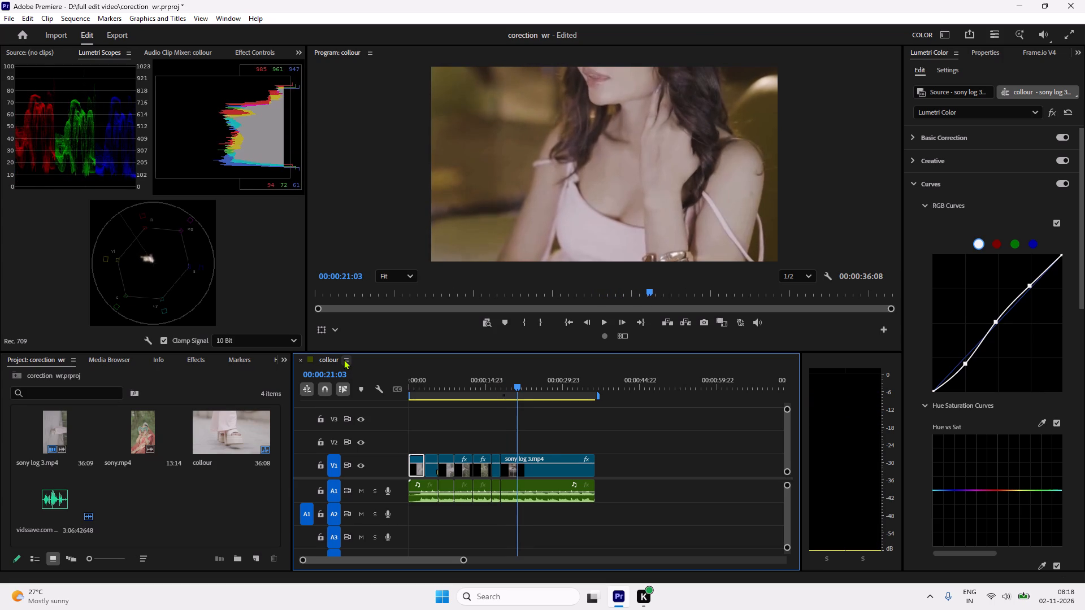
pyautogui.press('Left')
pyautogui.press('Left')
pyautogui.press('Left')
pyautogui.press('Left')
pyautogui.press('Left')
pyautogui.press('Left')
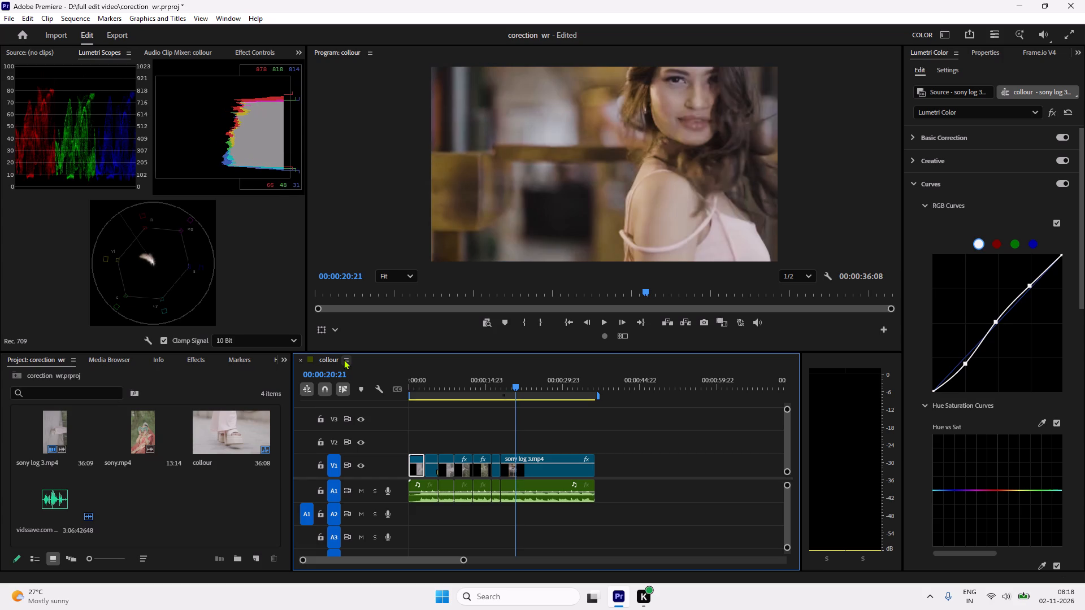
pyautogui.hotkey('ctrl', 'k')
# Find the shot change from the hand on the neck to the woman's profile, and split the clip at 00:00:23:10.
pyautogui.press('space')
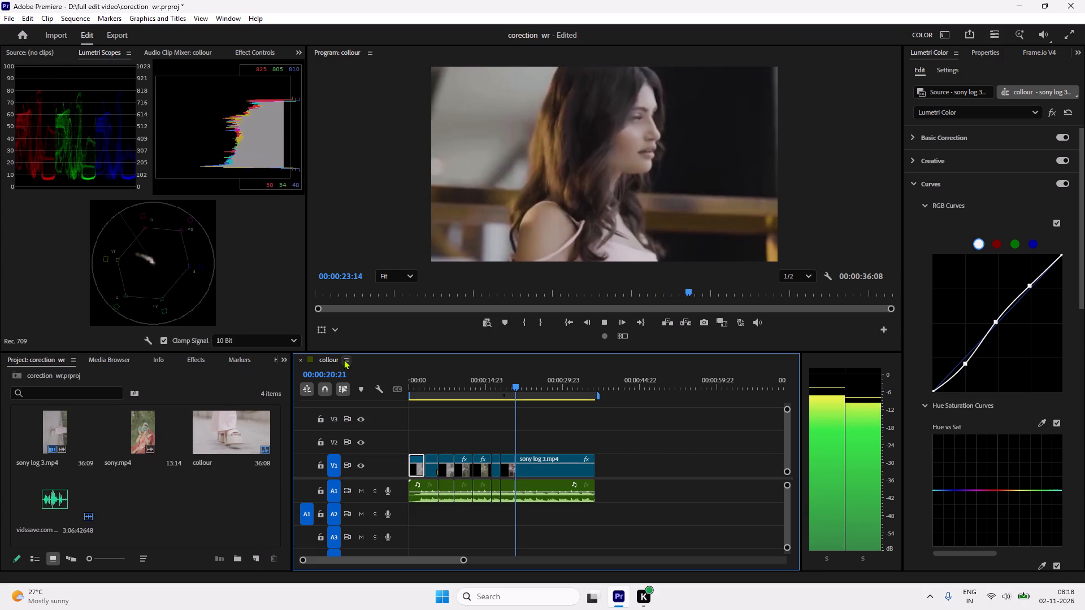
pyautogui.press('space')
pyautogui.press('Left')
pyautogui.press('Left')
pyautogui.press('Left')
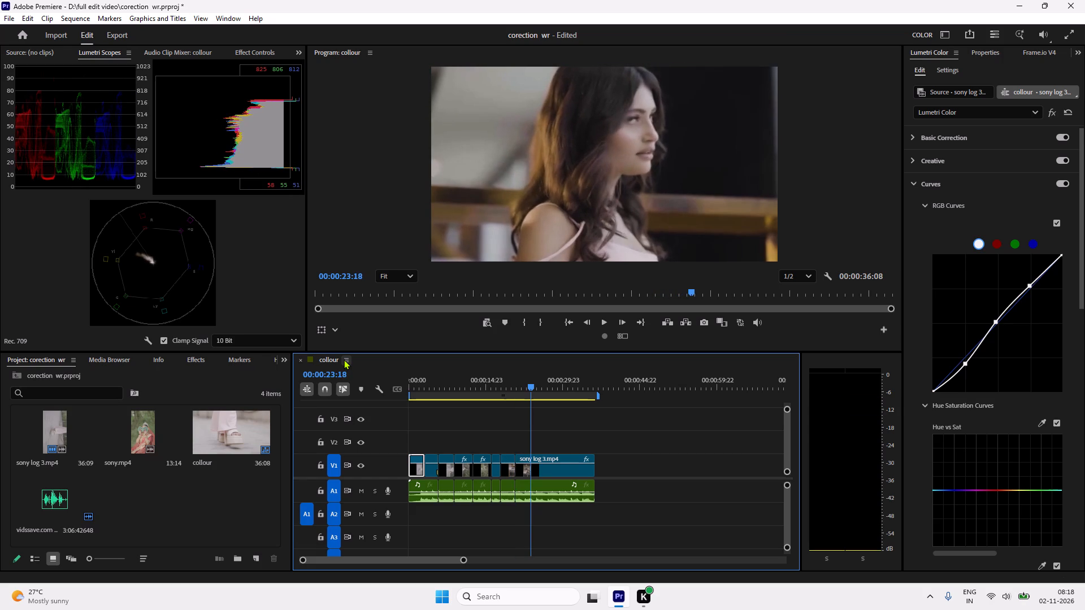
pyautogui.press('Left')
pyautogui.press('Left')
pyautogui.press('Left')
pyautogui.press('Left')
pyautogui.press('Left')
pyautogui.press('Left')
pyautogui.press('Left')
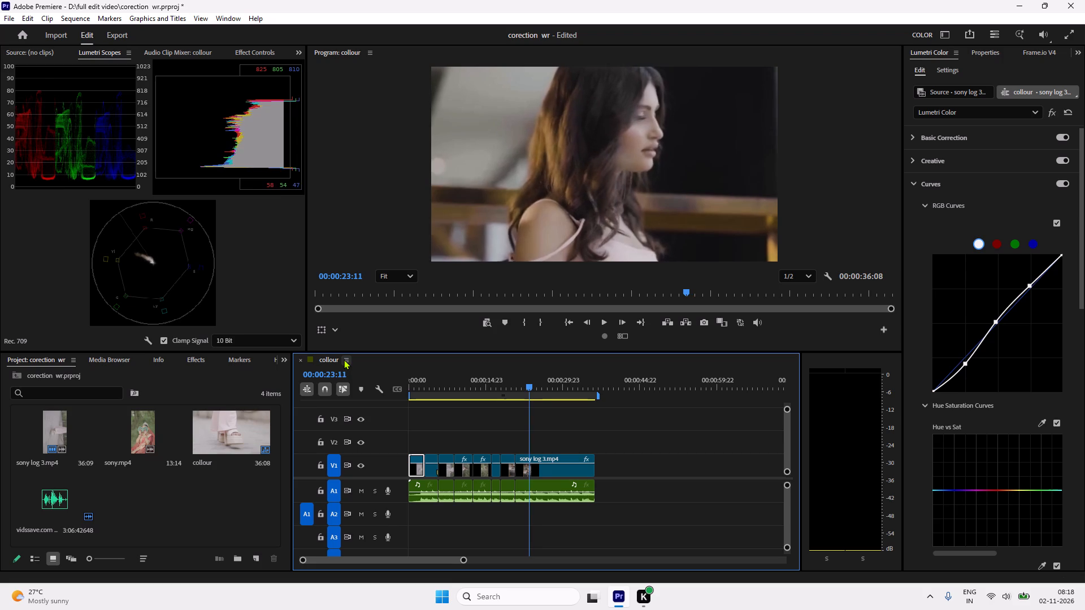
pyautogui.press('Left')
pyautogui.press('Right')
pyautogui.press('Left')
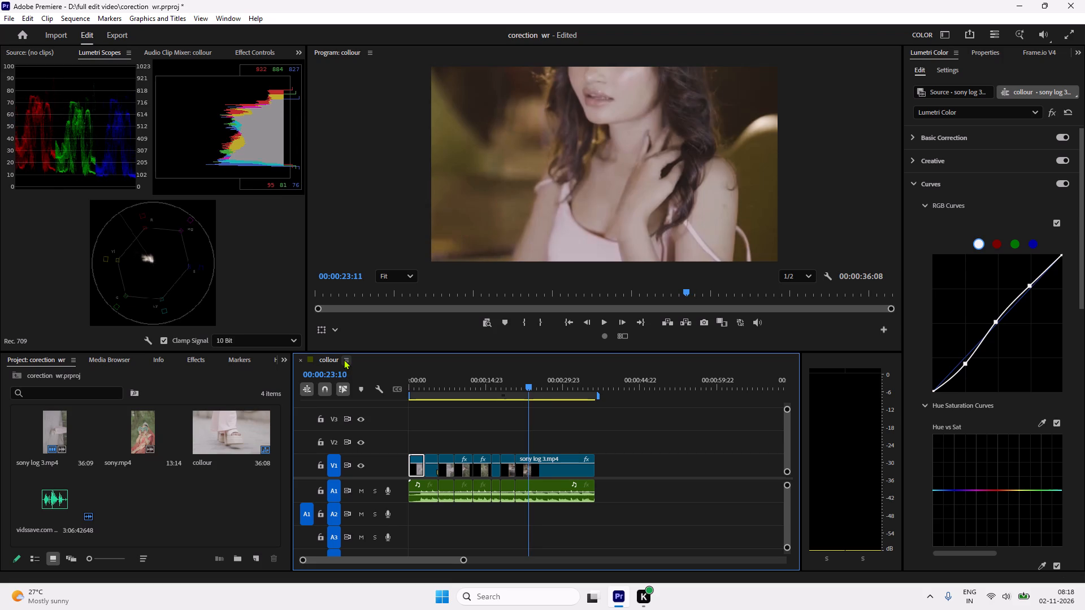
pyautogui.hotkey('ctrl', 'k')
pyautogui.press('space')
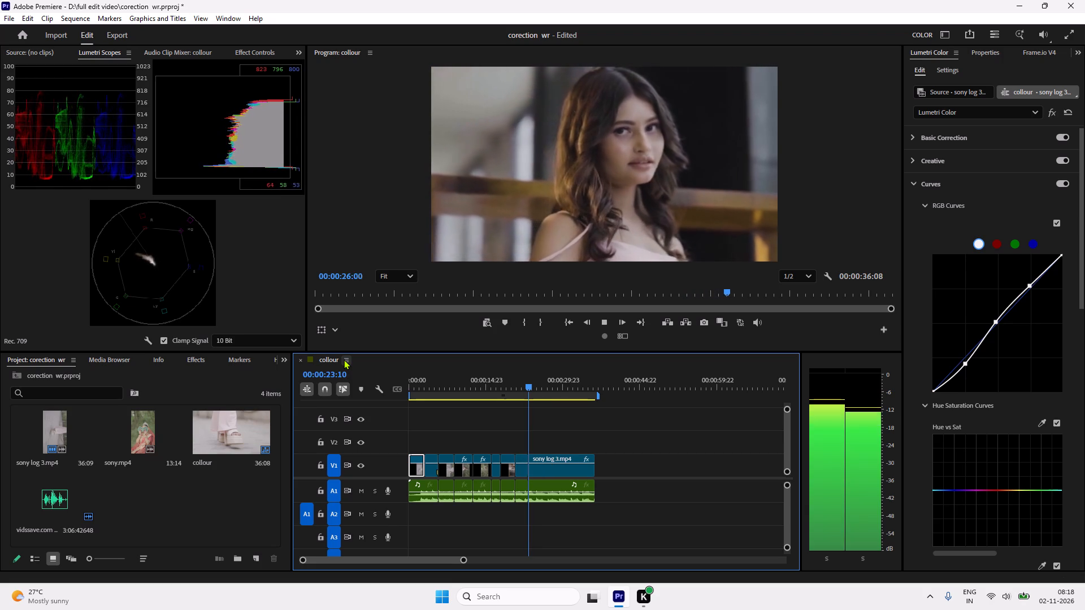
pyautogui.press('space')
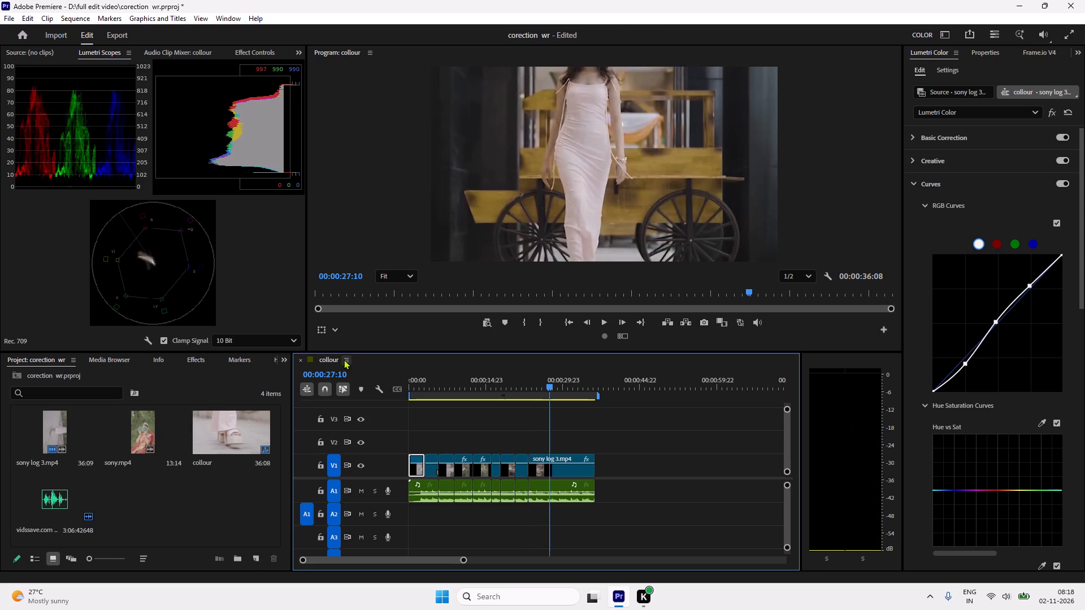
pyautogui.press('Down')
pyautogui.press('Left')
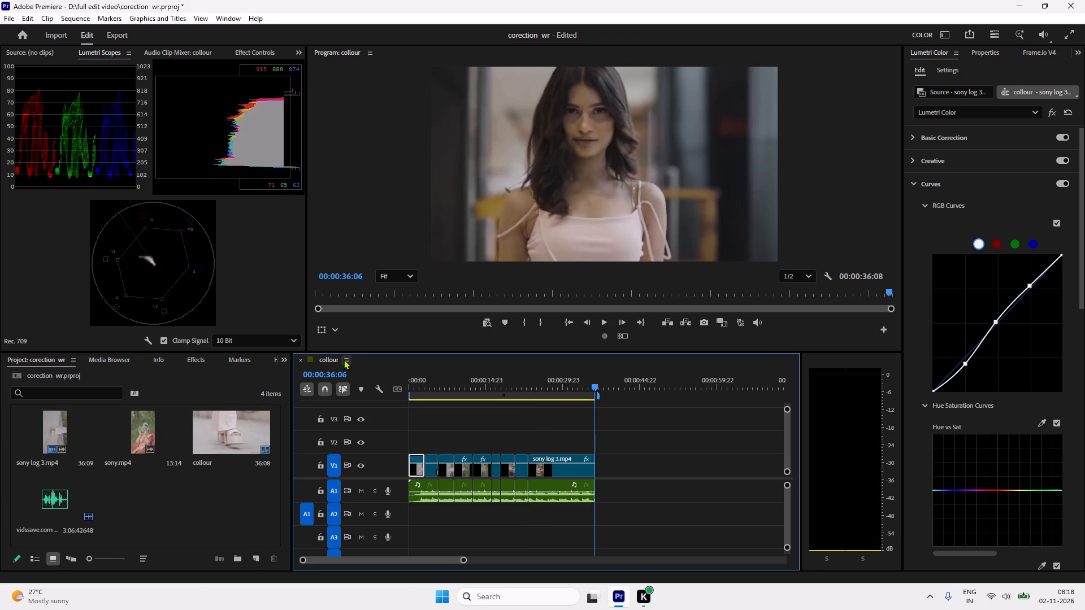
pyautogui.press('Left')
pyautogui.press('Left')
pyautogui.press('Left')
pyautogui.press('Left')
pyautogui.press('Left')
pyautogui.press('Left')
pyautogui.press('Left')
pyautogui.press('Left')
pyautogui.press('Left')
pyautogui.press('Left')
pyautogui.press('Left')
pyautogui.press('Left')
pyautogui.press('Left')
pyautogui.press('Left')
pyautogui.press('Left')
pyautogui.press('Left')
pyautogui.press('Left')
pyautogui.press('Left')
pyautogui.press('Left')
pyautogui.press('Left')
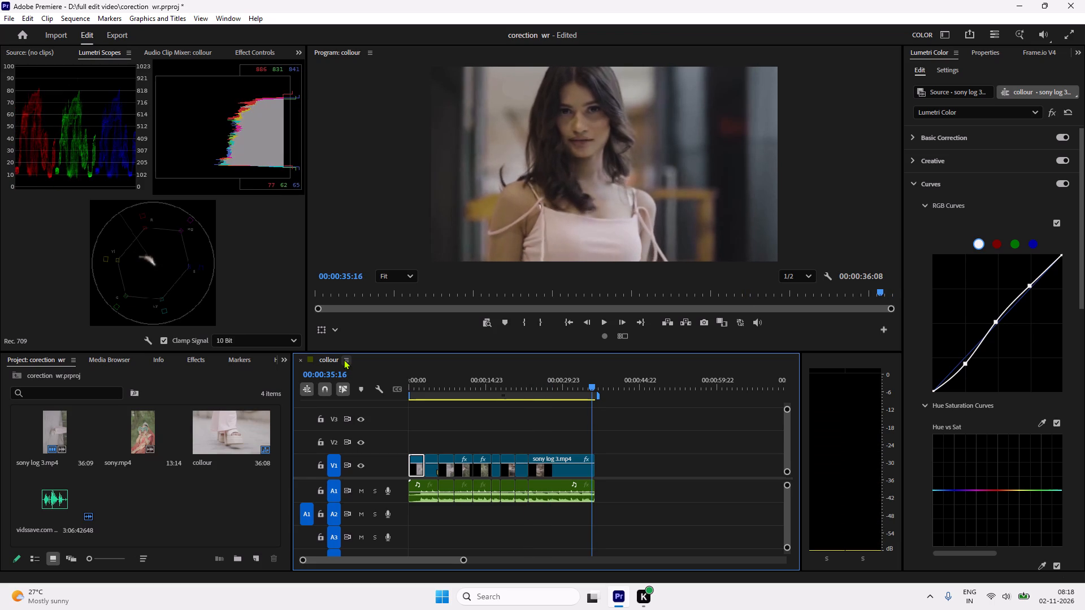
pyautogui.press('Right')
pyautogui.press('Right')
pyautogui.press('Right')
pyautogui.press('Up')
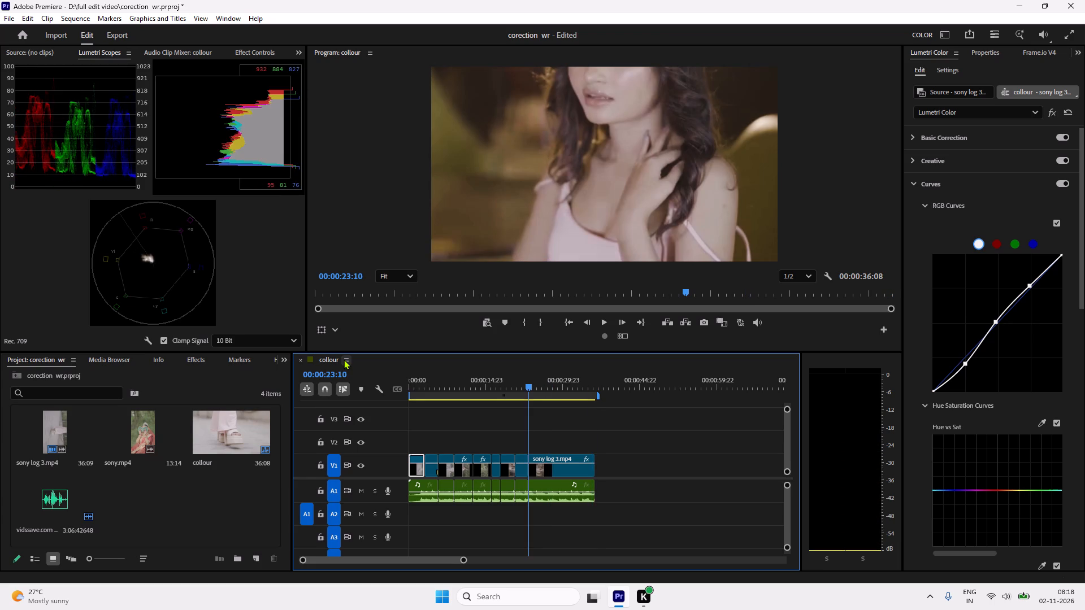
# Find the shot change from the woman's profile to her walking past the yellow carriage, and split the clip at 00:00:27:03.
pyautogui.press('space')
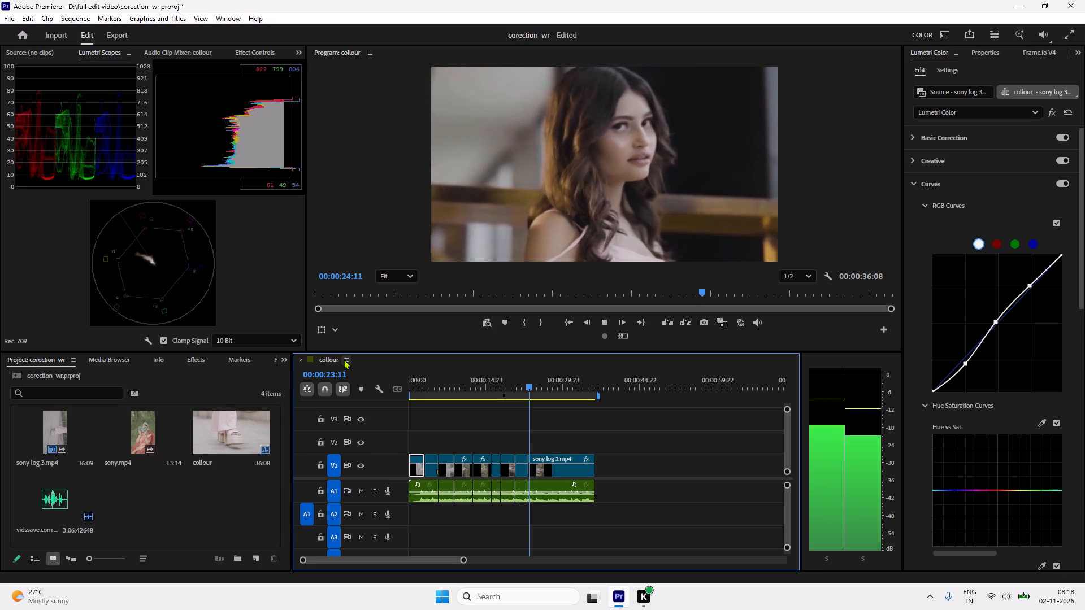
pyautogui.press('space')
pyautogui.press('space')
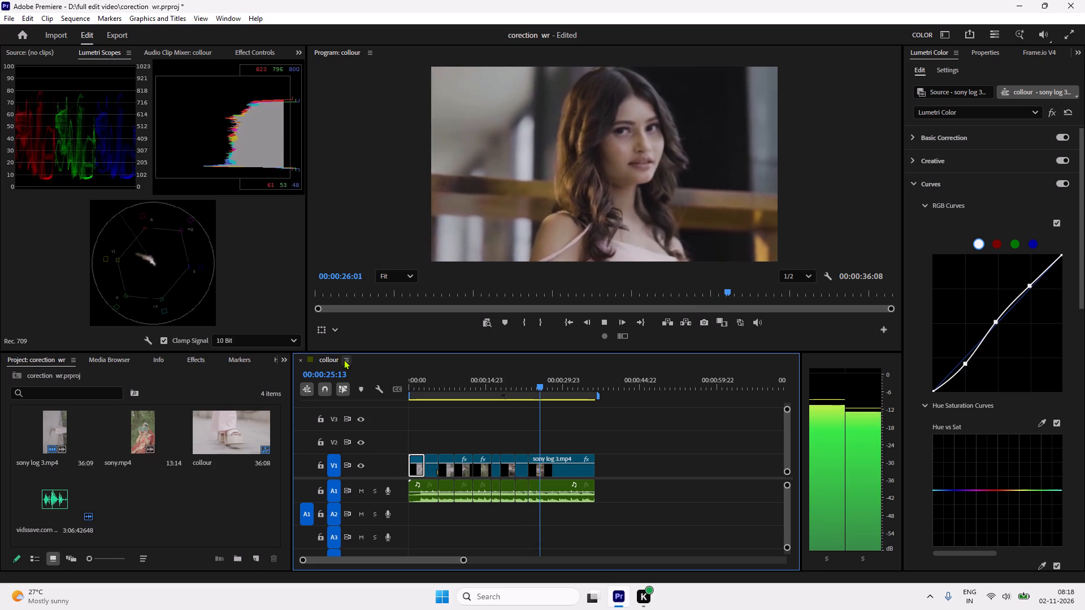
pyautogui.press('space')
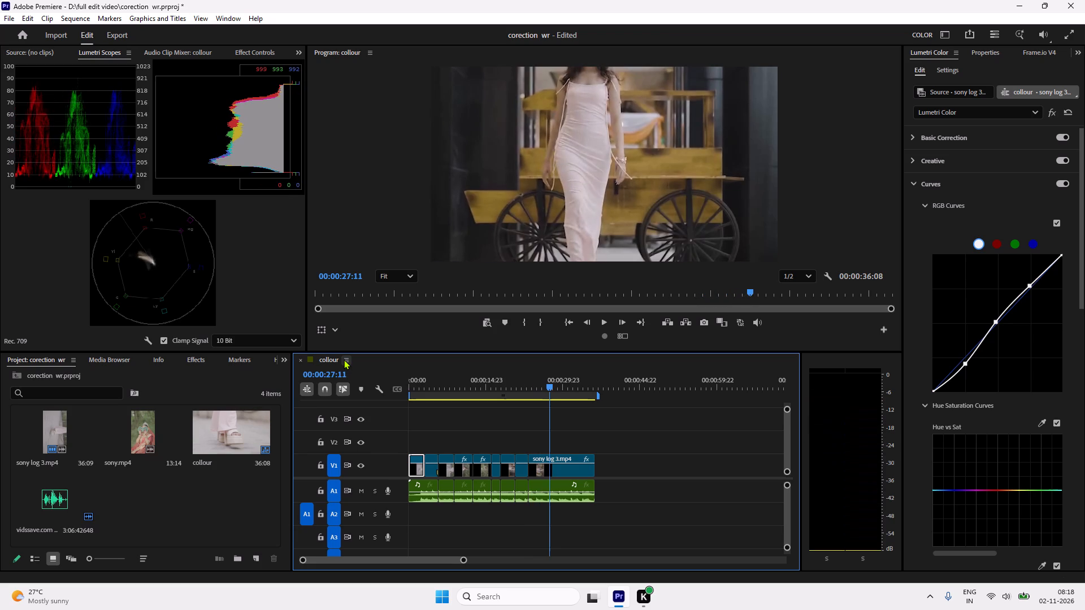
pyautogui.press('Left')
pyautogui.press('Left')
pyautogui.press('Left')
pyautogui.press('Left')
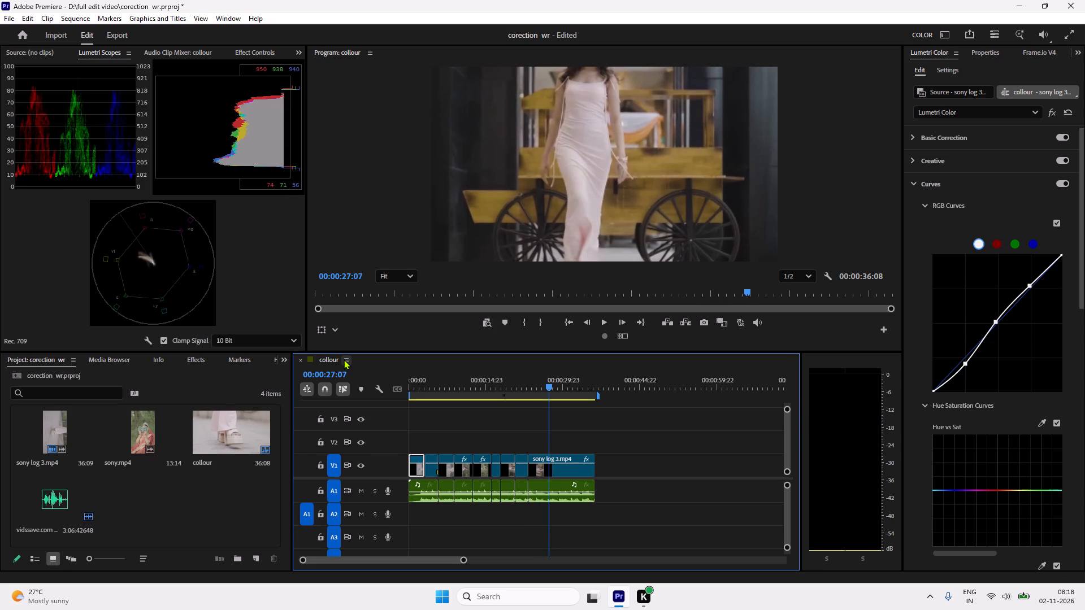
pyautogui.press('Left')
pyautogui.press('Left')
pyautogui.press('Left')
pyautogui.press('Left')
pyautogui.press('Right')
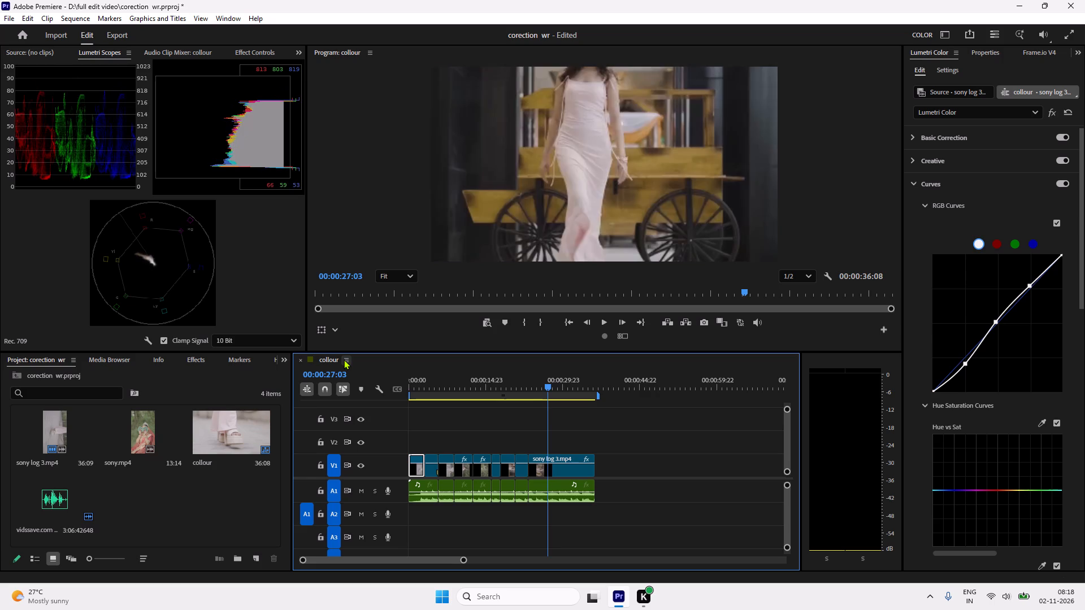
pyautogui.press('Left')
pyautogui.hotkey('ctrl', 'k')
# Find the shot change from the carriage shot to the view of the woman's back, and split the clip at 00:00:30:22.
pyautogui.press('space')
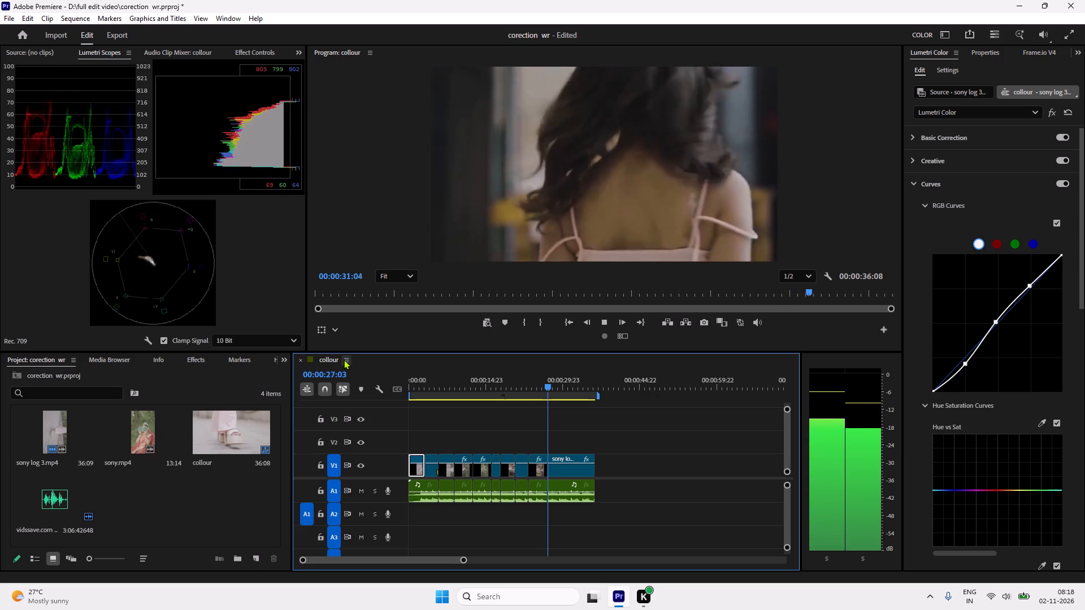
pyautogui.press('space')
pyautogui.press('Left')
pyautogui.press('Left')
pyautogui.press('Left')
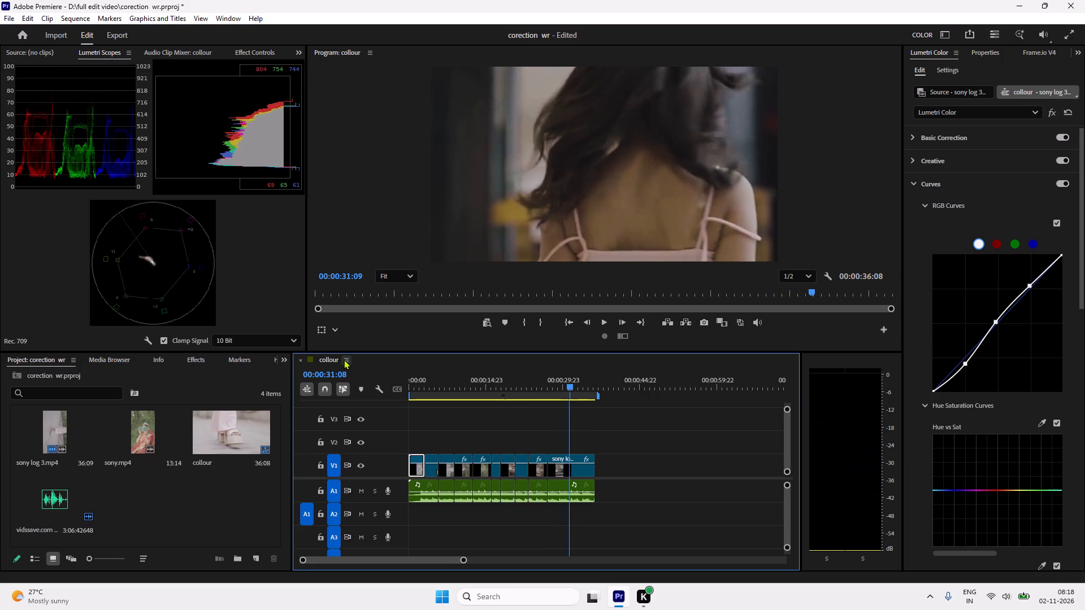
pyautogui.press('Left')
pyautogui.press('Left')
pyautogui.press('Left')
pyautogui.press('Left')
pyautogui.press('Left')
pyautogui.press('Left')
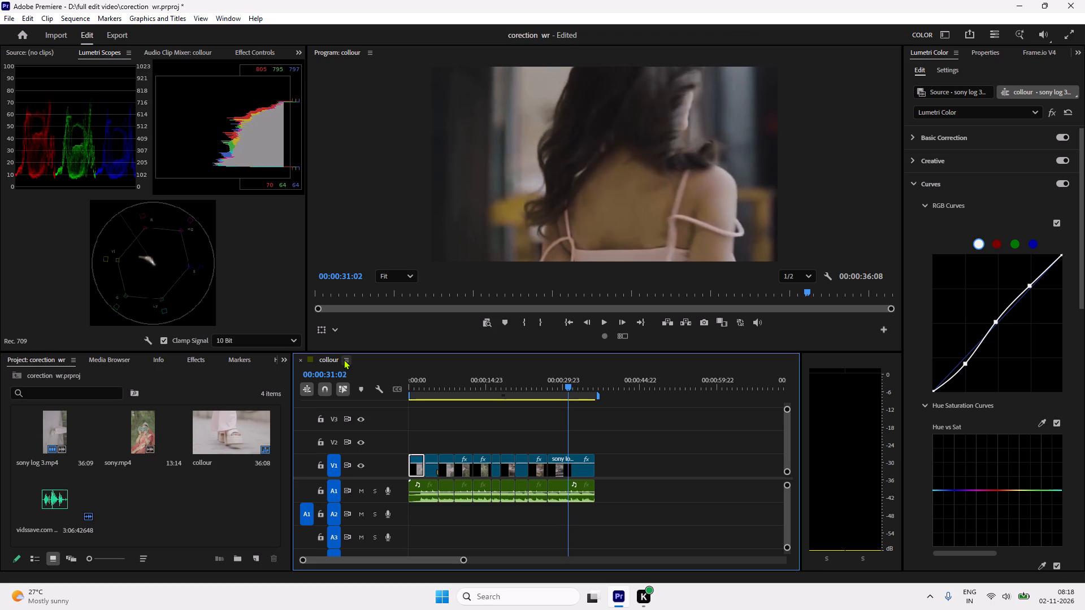
pyautogui.press('Left')
pyautogui.press('Left')
pyautogui.press('Left')
pyautogui.press('Left')
pyautogui.press('Right')
pyautogui.press('Left')
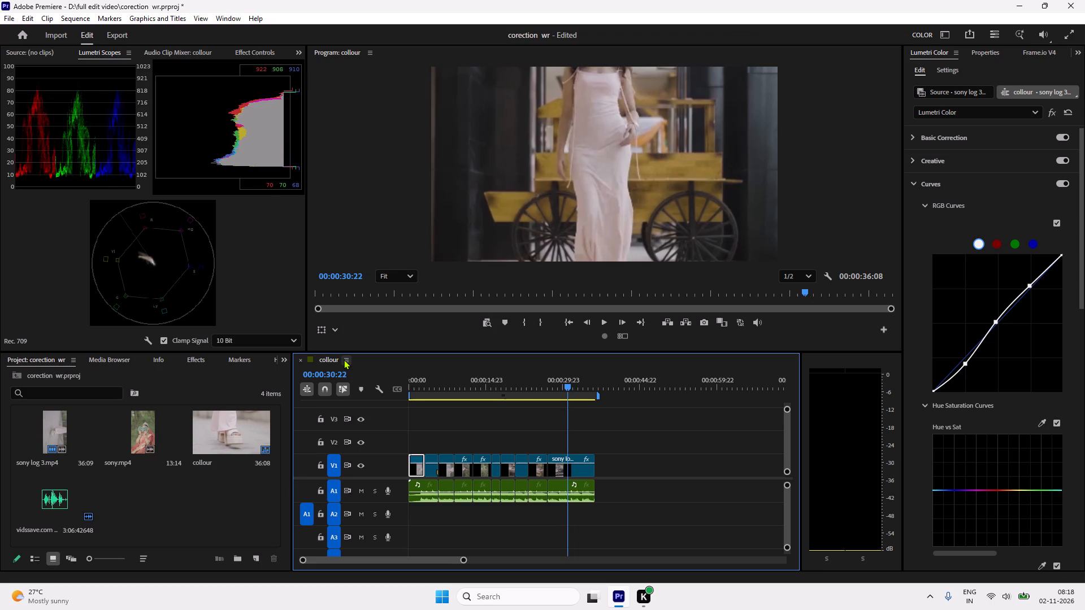
pyautogui.hotkey('ctrl', 'k')
# Play the footage after the last split through to the end to check for further shot changes.
pyautogui.press('space')
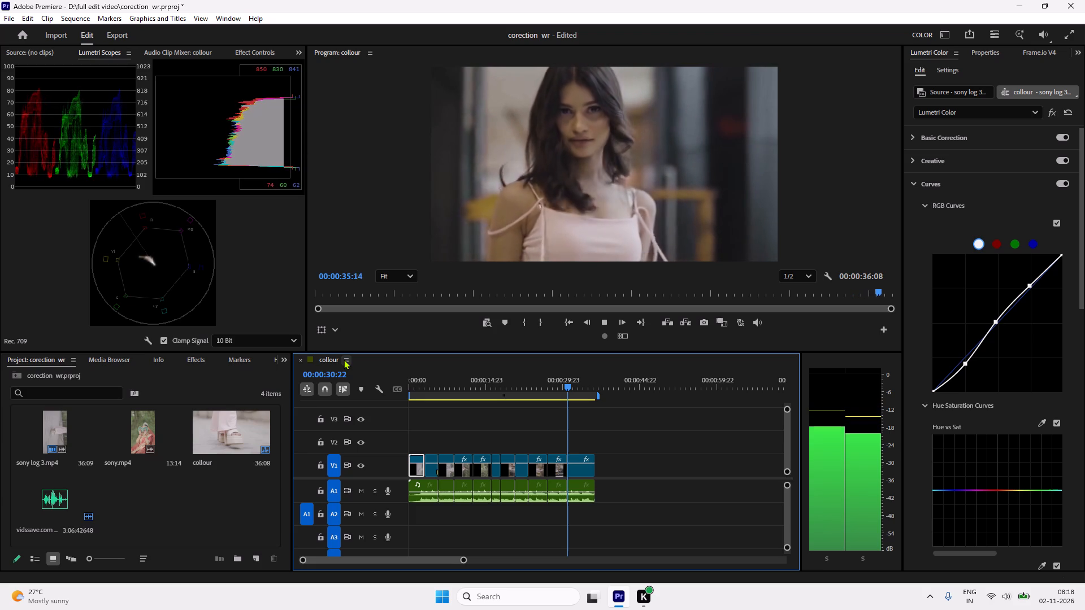
pyautogui.press('space')
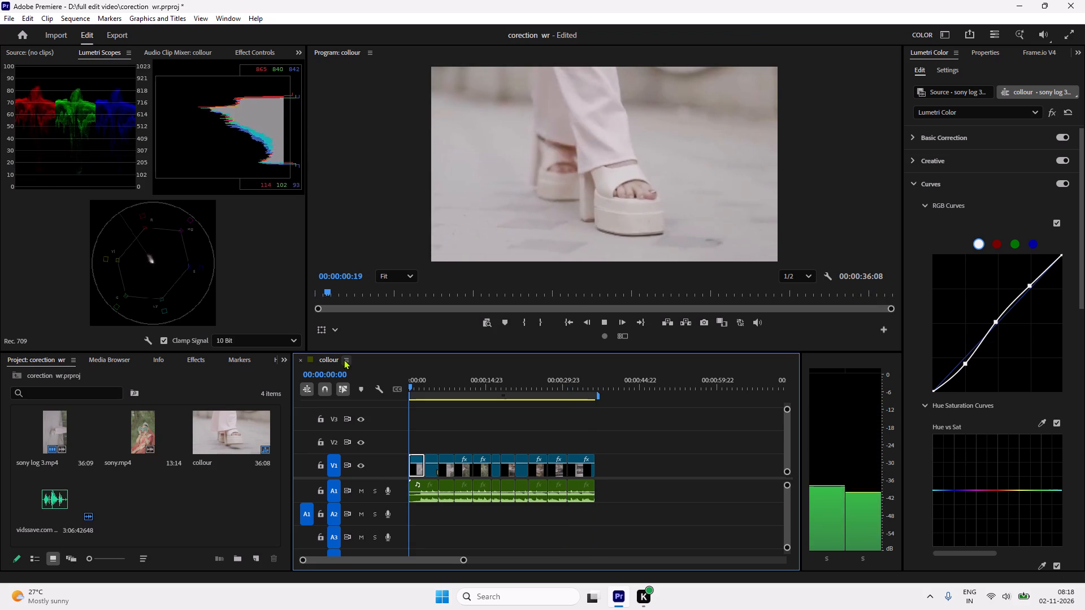
pyautogui.press('space')
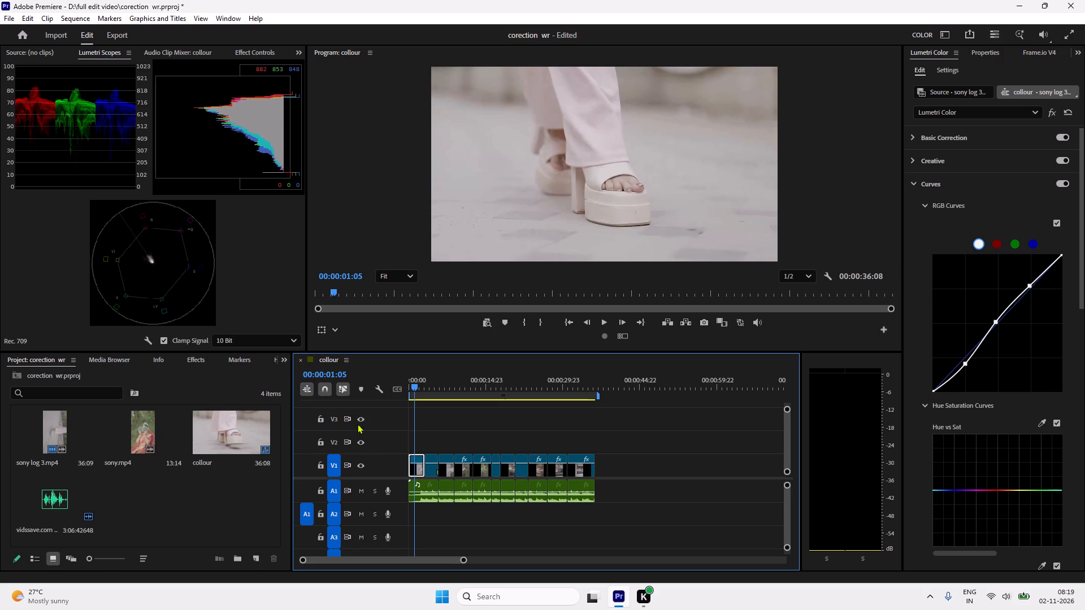
# Turn off linked selection, snapping and inserting sequences as nests for the colour sequence's timeline.
pyautogui.scroll(-3, 309, 433)
pyautogui.scroll(5, 309, 433)
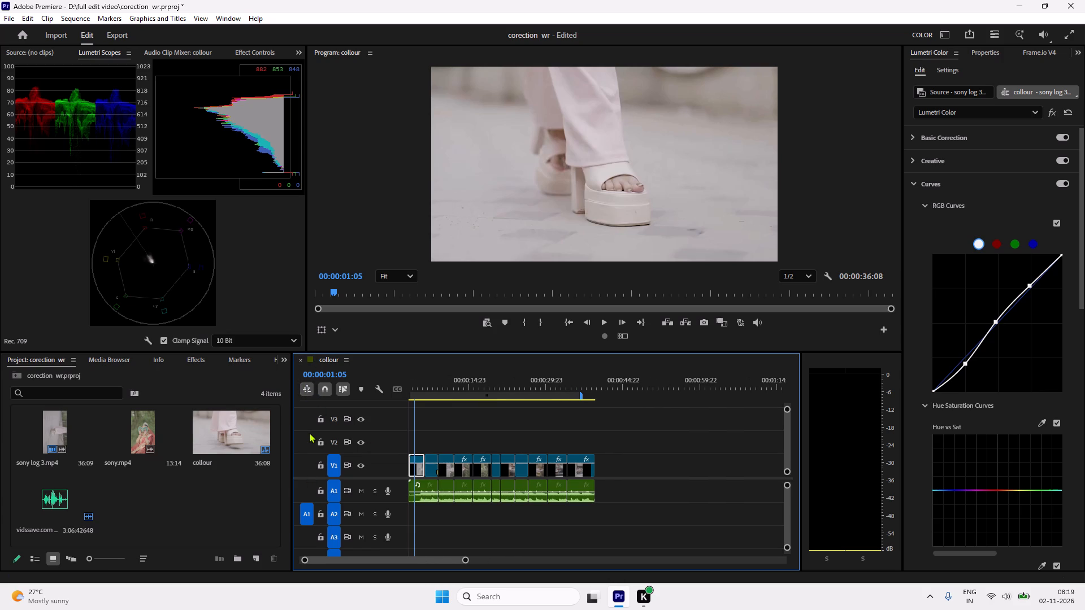
pyautogui.scroll(3, 309, 433)
pyautogui.click(345, 389)
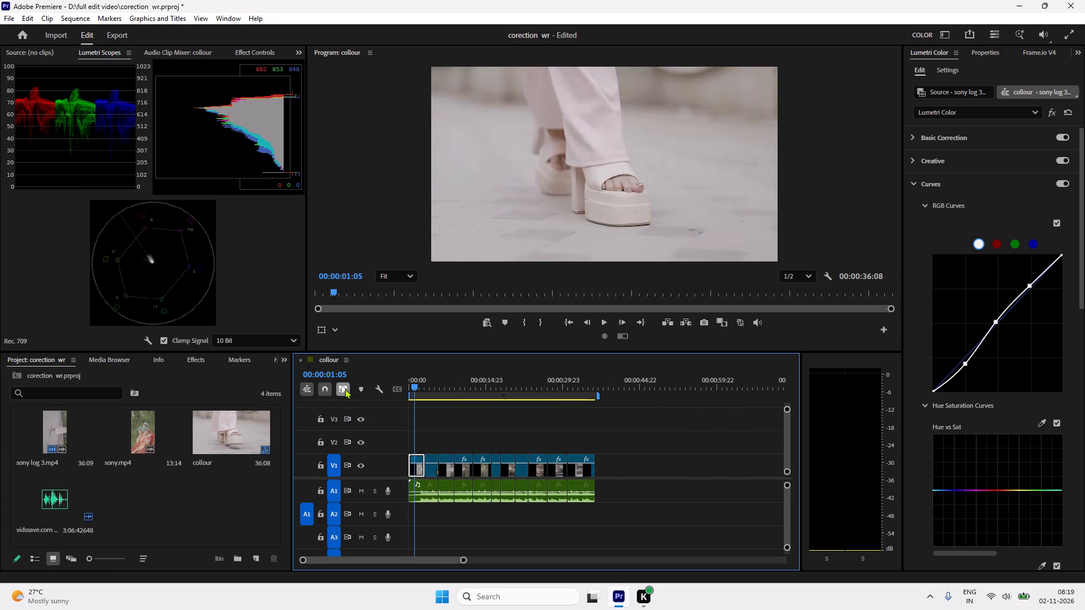
pyautogui.click(322, 387)
pyautogui.click(308, 386)
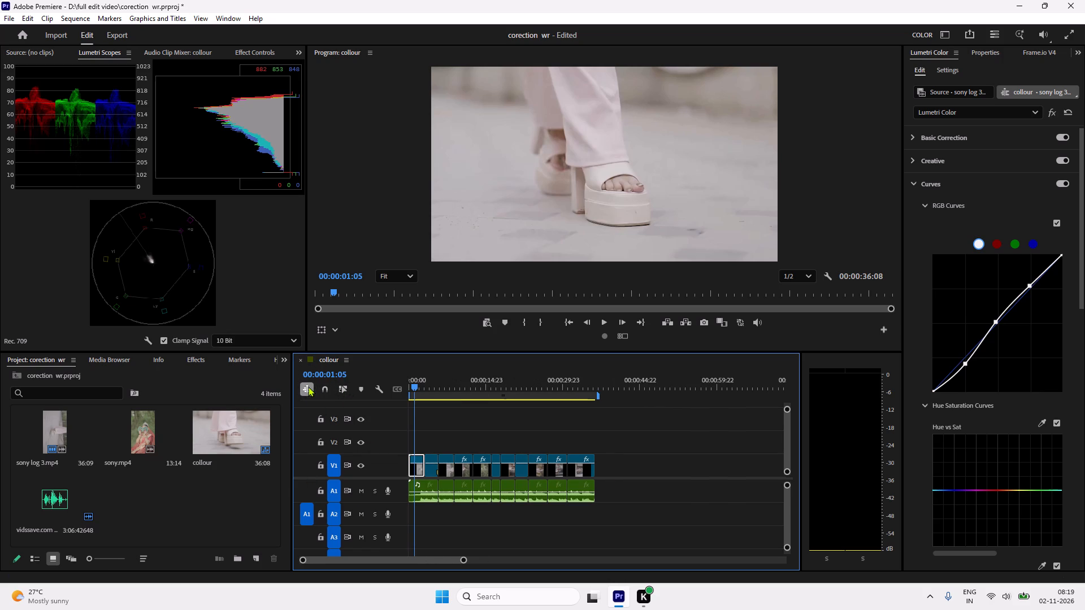
pyautogui.click(308, 386)
pyautogui.click(308, 390)
# Show audio time units in the colour sequence's timeline.
pyautogui.click(350, 363)
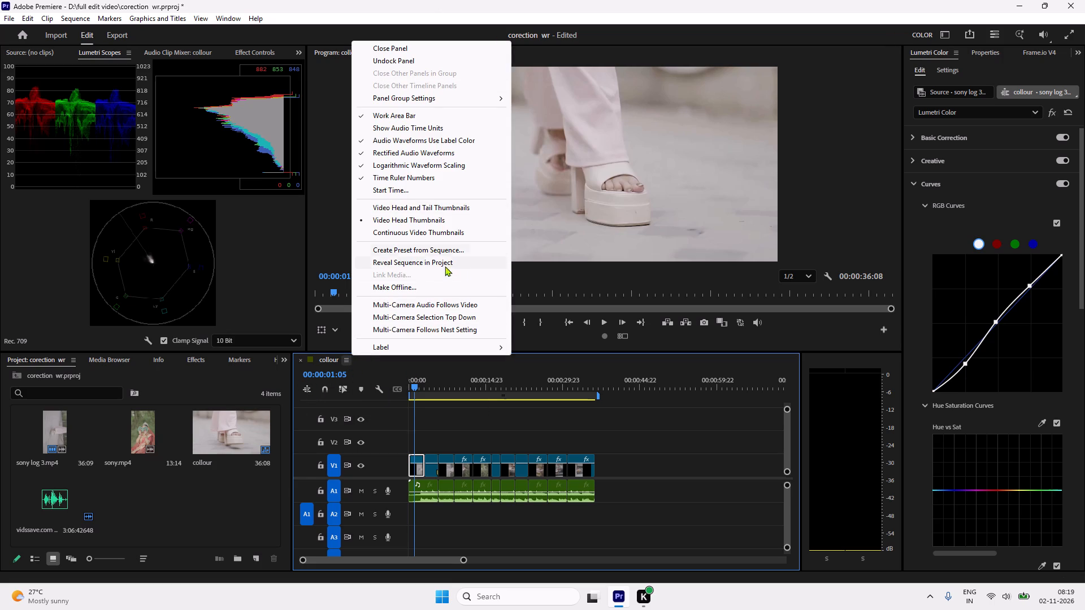
pyautogui.click(394, 130)
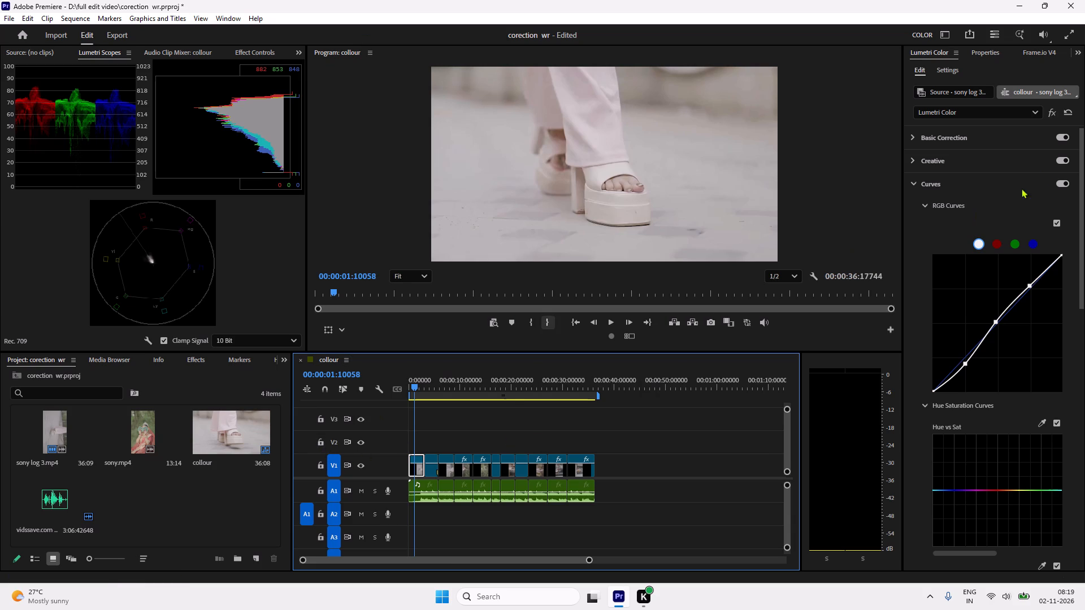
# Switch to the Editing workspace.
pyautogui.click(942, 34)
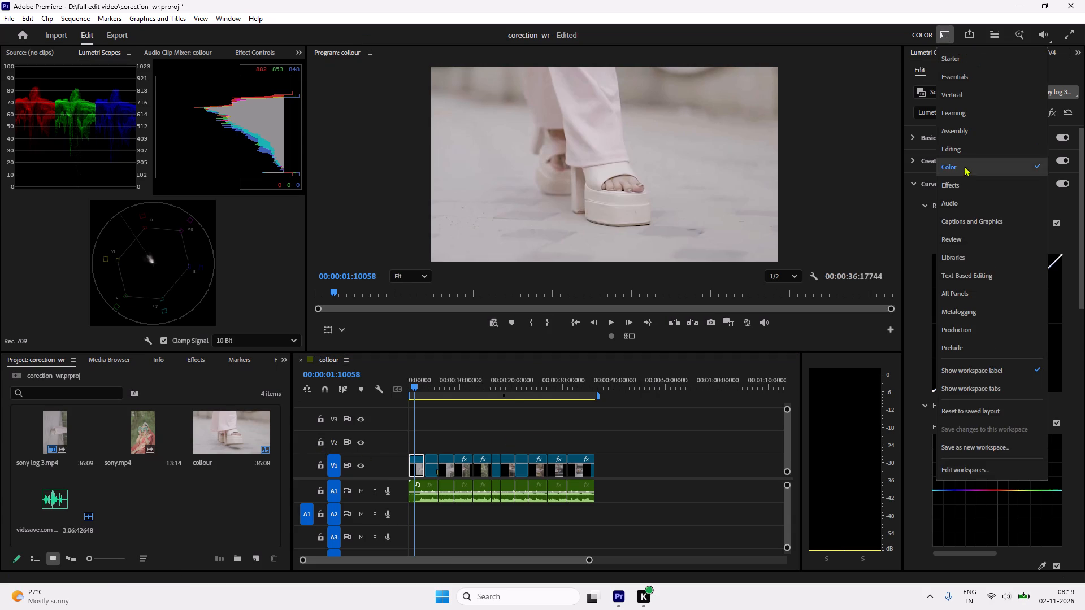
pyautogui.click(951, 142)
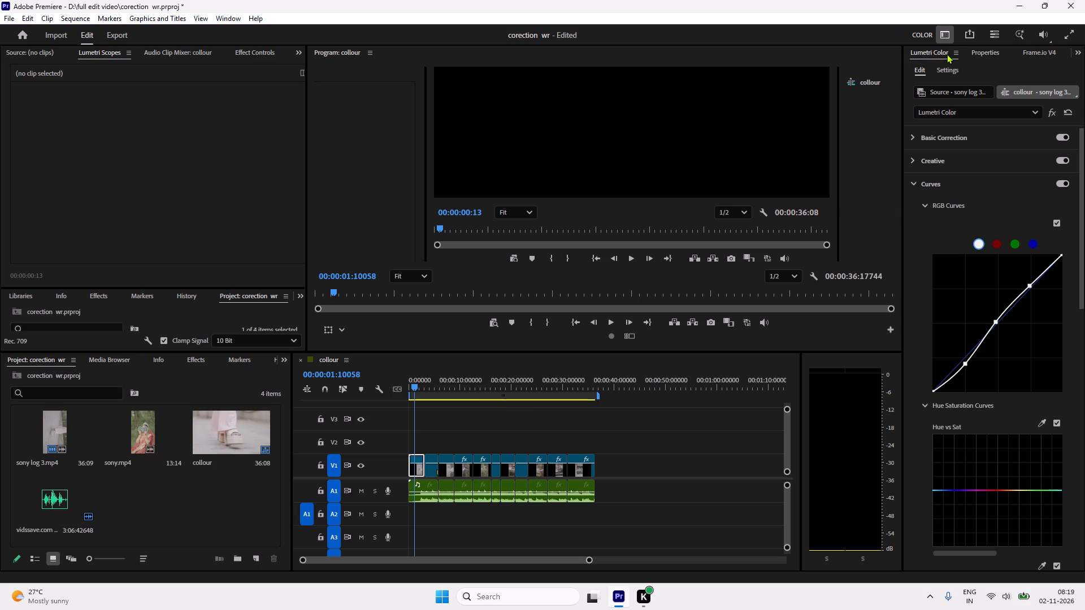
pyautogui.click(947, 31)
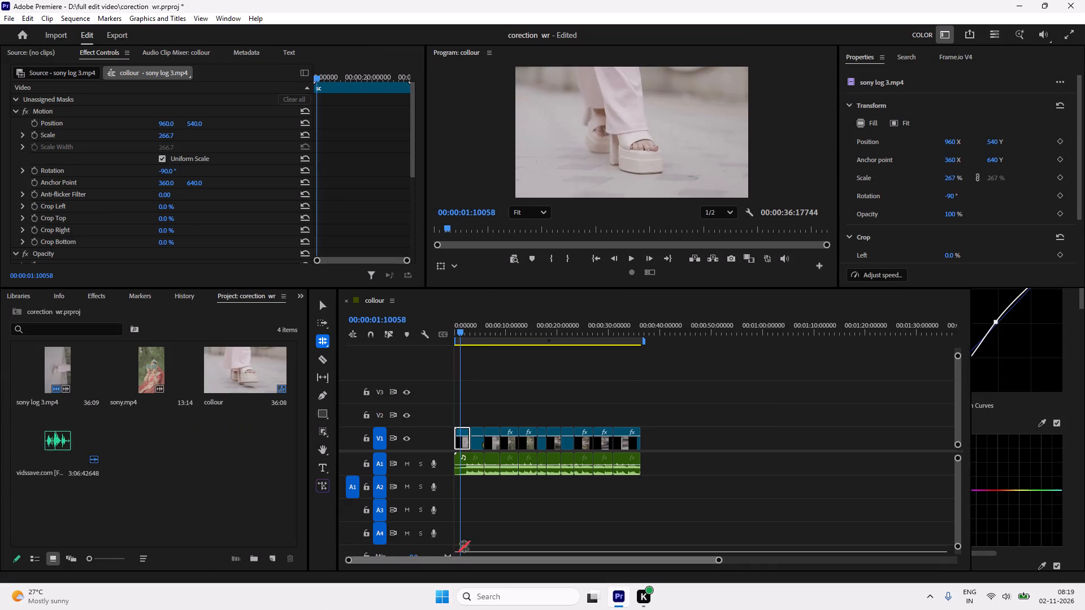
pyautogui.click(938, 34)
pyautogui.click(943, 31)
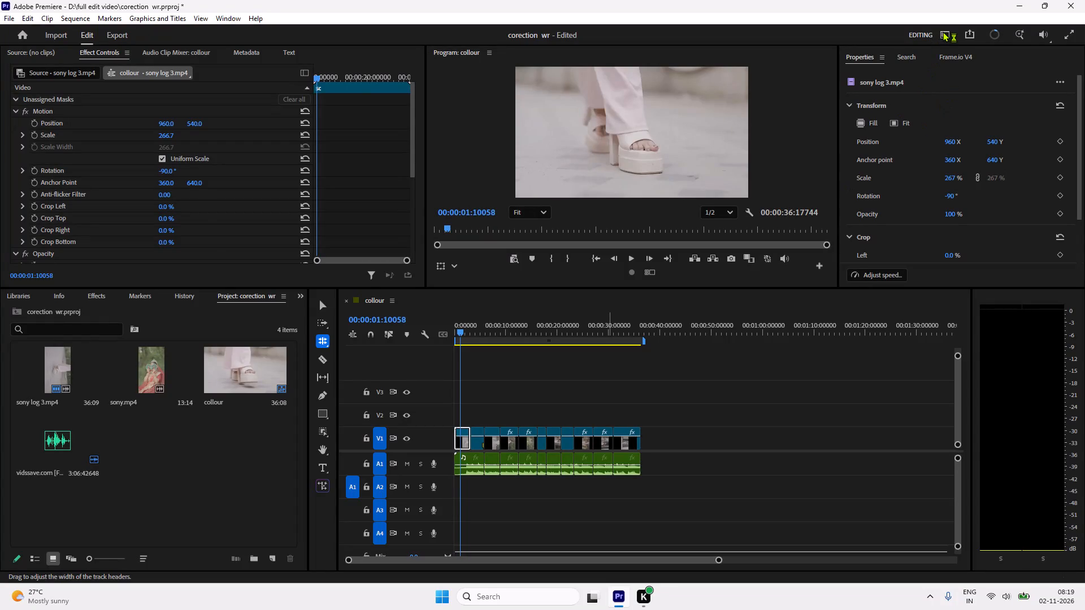
# Play the split sequence from about 8 seconds, and again from its start, to review the shots.
pyautogui.press('space')
pyautogui.moveTo(463, 335); pyautogui.dragTo(501, 341)
pyautogui.press('space')
pyautogui.press('space')
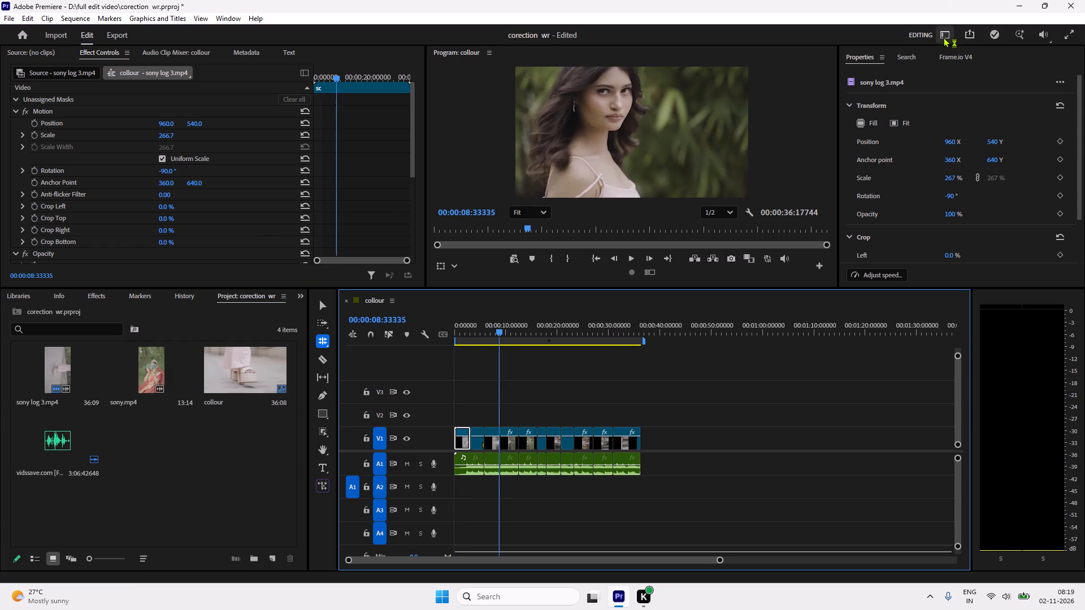
pyautogui.press('space')
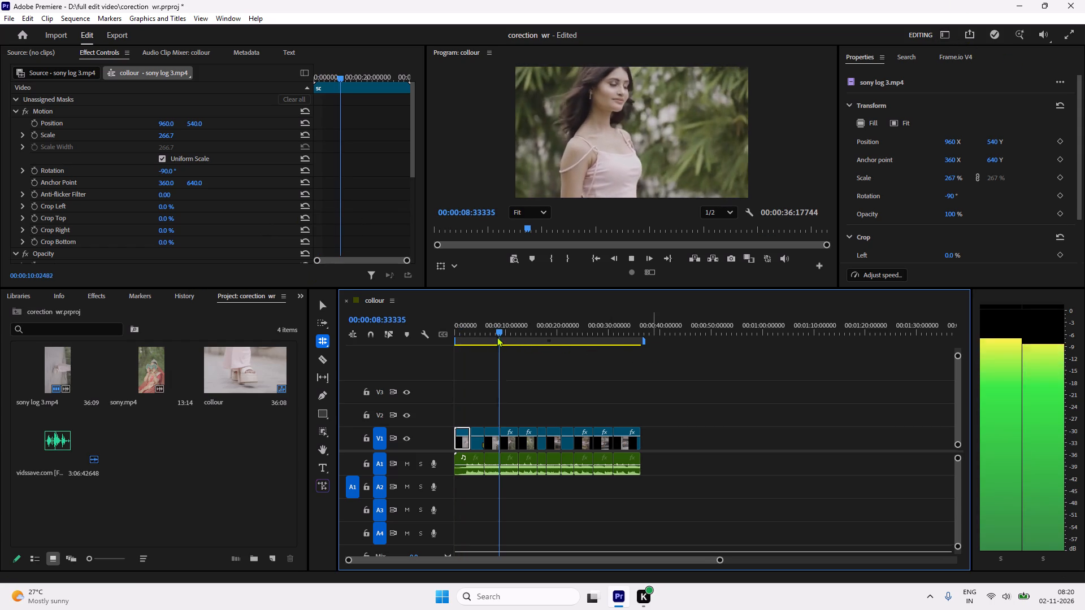
pyautogui.moveTo(504, 335); pyautogui.dragTo(430, 350)
pyautogui.press('space')
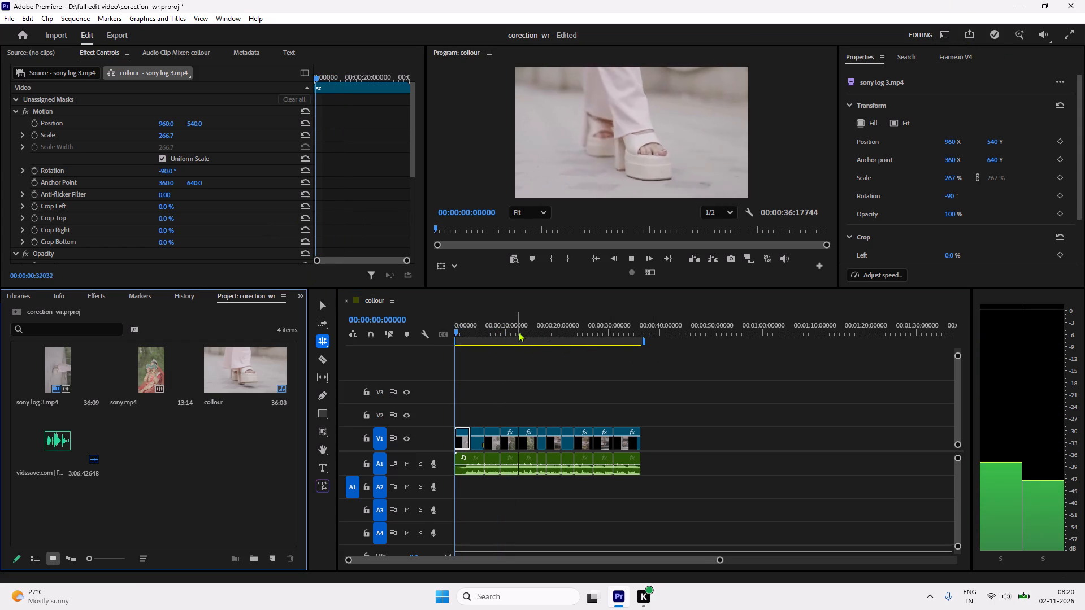
pyautogui.press('space')
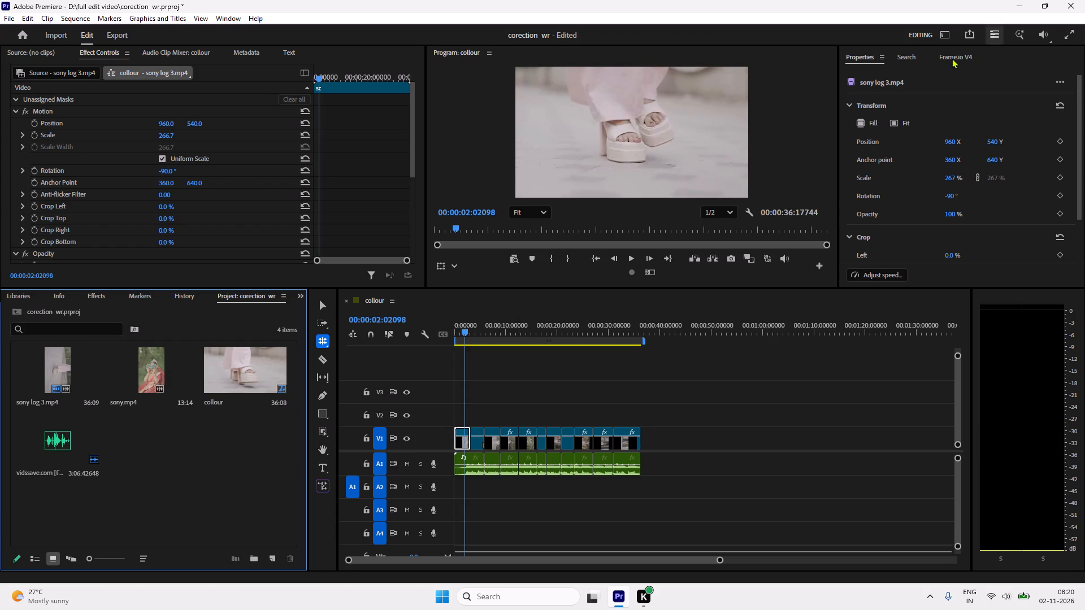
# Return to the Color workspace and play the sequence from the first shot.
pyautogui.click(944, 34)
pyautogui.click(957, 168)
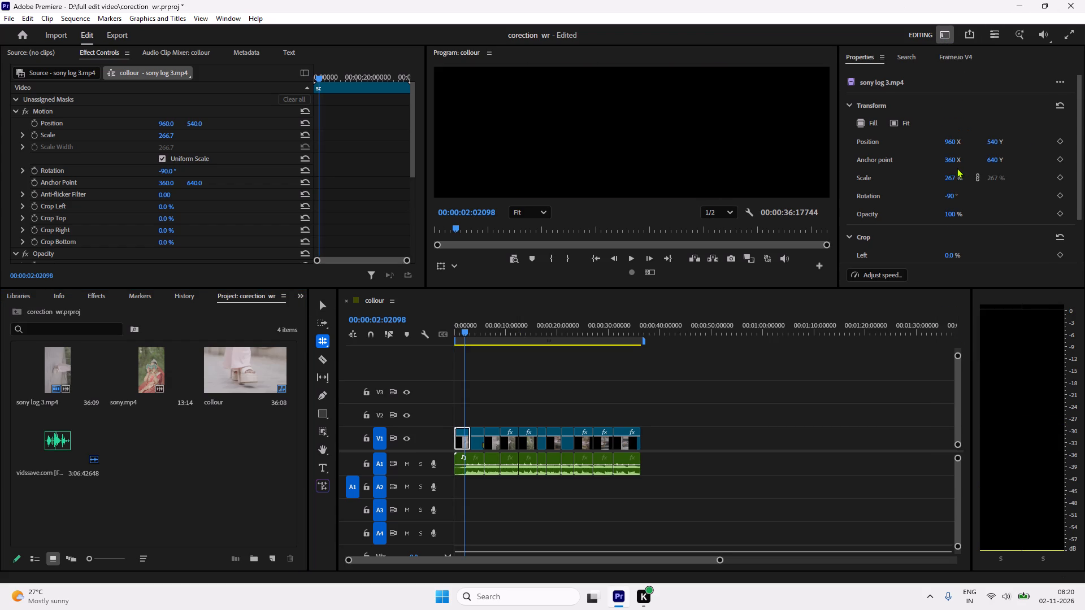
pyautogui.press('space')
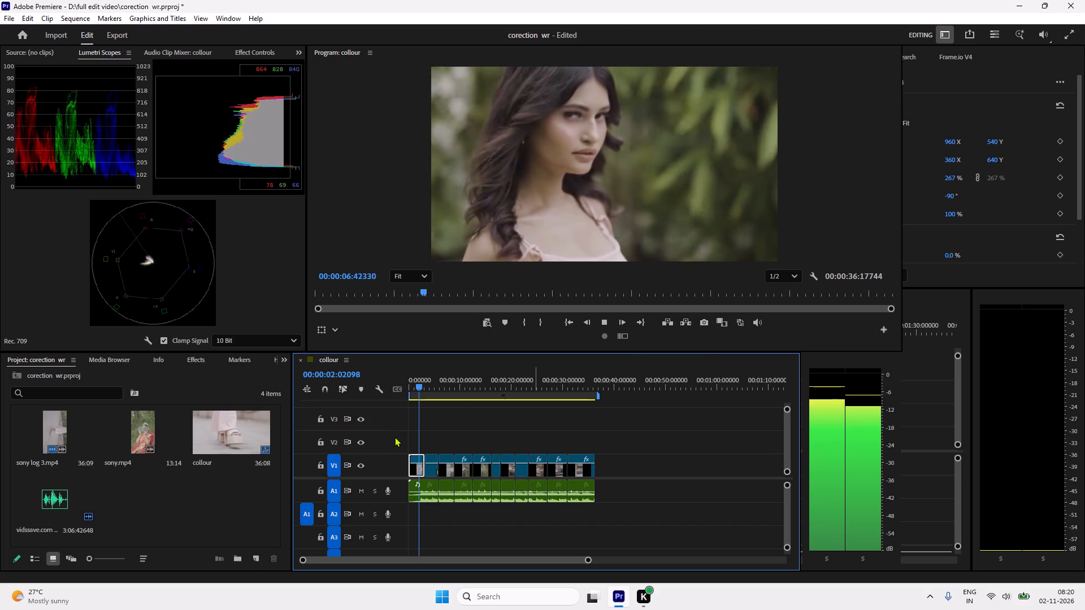
# Replay the shot that starts at about 5 seconds in the sequence to review its colour.
pyautogui.press('space')
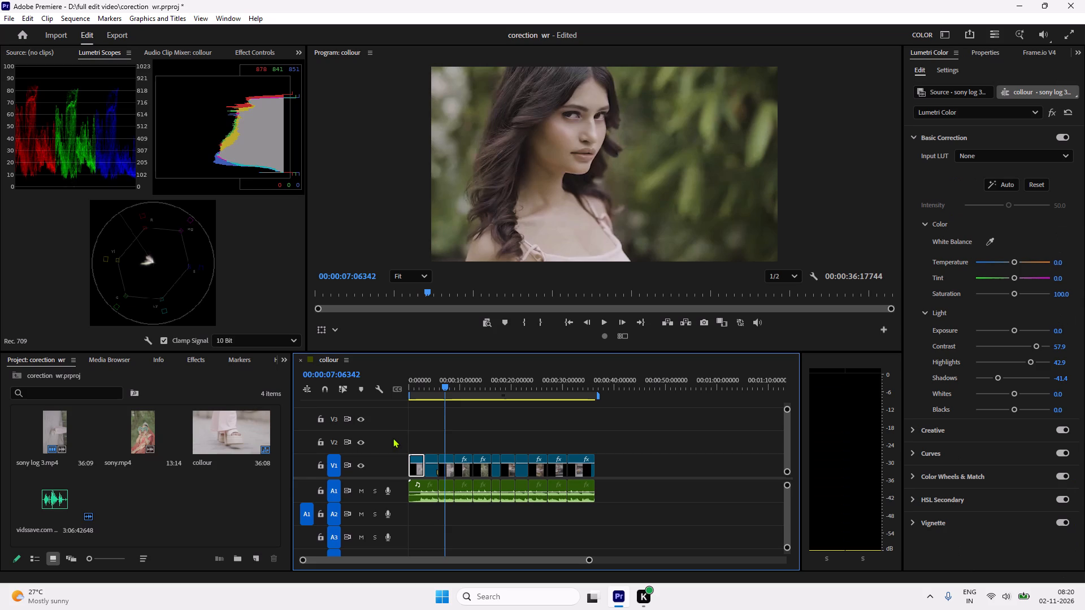
pyautogui.press('Up')
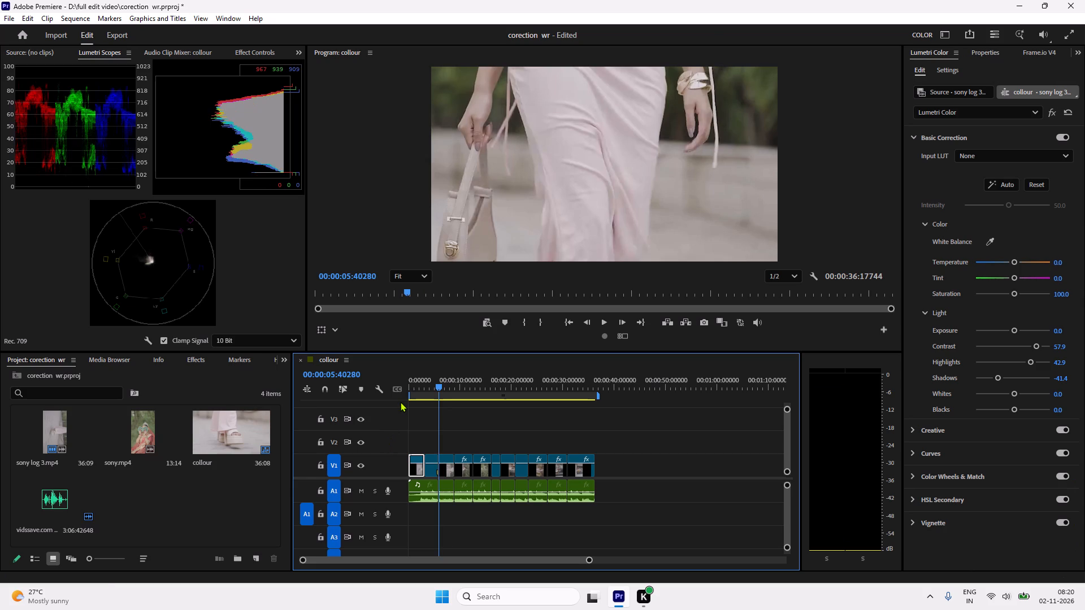
pyautogui.press('space')
pyautogui.press('space')
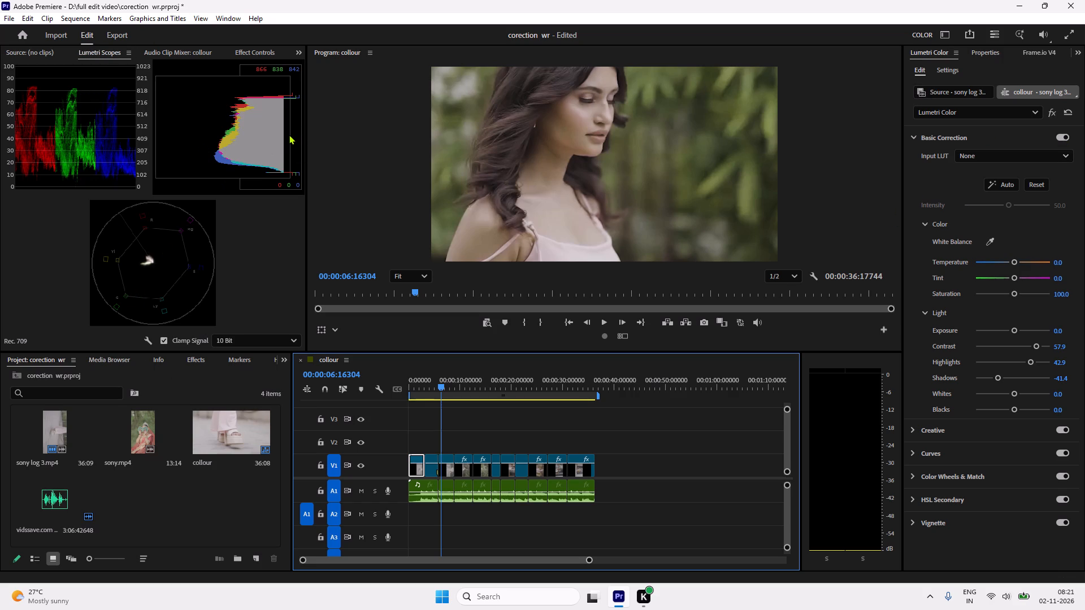
# Undock the Lumetri Scopes panel and close it.
pyautogui.rightClick(125, 47)
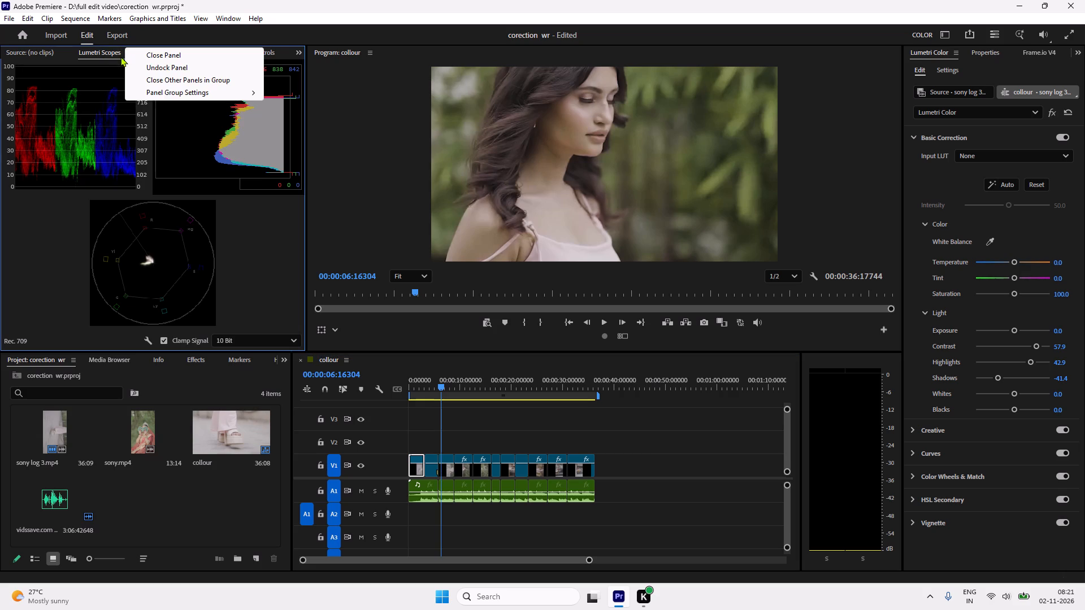
pyautogui.click(97, 54)
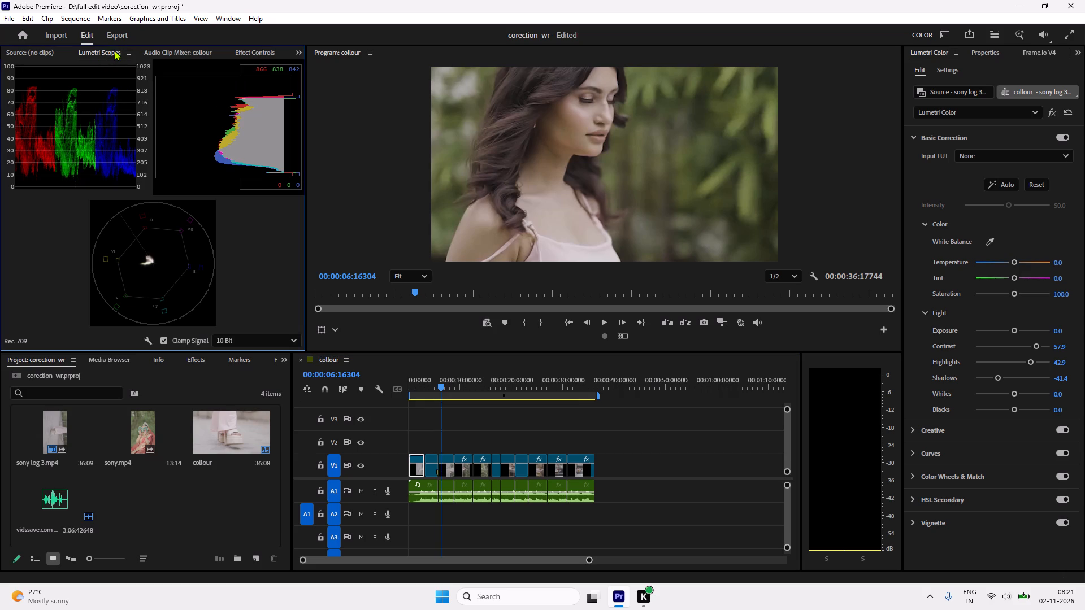
pyautogui.click(122, 50)
pyautogui.click(130, 50)
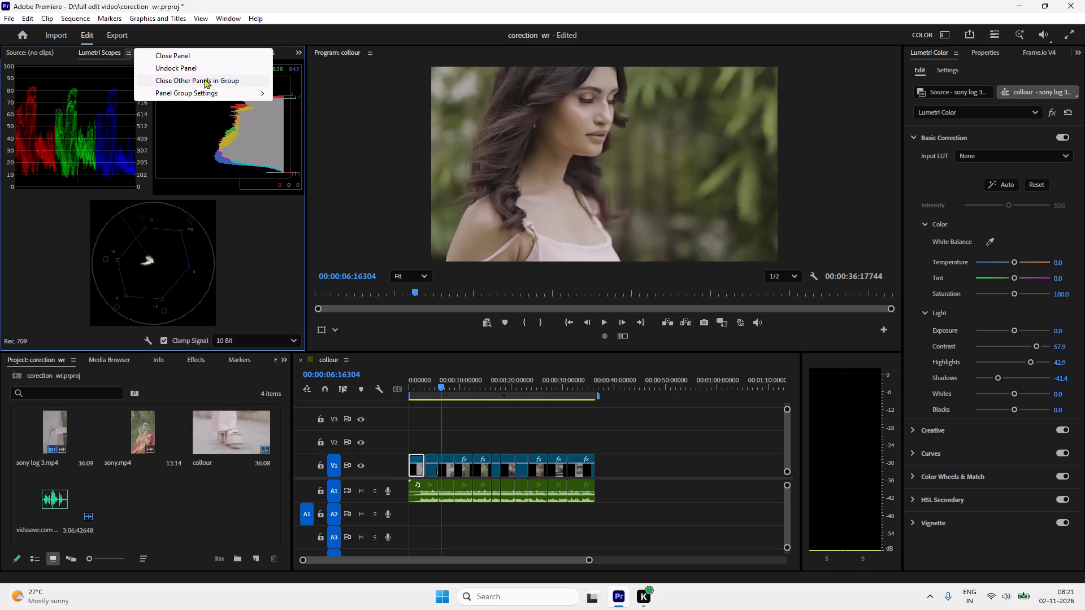
pyautogui.click(196, 68)
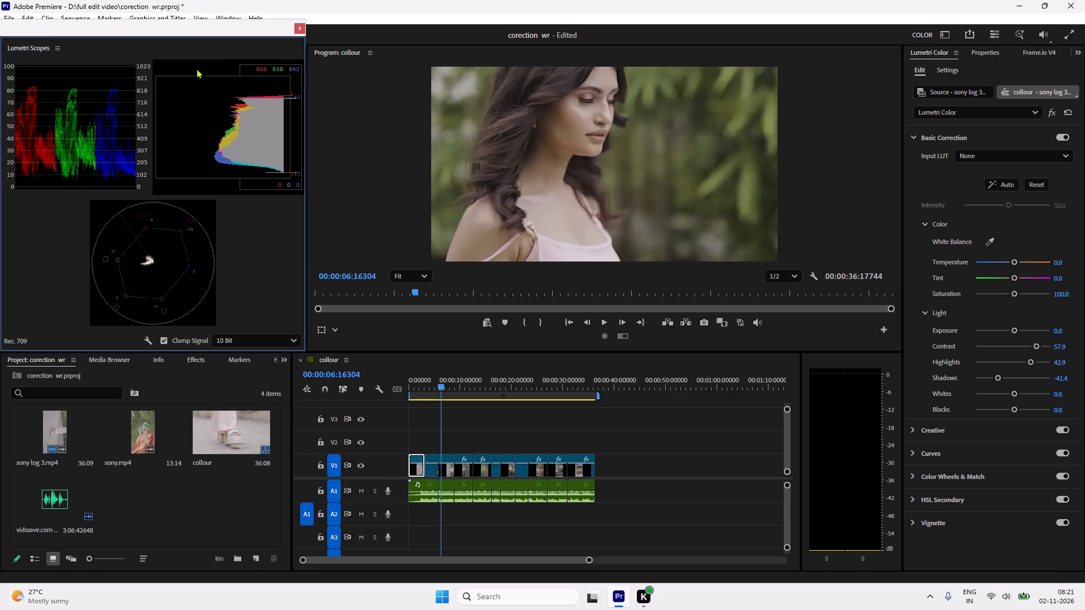
pyautogui.click(300, 27)
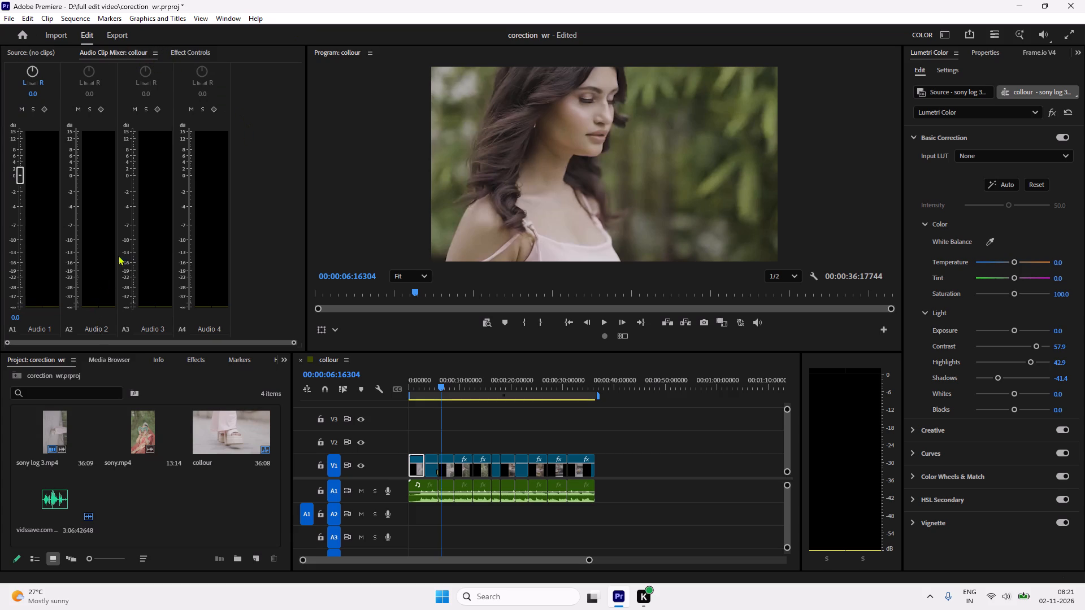
# Look through the Source and Audio Clip Mixer panels, ending on Effect Controls.
pyautogui.click(34, 50)
pyautogui.click(101, 55)
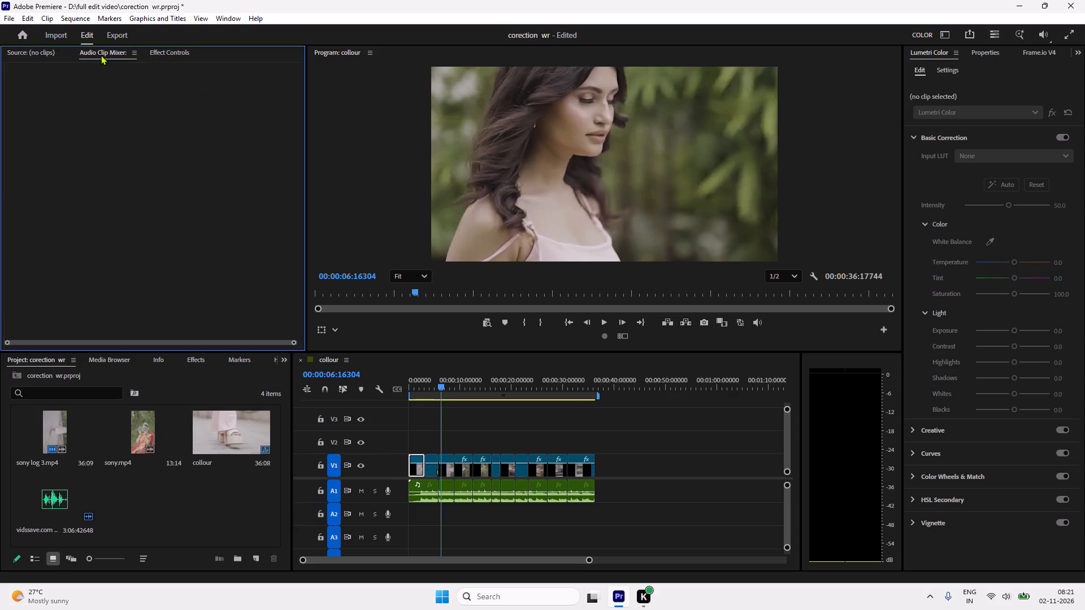
pyautogui.click(182, 55)
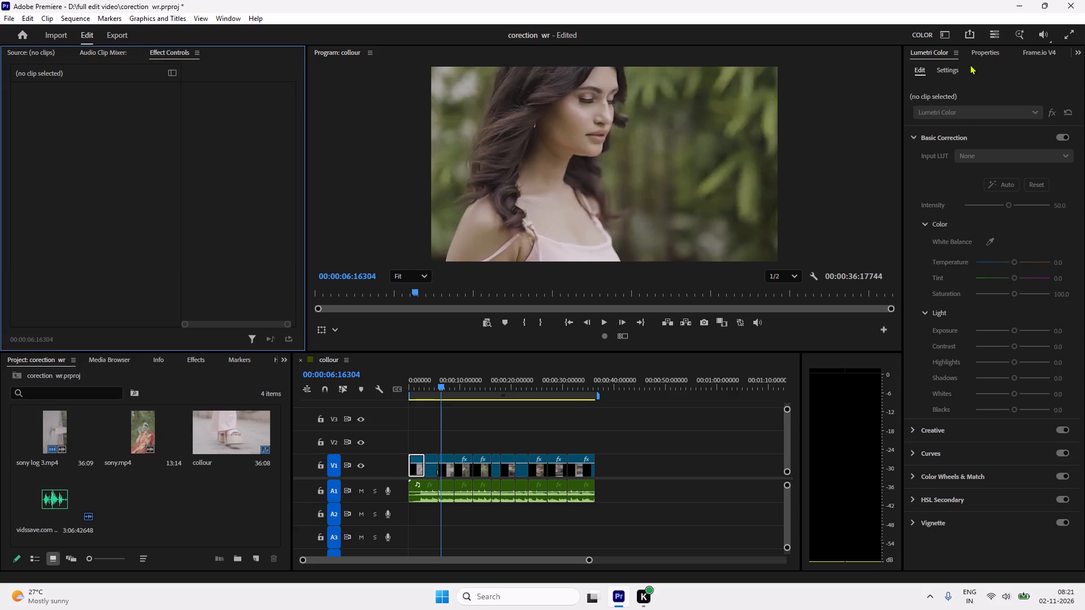
# Undock the Lumetri Color panel and close it.
pyautogui.doubleClick(951, 49)
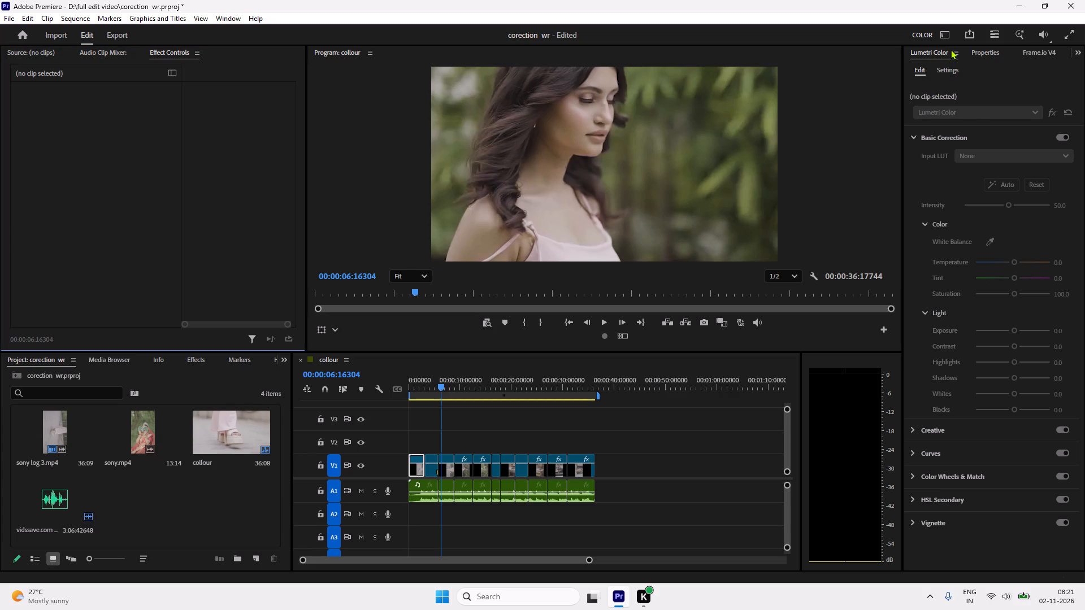
pyautogui.click(956, 56)
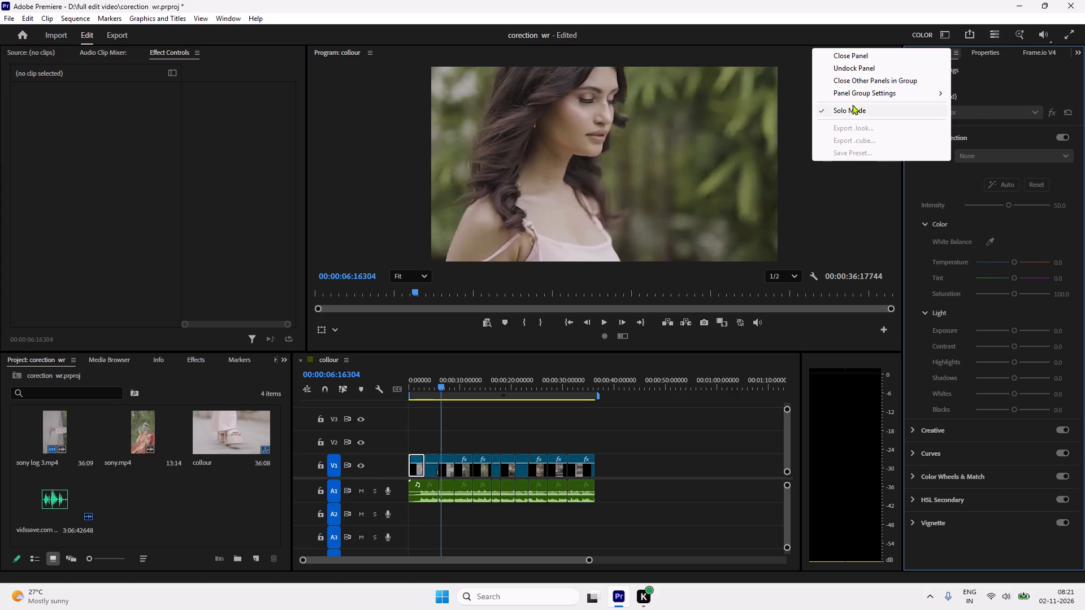
pyautogui.click(867, 71)
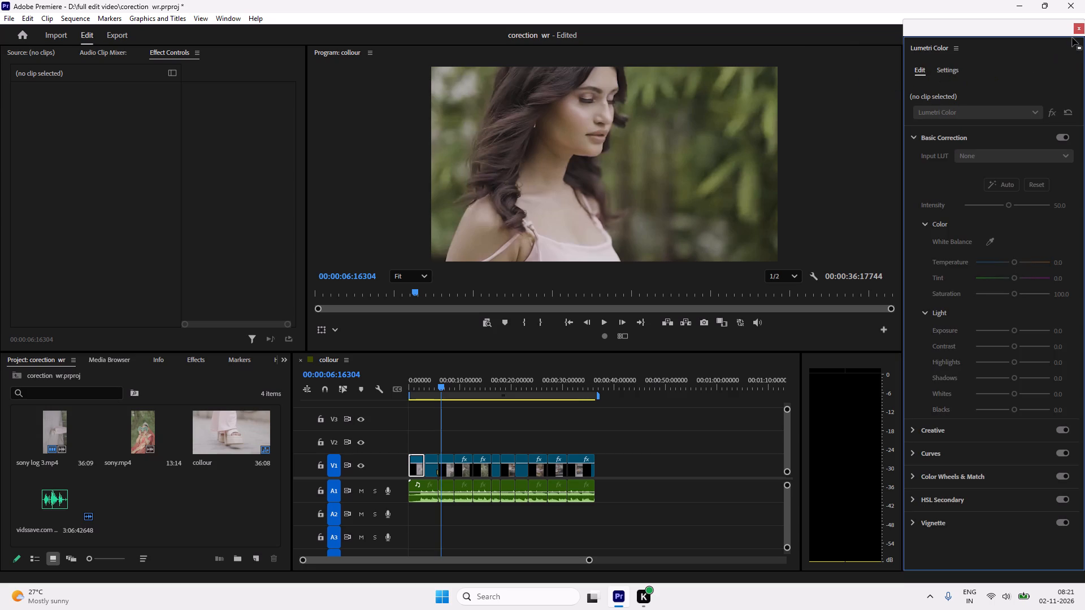
pyautogui.click(1079, 24)
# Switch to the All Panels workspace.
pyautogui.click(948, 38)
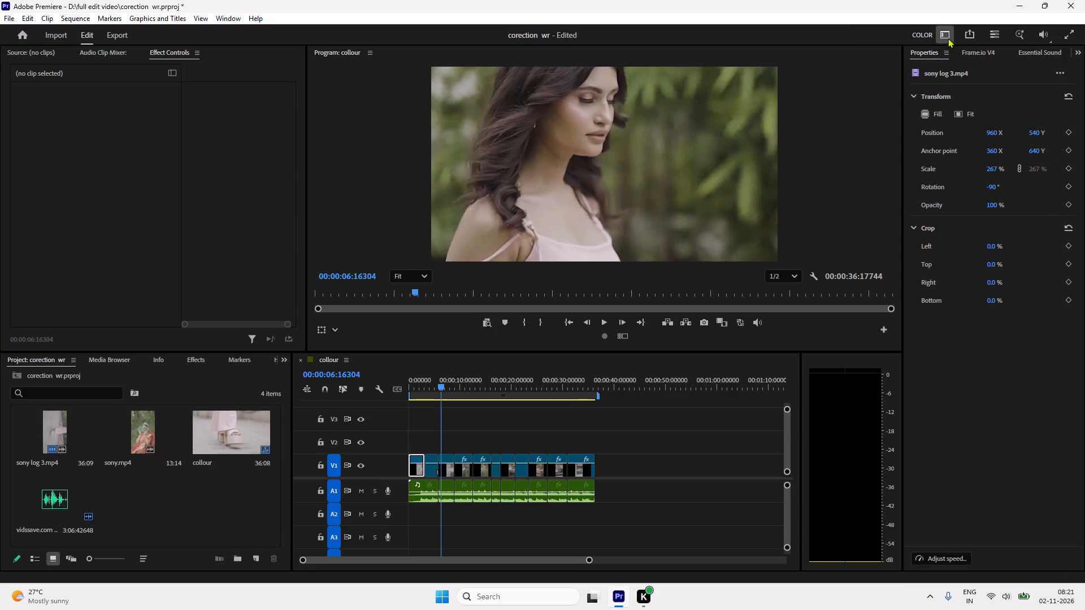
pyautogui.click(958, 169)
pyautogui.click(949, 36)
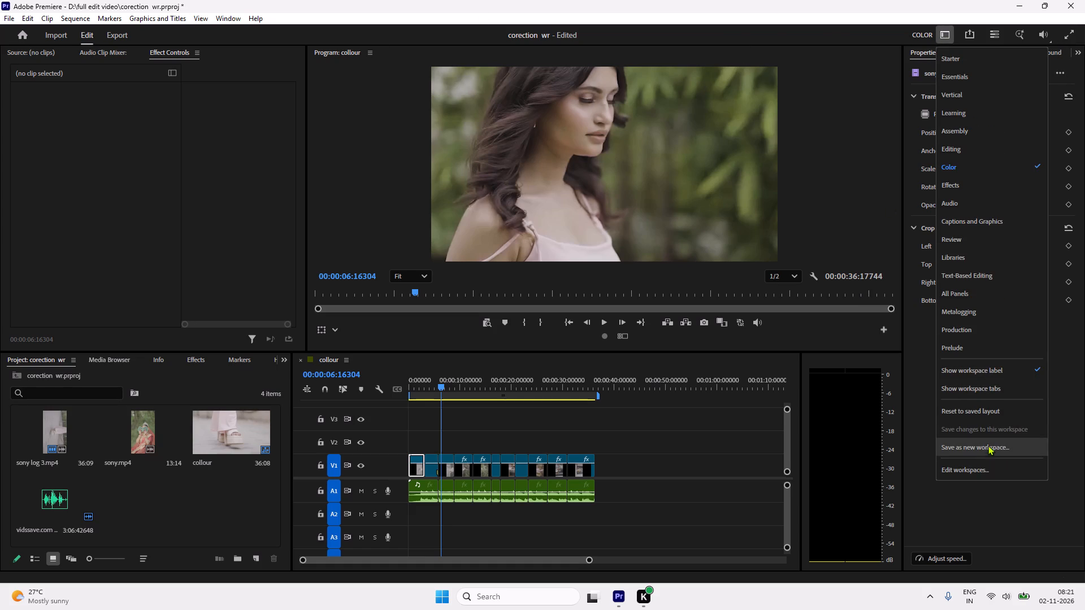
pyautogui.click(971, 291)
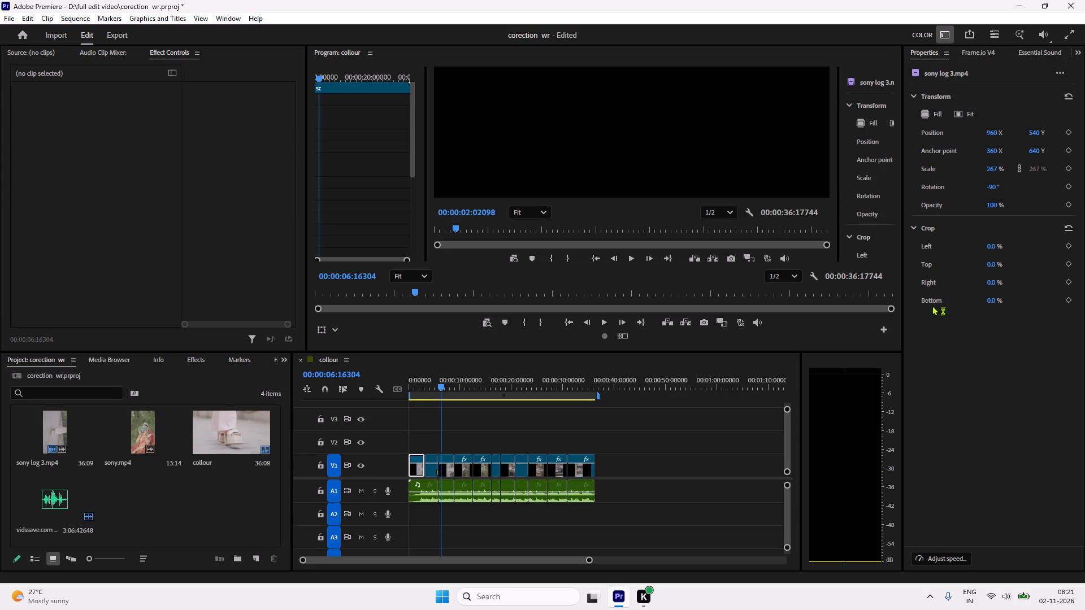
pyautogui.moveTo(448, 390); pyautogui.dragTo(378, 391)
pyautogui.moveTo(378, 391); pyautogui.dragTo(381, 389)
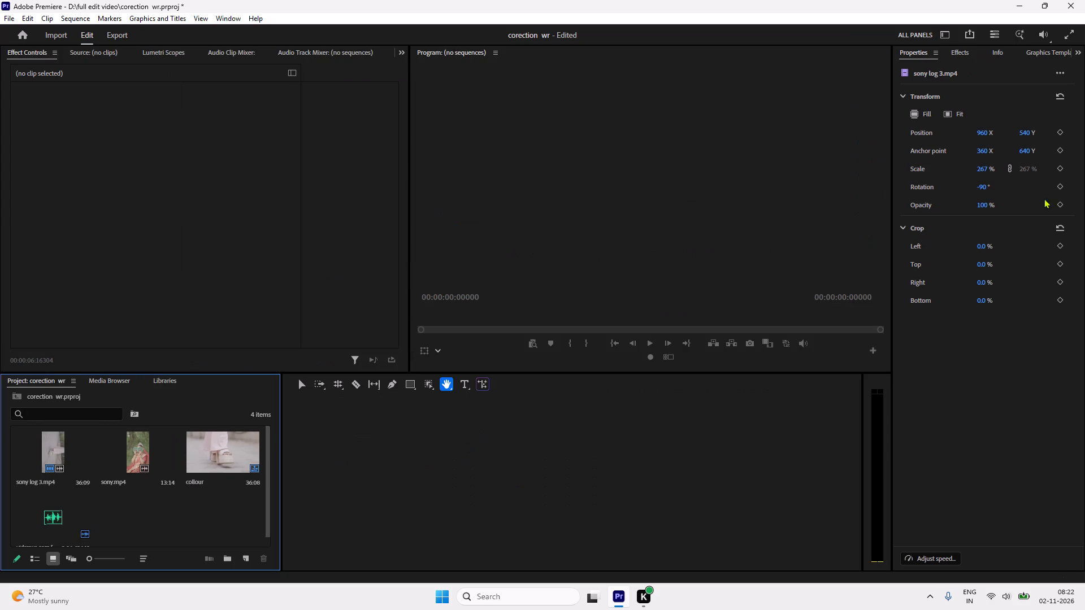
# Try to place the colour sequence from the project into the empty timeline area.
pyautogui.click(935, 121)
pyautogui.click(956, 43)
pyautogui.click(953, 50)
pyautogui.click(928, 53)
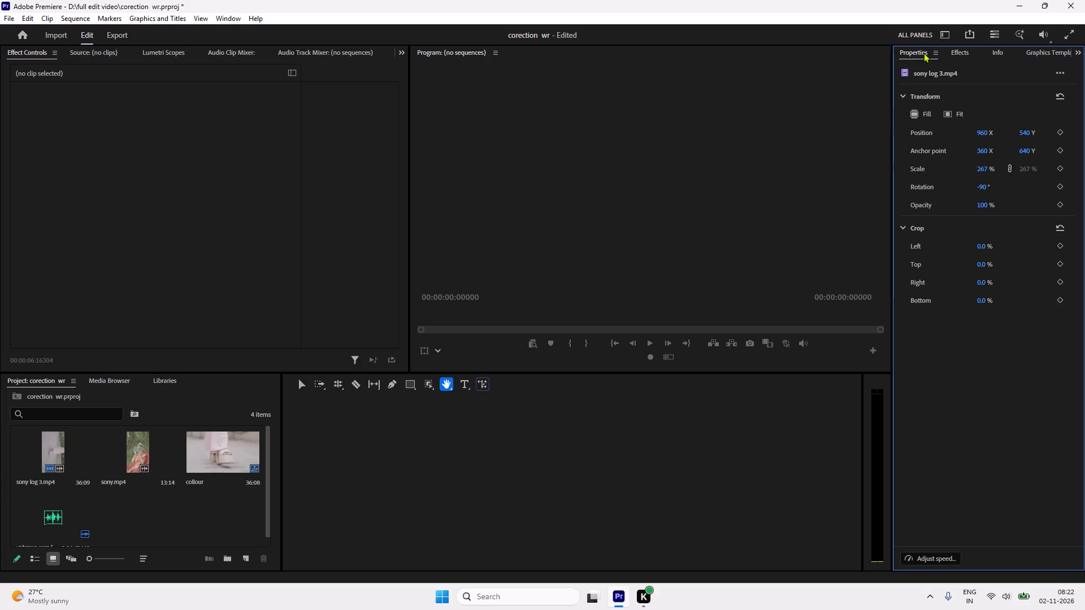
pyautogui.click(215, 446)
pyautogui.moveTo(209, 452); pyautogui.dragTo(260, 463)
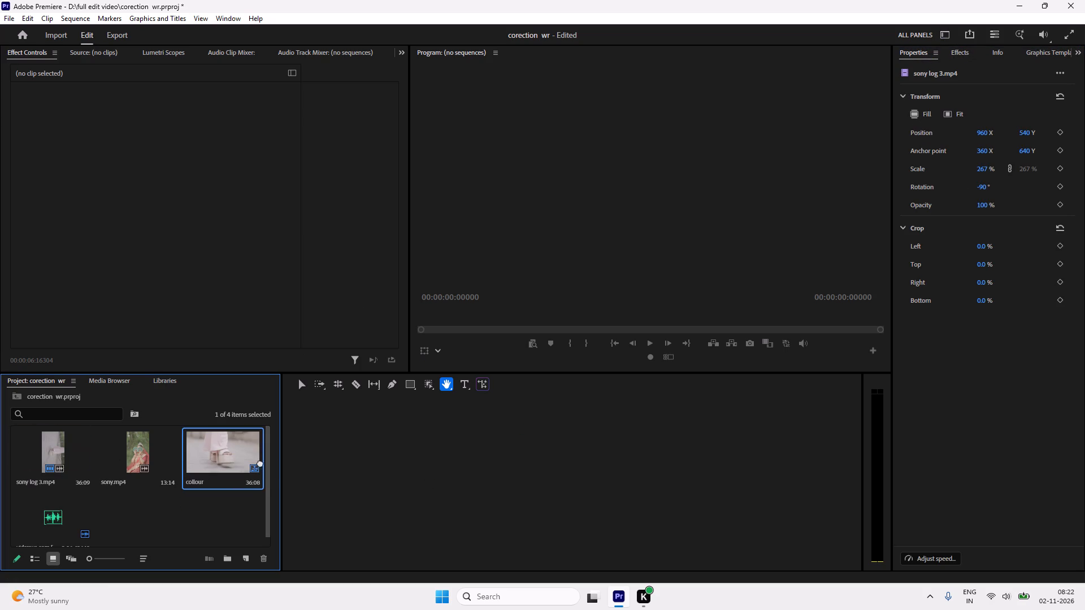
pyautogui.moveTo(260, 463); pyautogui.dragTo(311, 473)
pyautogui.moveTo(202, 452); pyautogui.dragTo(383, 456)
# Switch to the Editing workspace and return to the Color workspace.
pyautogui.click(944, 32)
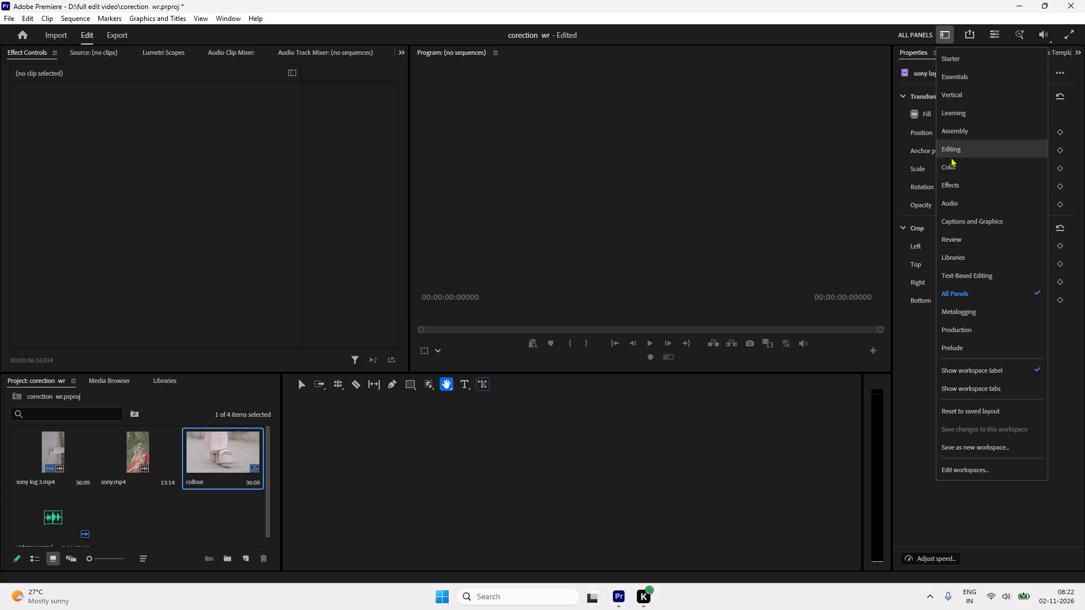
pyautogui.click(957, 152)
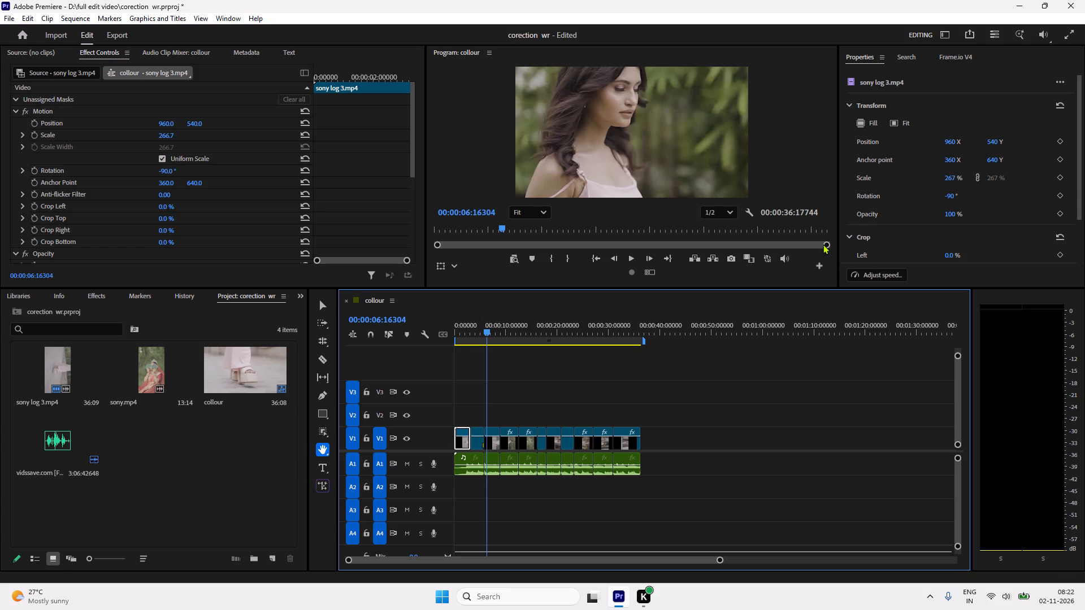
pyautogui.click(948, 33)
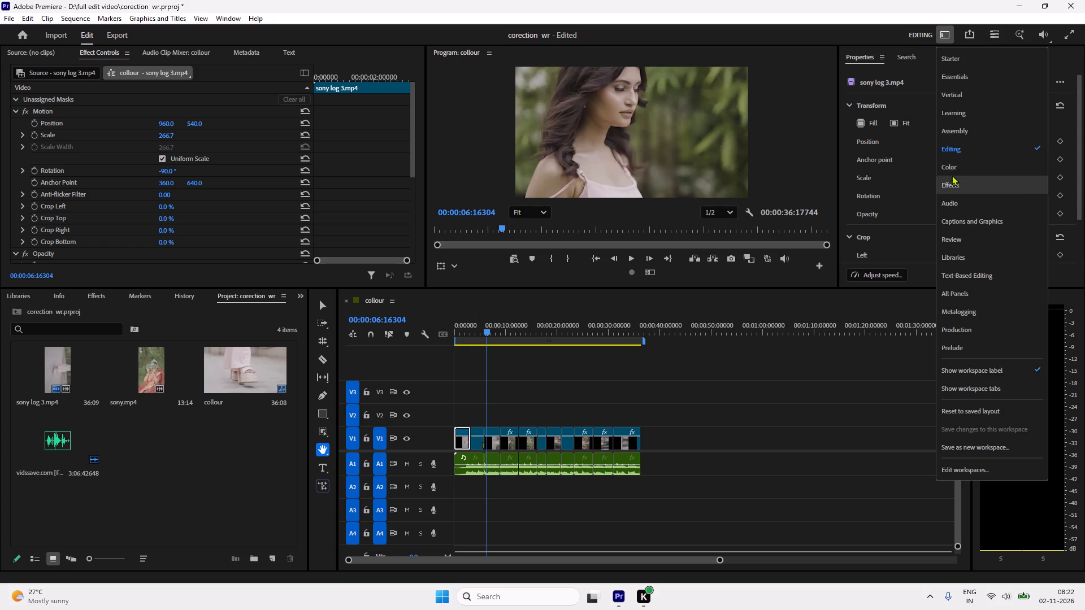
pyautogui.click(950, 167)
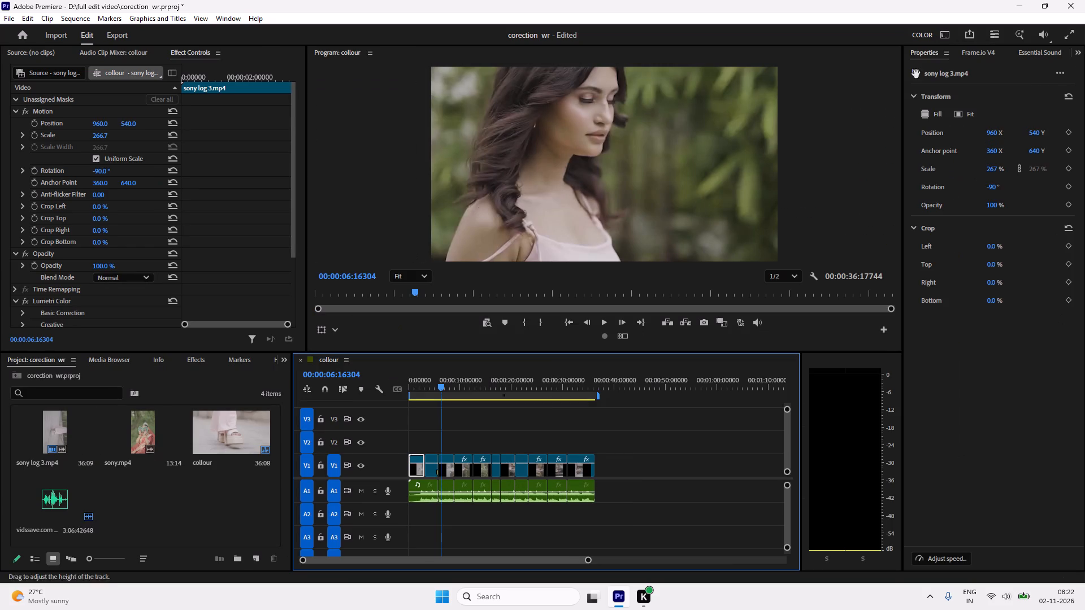
# Look through the Essential Sound, Frame.io V4 and Properties panels in the Color workspace for the missing colour controls.
pyautogui.click(1017, 46)
pyautogui.click(1051, 50)
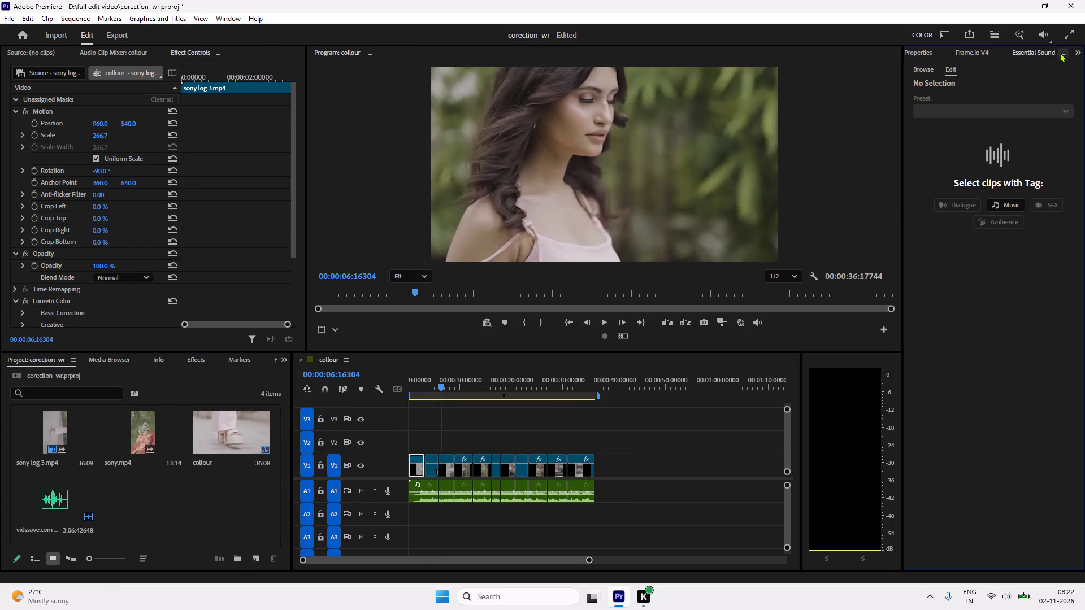
pyautogui.click(1071, 53)
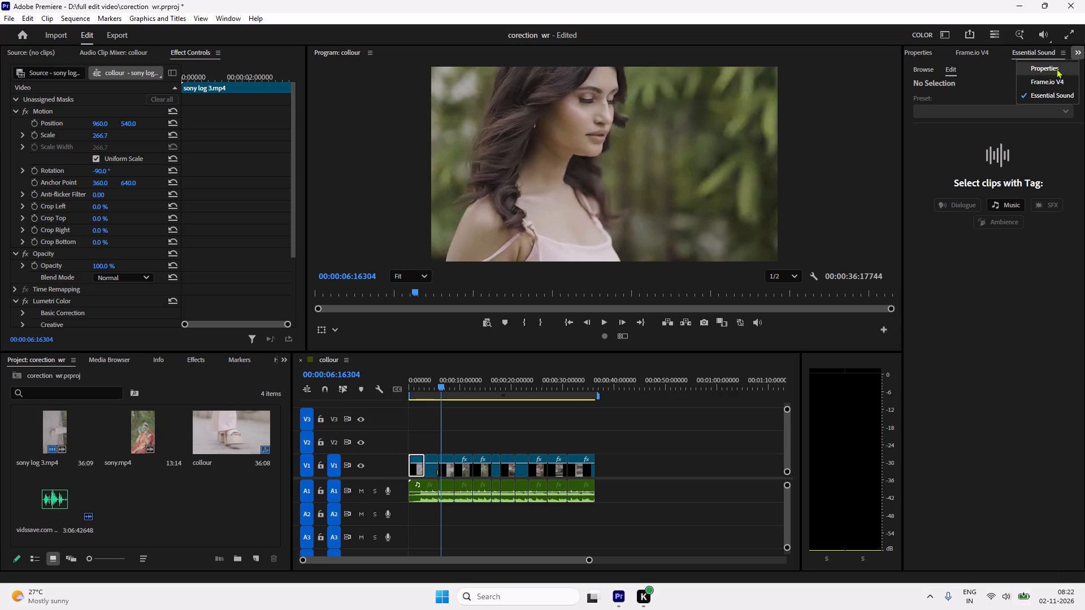
pyautogui.click(1036, 82)
pyautogui.click(1080, 49)
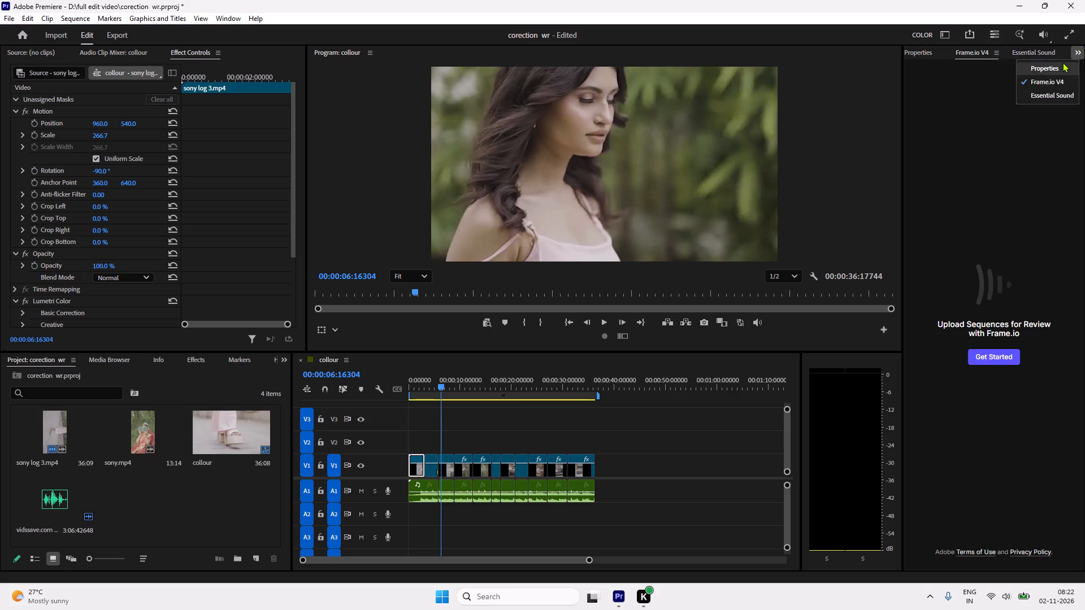
pyautogui.click(1059, 64)
pyautogui.click(968, 50)
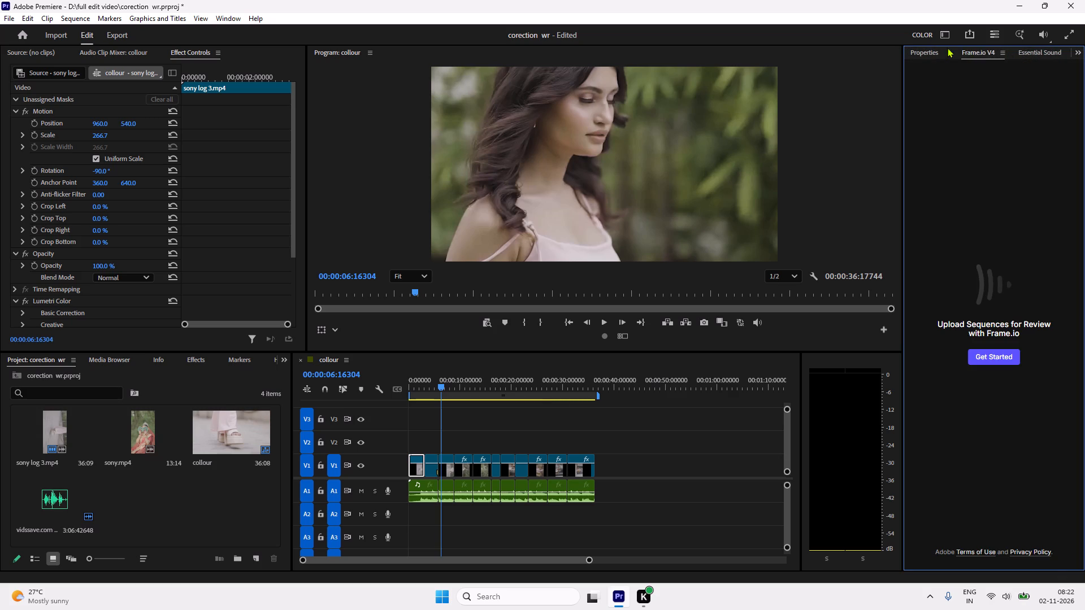
pyautogui.click(1041, 53)
pyautogui.click(938, 59)
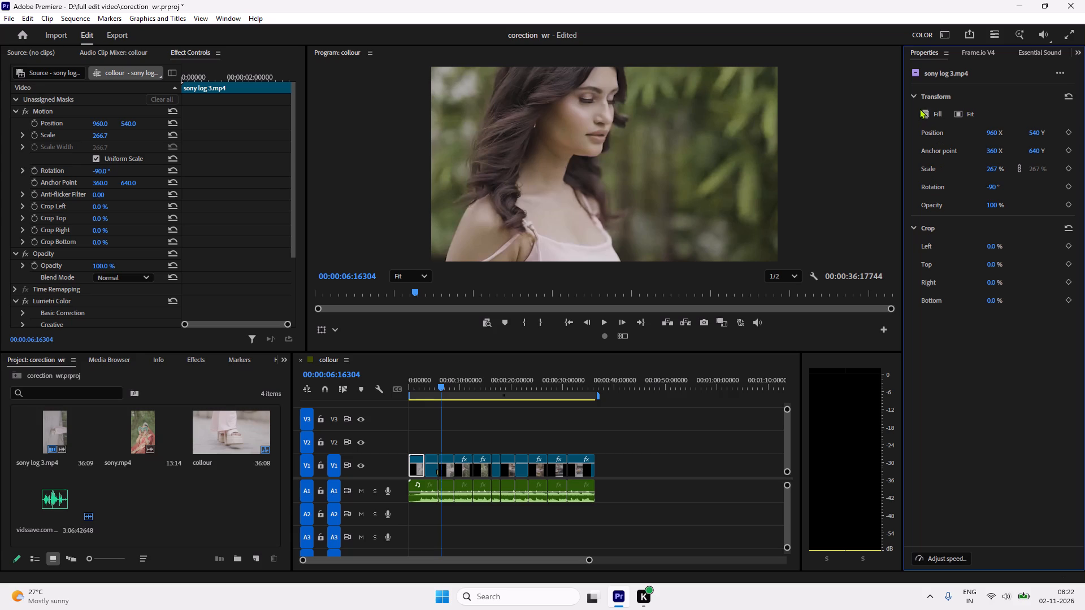
# Open the advanced effect controls for the selected sony log 3.mp4 clip and check its other property options.
pyautogui.click(957, 73)
pyautogui.click(1057, 75)
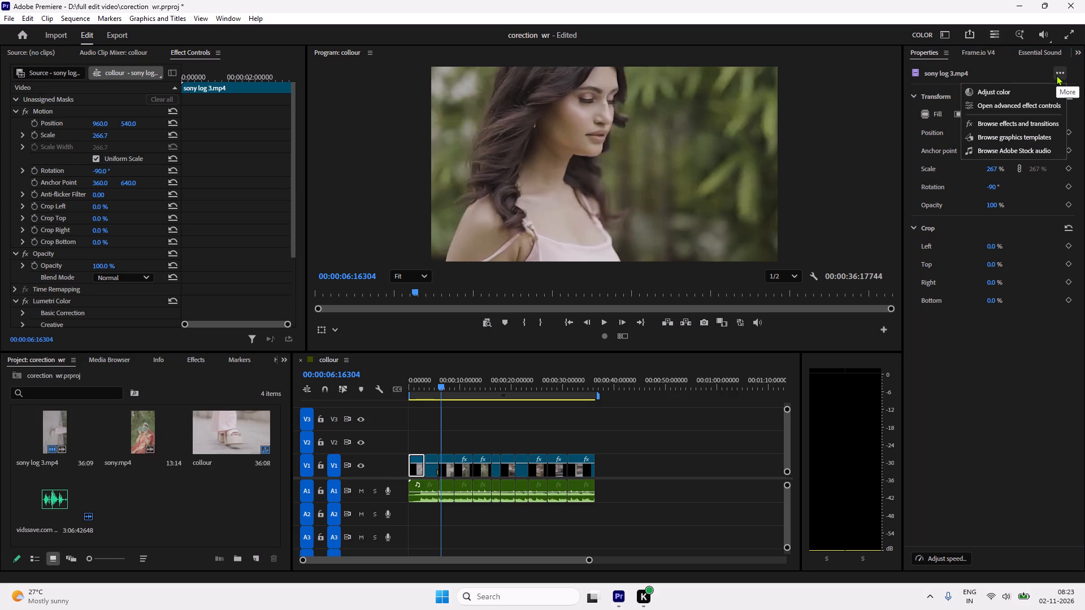
pyautogui.click(1043, 104)
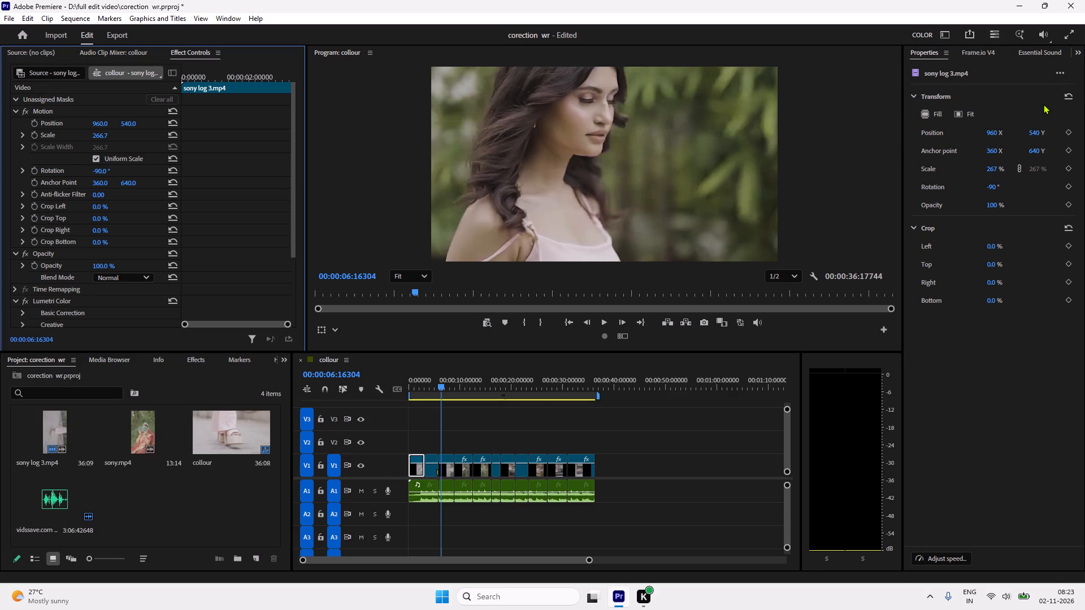
pyautogui.click(1054, 72)
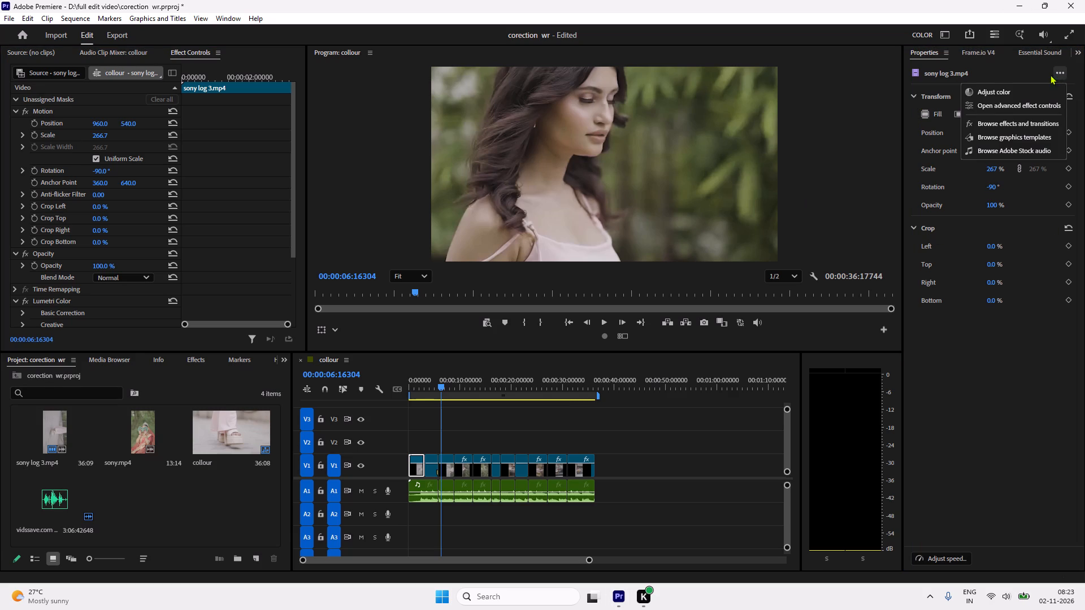
pyautogui.click(969, 68)
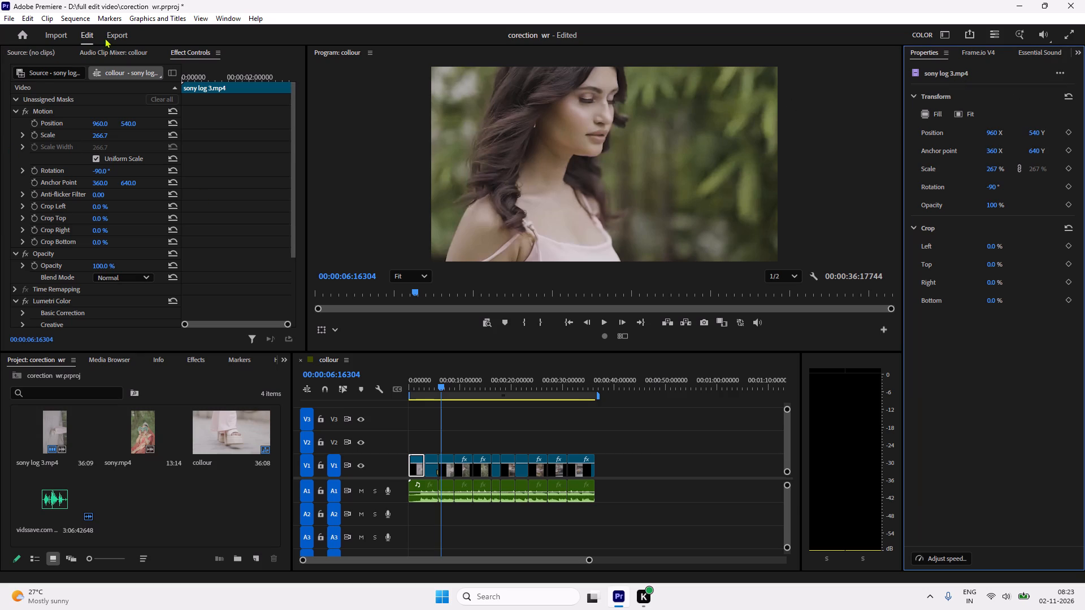
# Look through the Audio Clip Mixer and Source monitor for the missing colour controls.
pyautogui.click(108, 52)
pyautogui.click(20, 52)
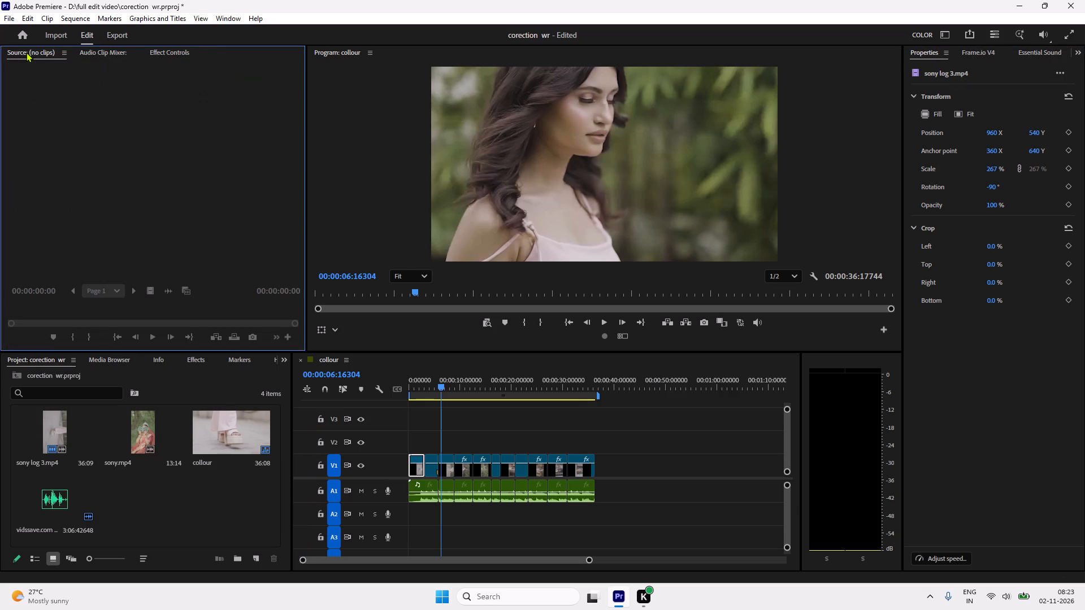
pyautogui.rightClick(63, 49)
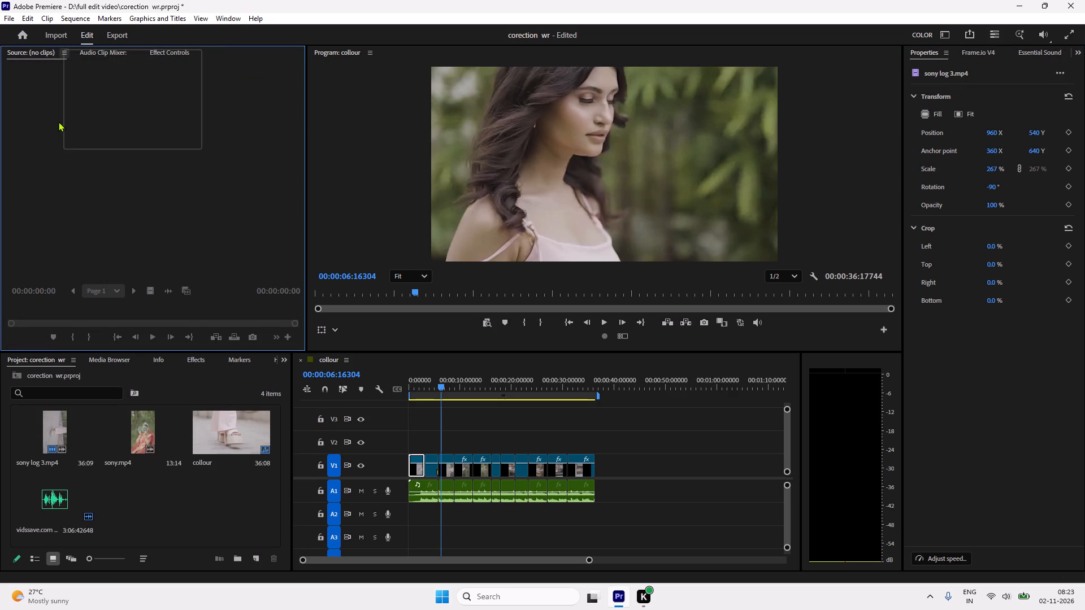
pyautogui.click(91, 140)
# Undock the Audio Clip Mixer and dock it back into its group after Effect Controls.
pyautogui.click(102, 53)
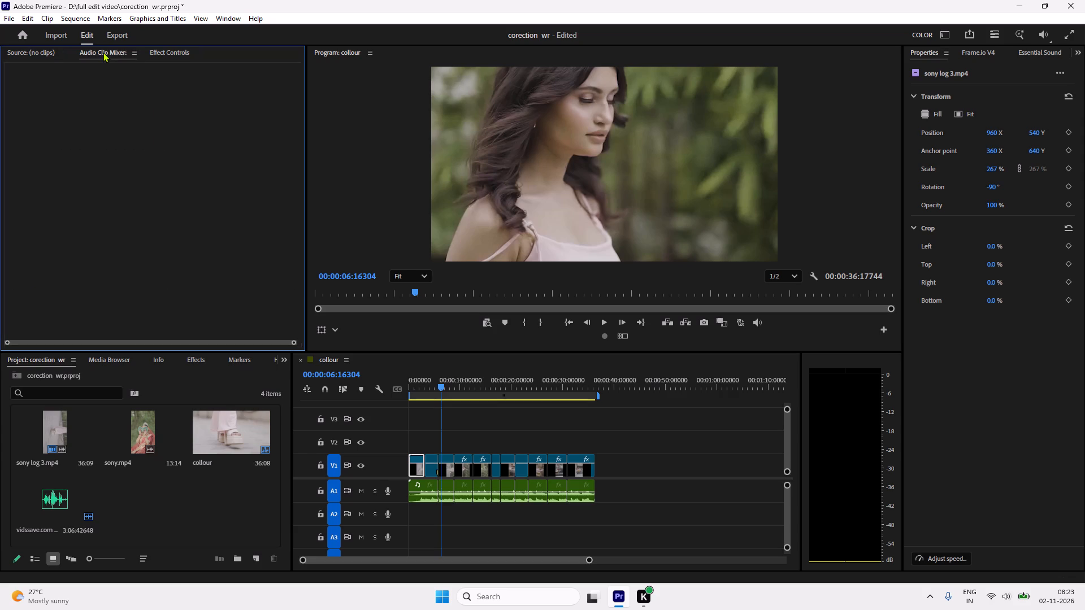
pyautogui.rightClick(124, 52)
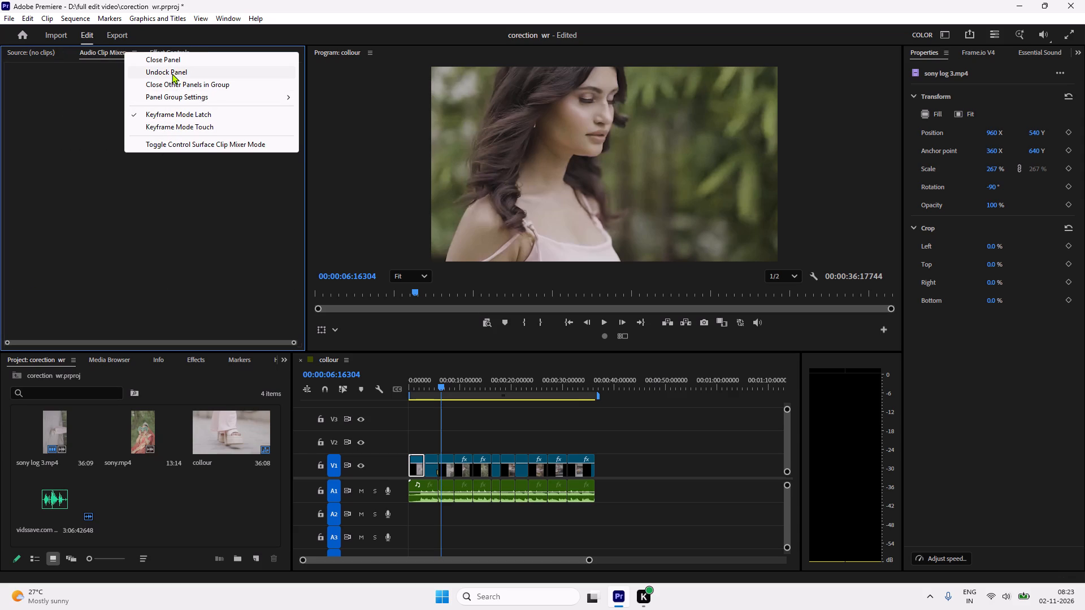
pyautogui.click(172, 73)
pyautogui.moveTo(174, 49); pyautogui.dragTo(179, 92)
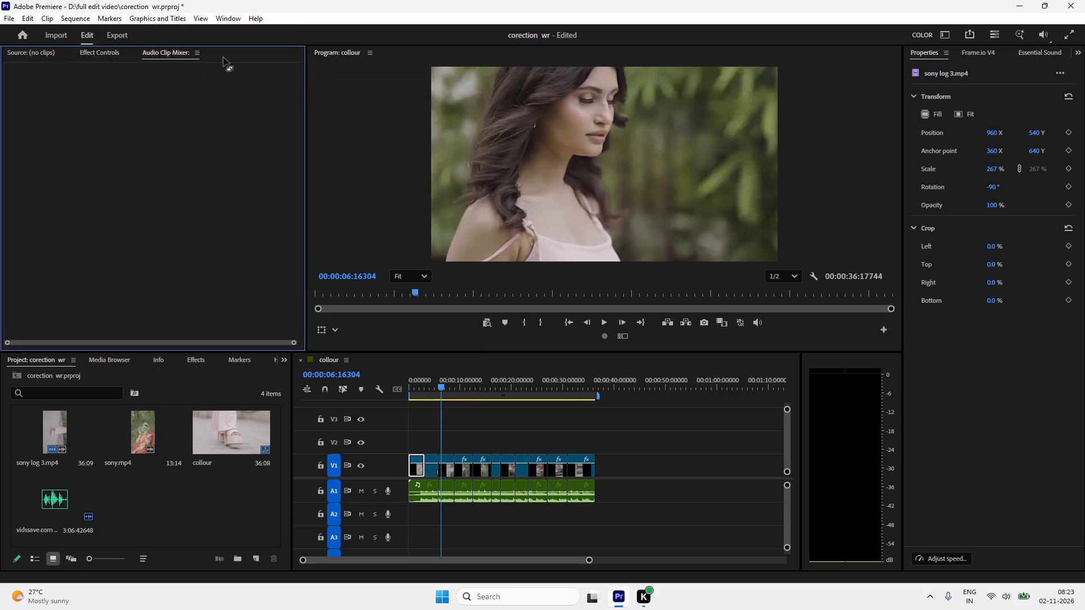
pyautogui.click(243, 60)
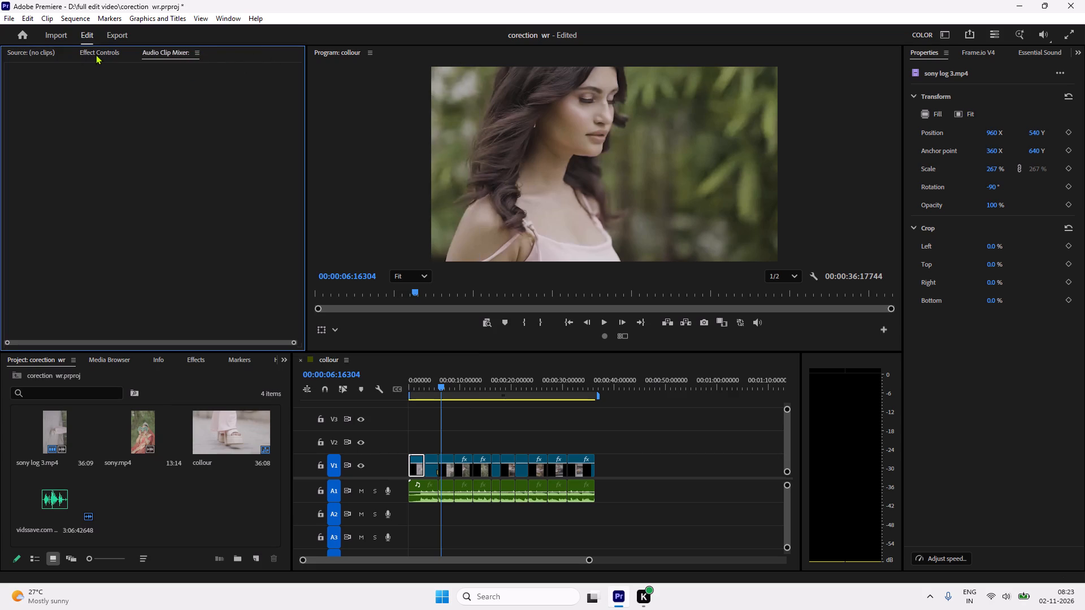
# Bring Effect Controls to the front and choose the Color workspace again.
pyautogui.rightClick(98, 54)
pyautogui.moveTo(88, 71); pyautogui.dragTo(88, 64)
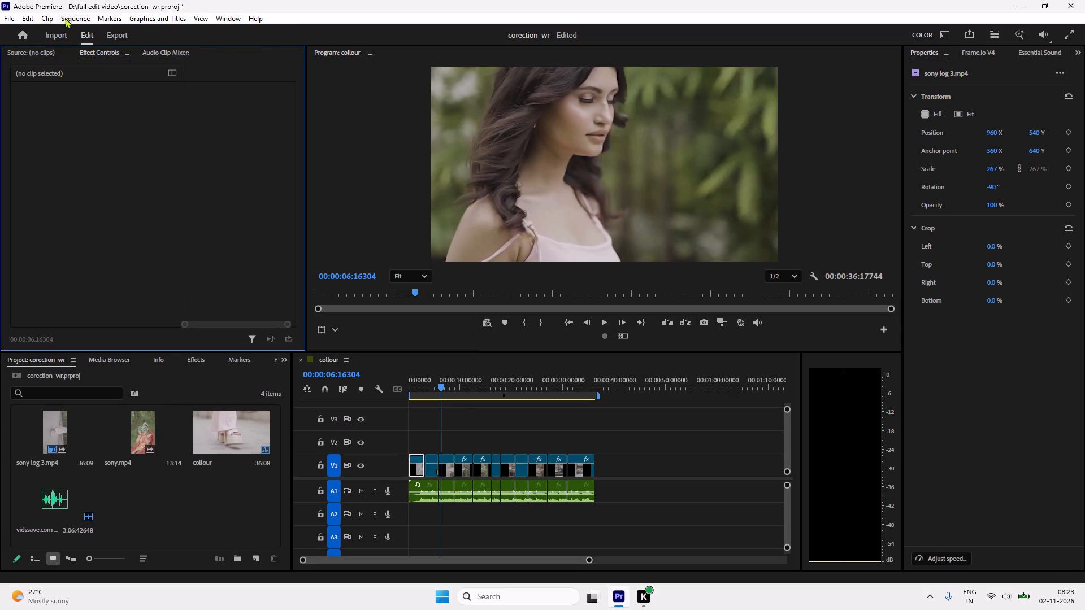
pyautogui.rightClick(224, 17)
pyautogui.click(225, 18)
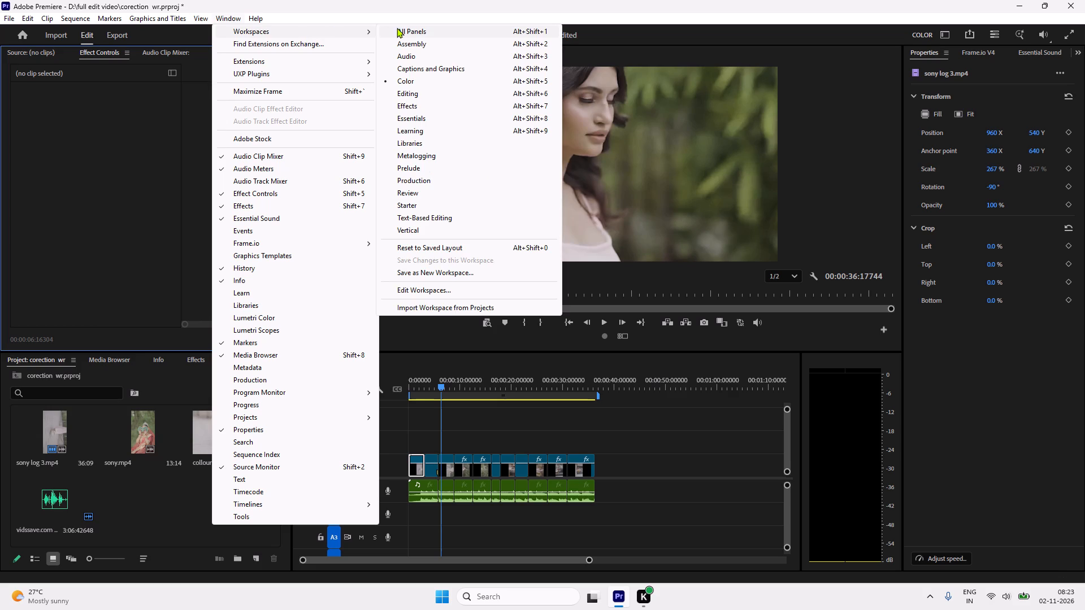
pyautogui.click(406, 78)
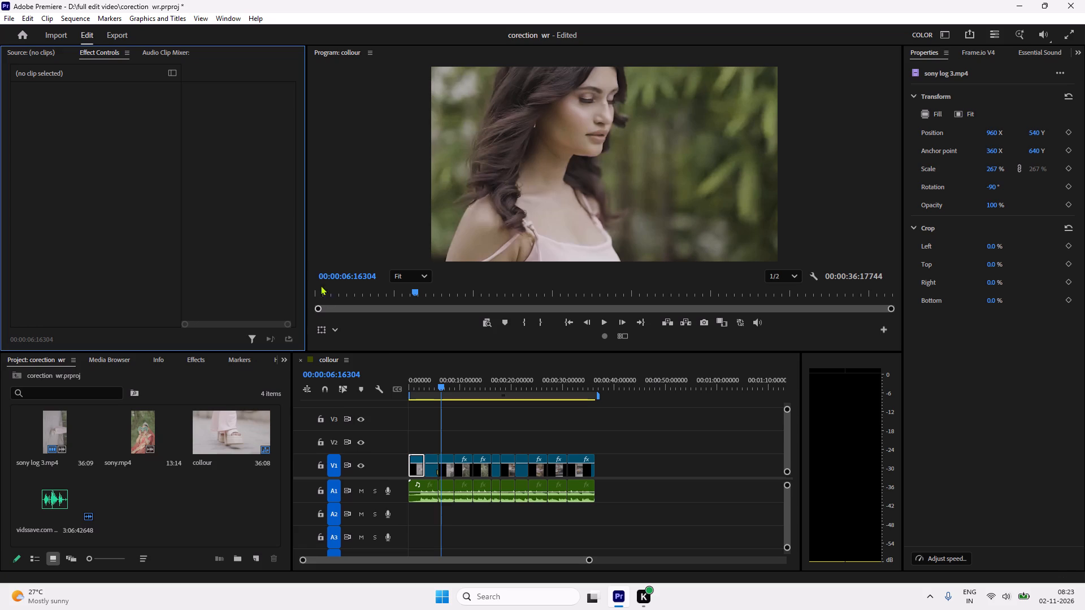
# Return to the Audio Clip Mixer and toggle its Control Surface Clip Mixer Mode.
pyautogui.click(31, 52)
pyautogui.click(114, 52)
pyautogui.click(179, 53)
pyautogui.click(195, 55)
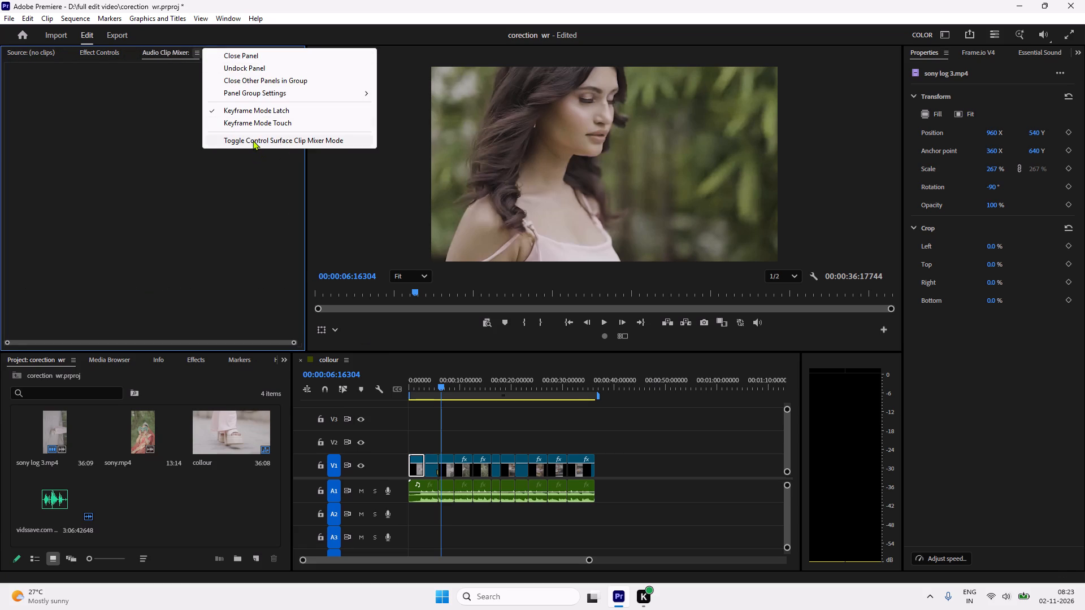
pyautogui.click(253, 140)
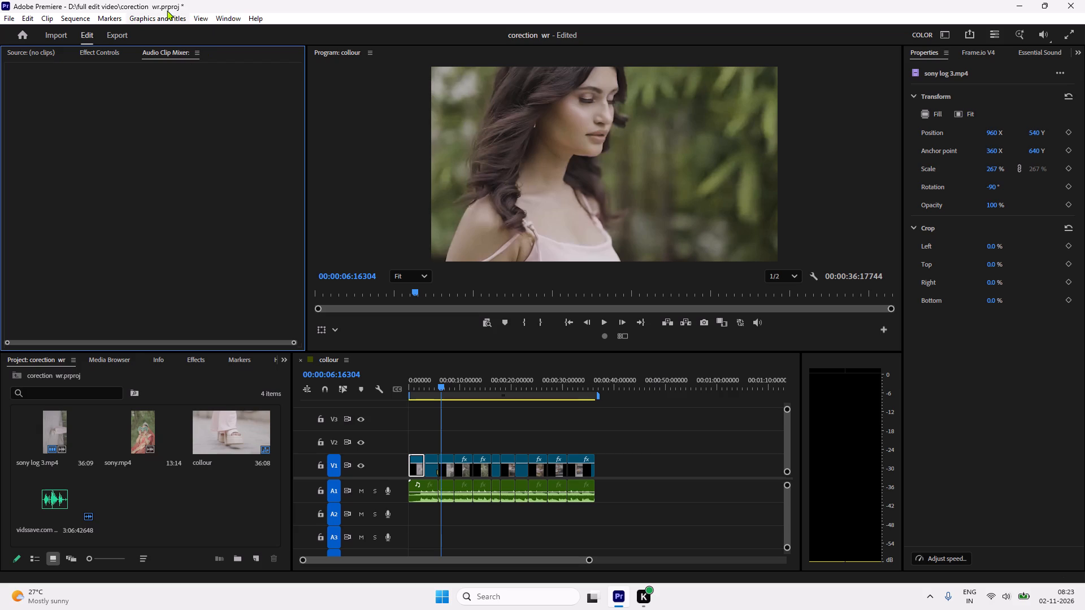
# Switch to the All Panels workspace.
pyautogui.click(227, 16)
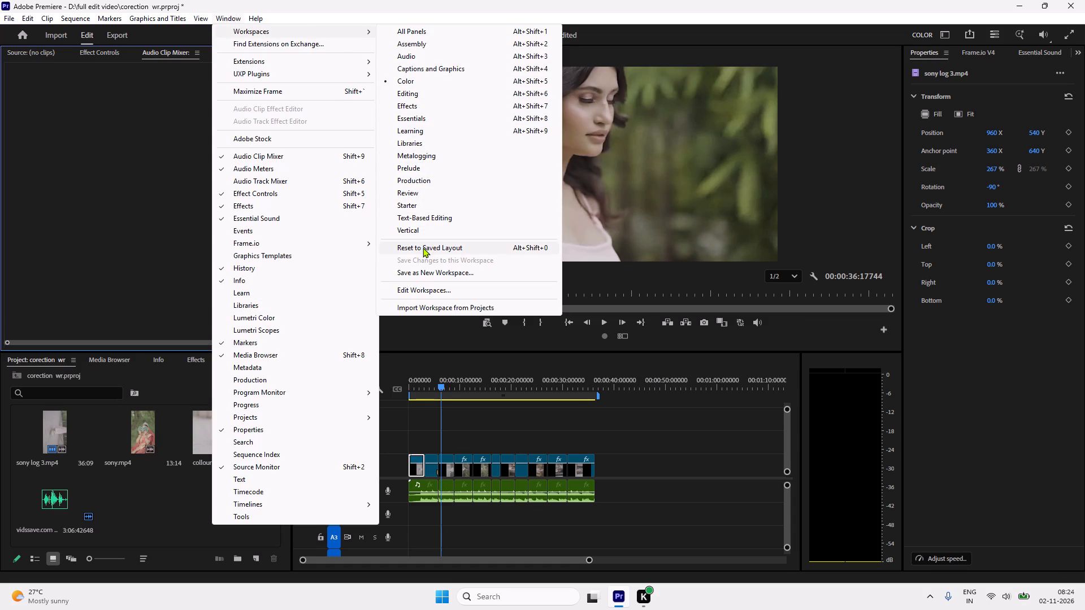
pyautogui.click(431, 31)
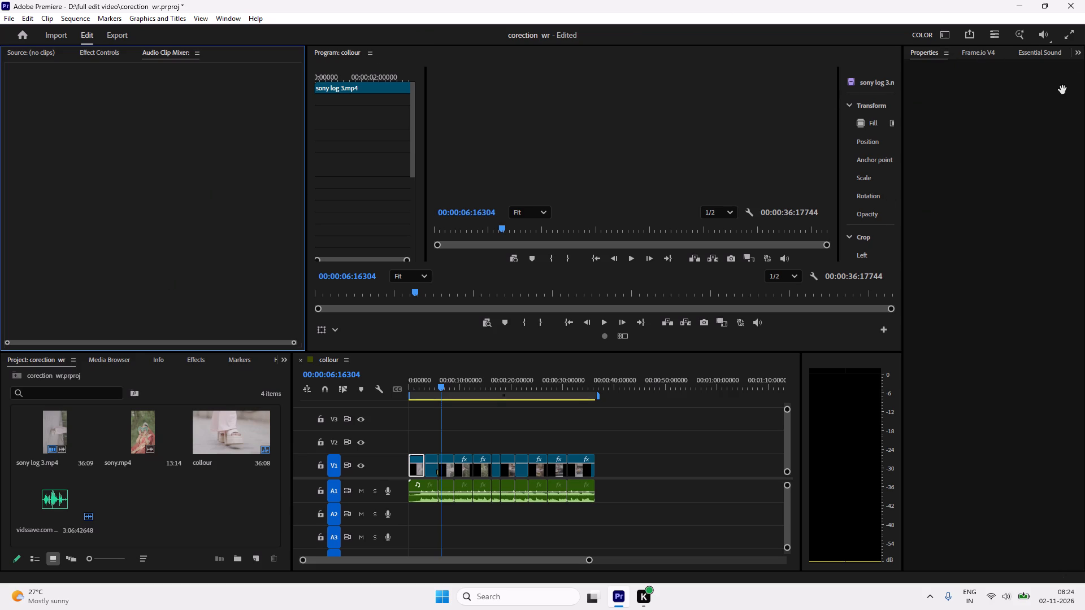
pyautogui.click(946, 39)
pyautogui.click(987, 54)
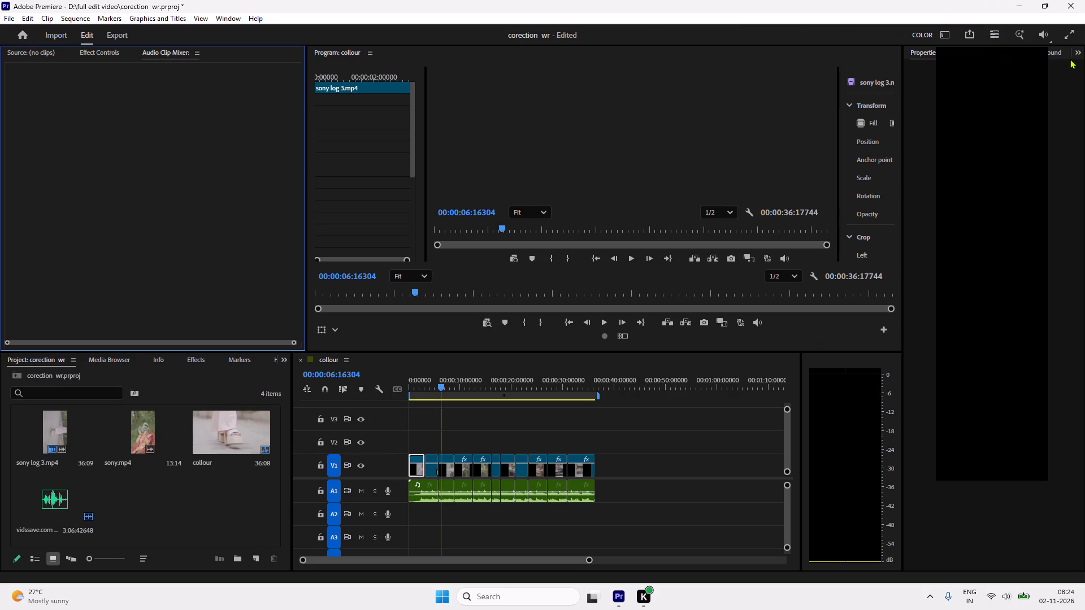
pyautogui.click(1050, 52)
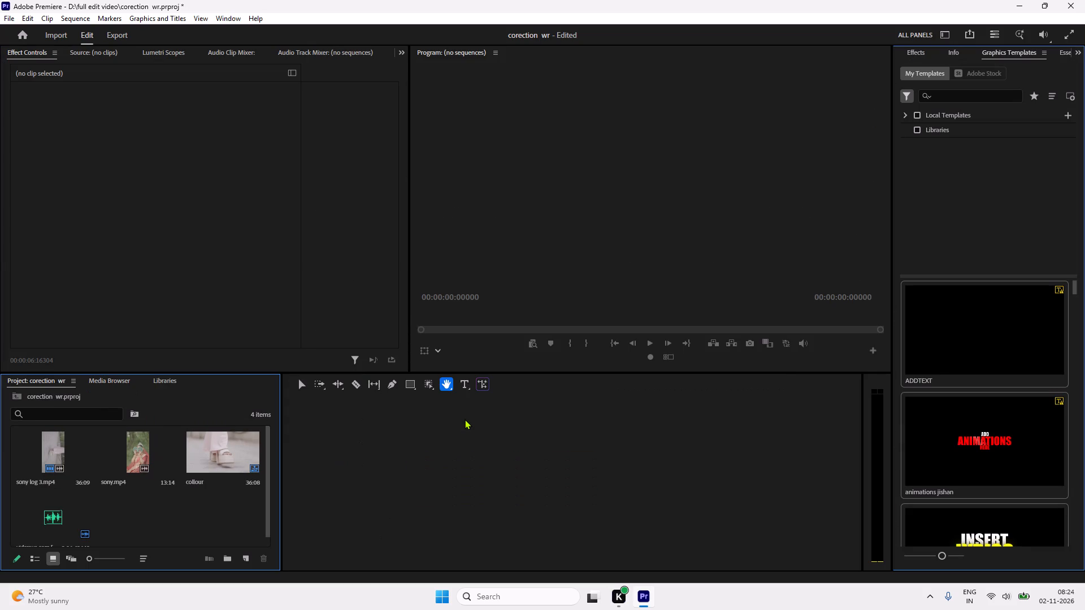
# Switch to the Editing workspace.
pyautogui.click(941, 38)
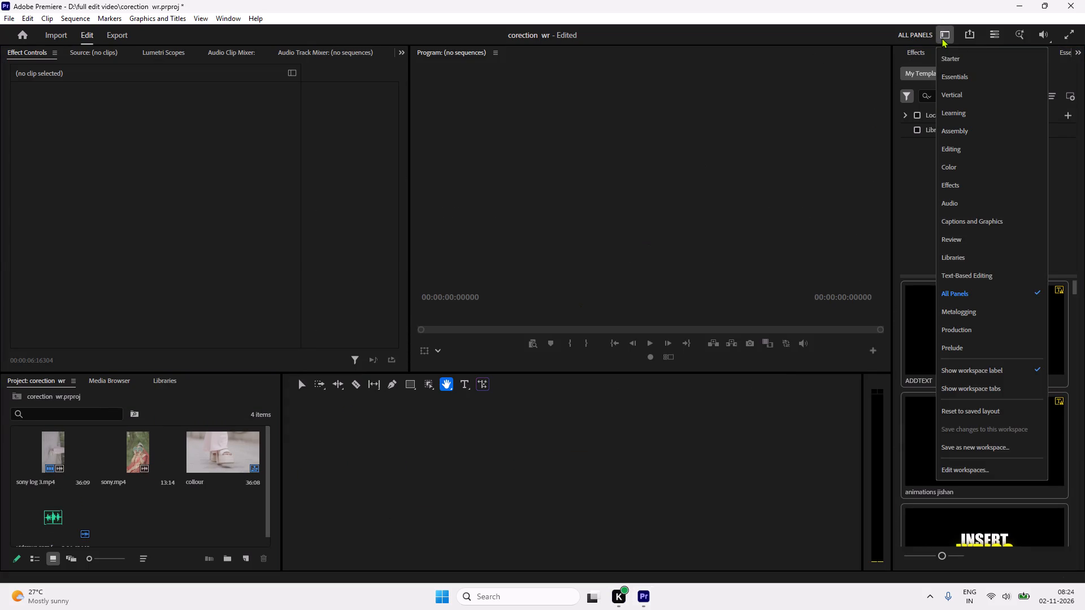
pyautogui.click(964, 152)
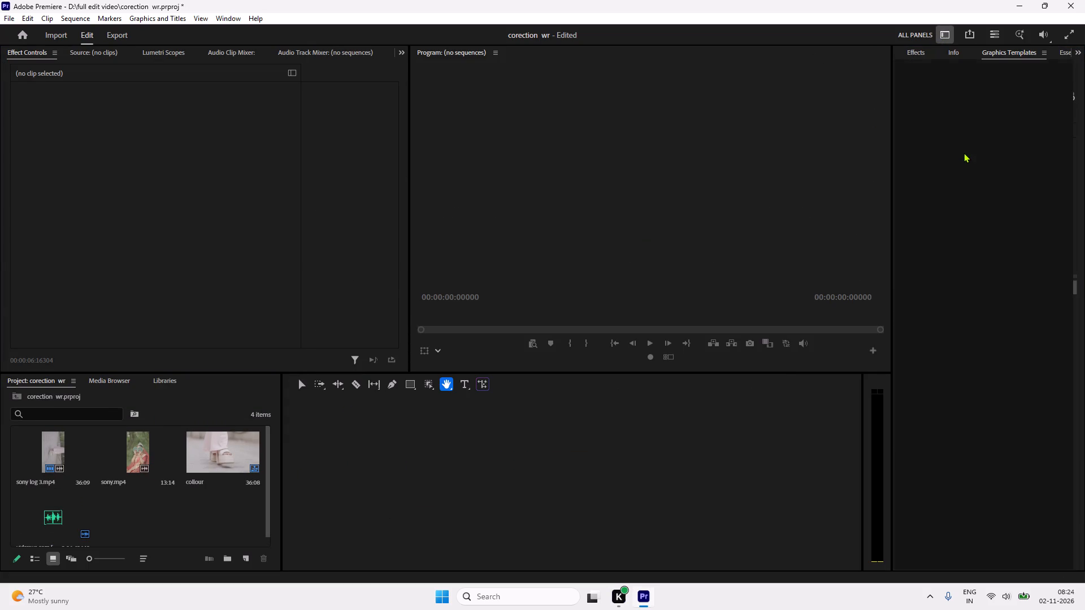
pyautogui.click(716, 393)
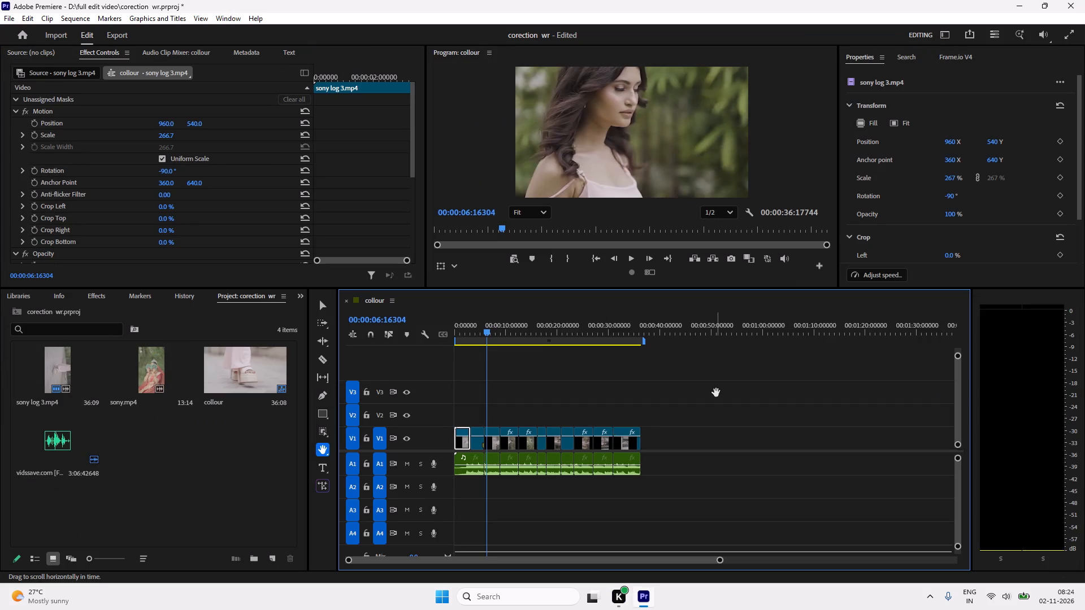
# With the Selection tool, deselect the timeline clip and move the playhead to the start of the collour sequence.
pyautogui.click(321, 313)
pyautogui.click(323, 305)
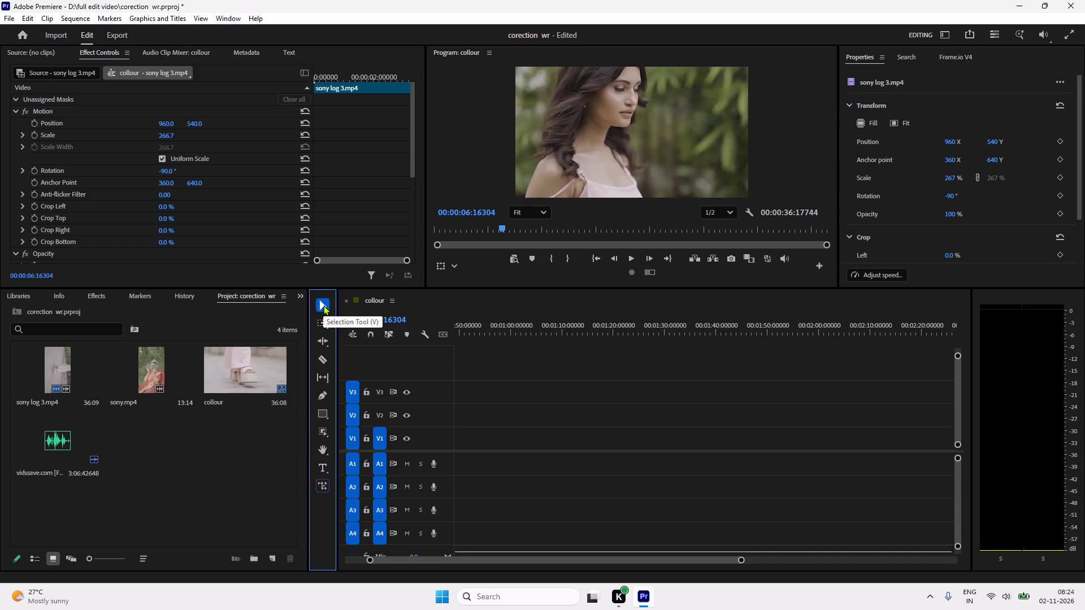
pyautogui.click(871, 393)
pyautogui.moveTo(505, 332); pyautogui.dragTo(398, 338)
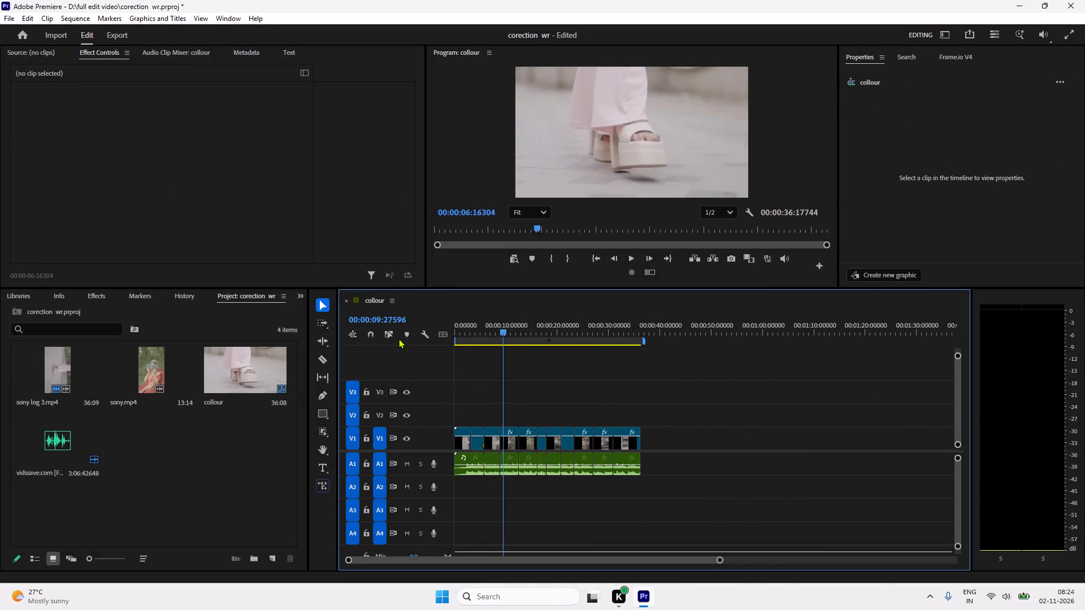
pyautogui.moveTo(398, 338); pyautogui.dragTo(340, 330)
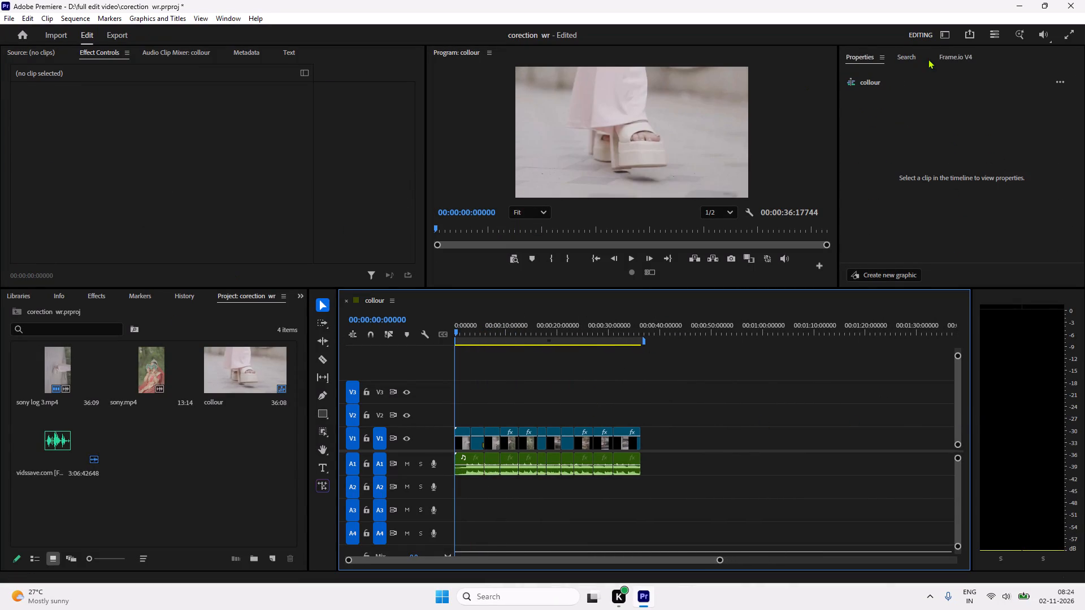
# Switch to the Color workspace.
pyautogui.click(943, 30)
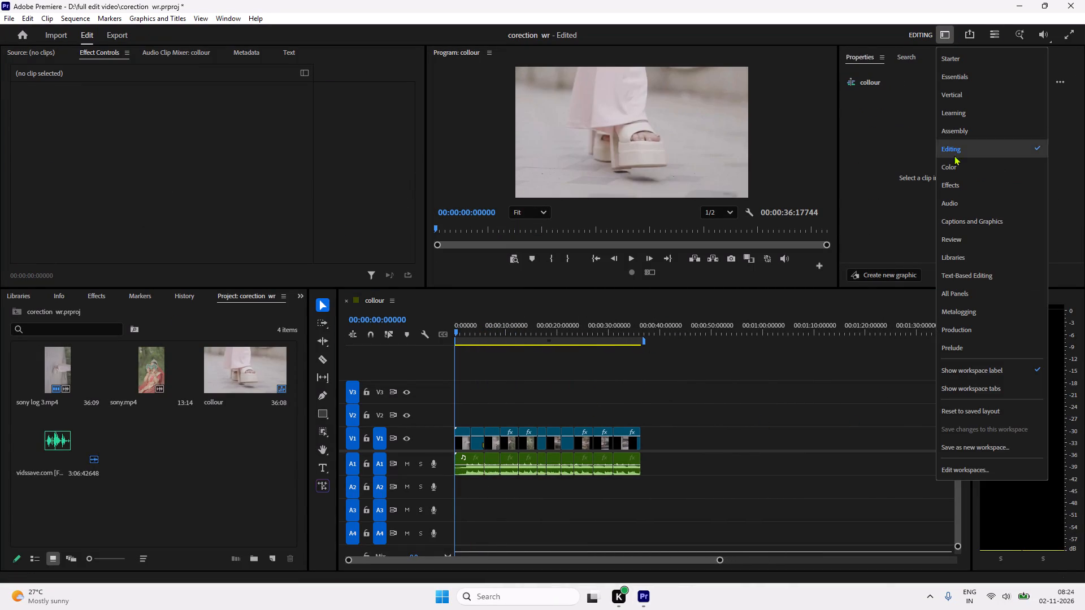
pyautogui.click(954, 164)
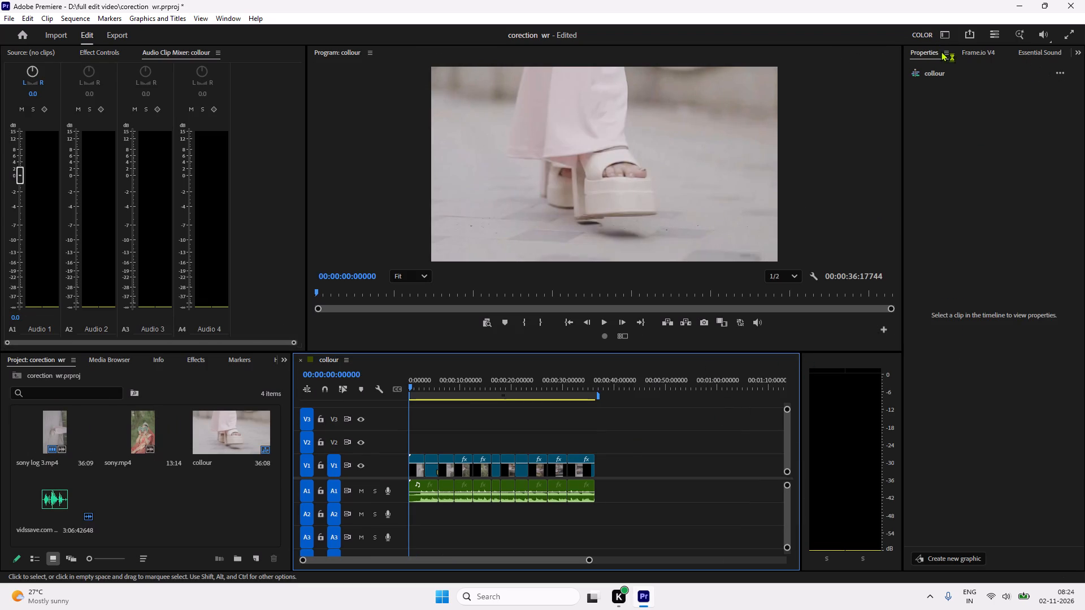
# Select the first sony log 3.mp4 clip on V1 and show its sequence-level effect controls.
pyautogui.click(417, 465)
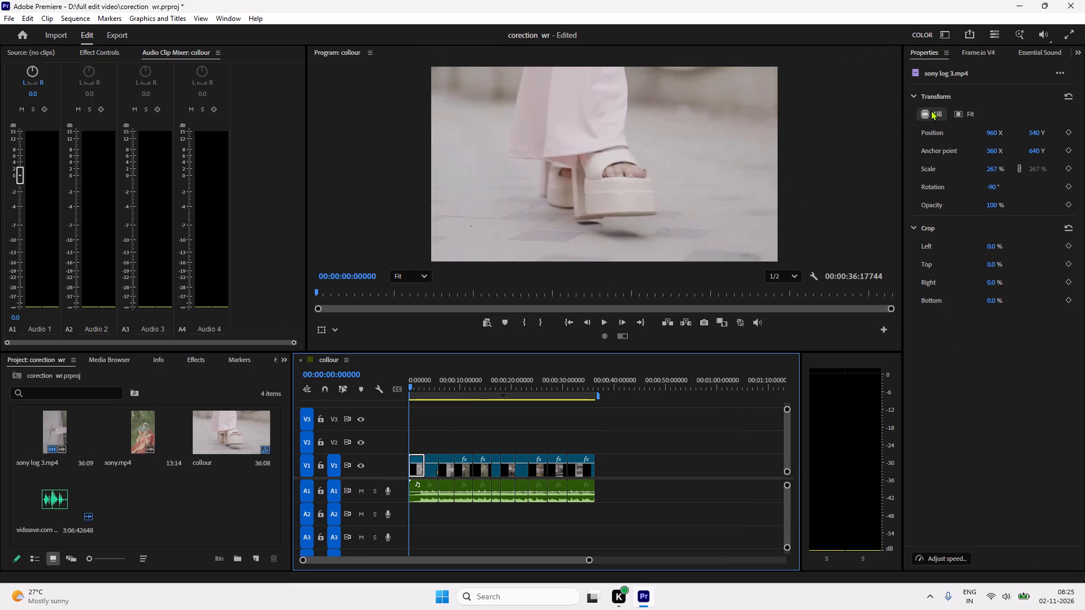
pyautogui.click(973, 68)
pyautogui.click(954, 70)
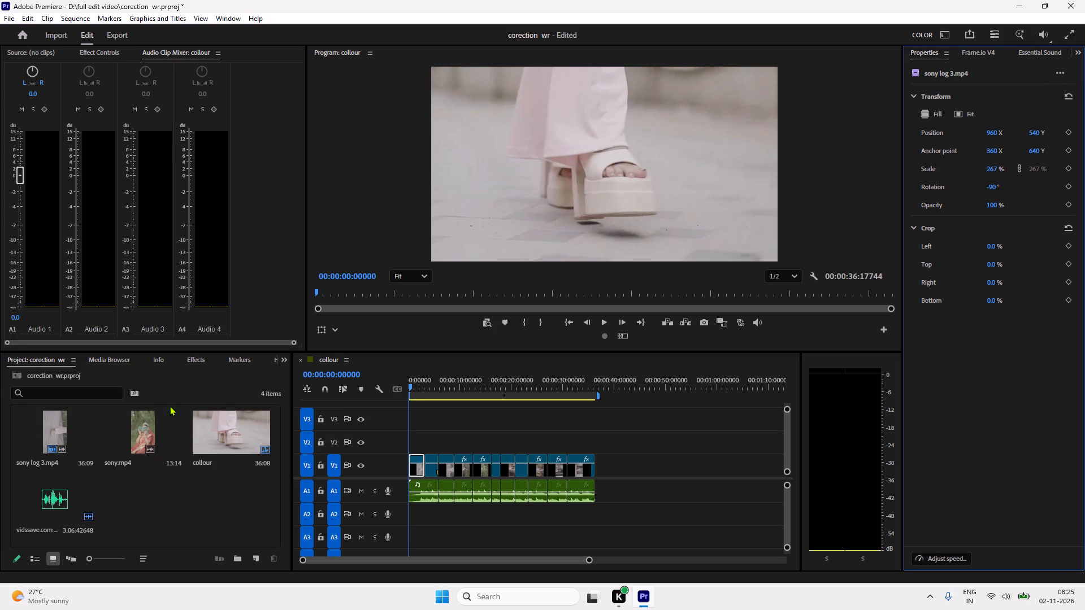
pyautogui.click(102, 50)
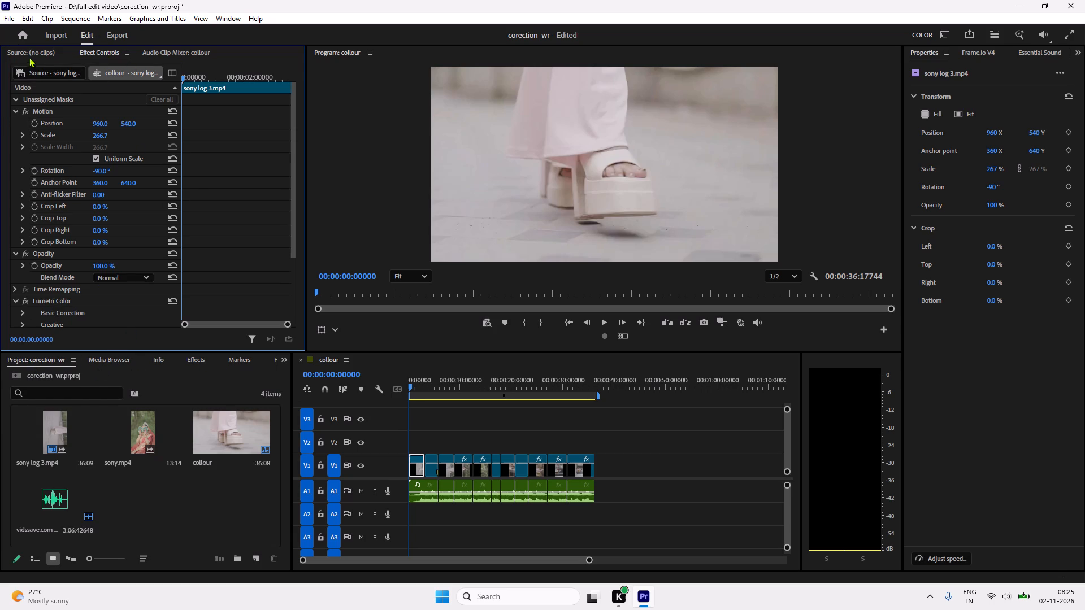
pyautogui.click(41, 72)
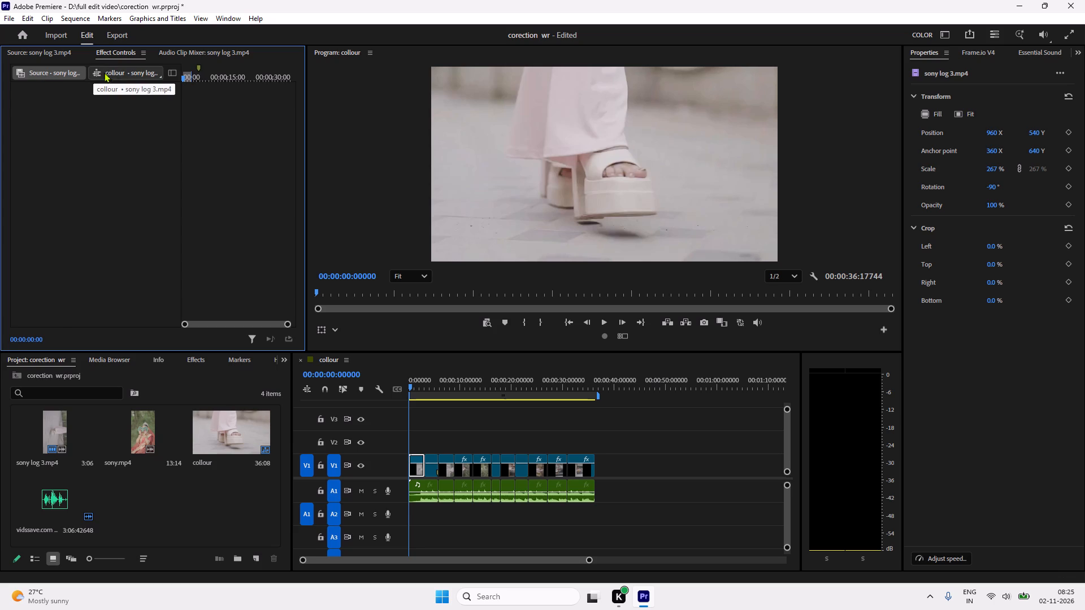
pyautogui.click(116, 69)
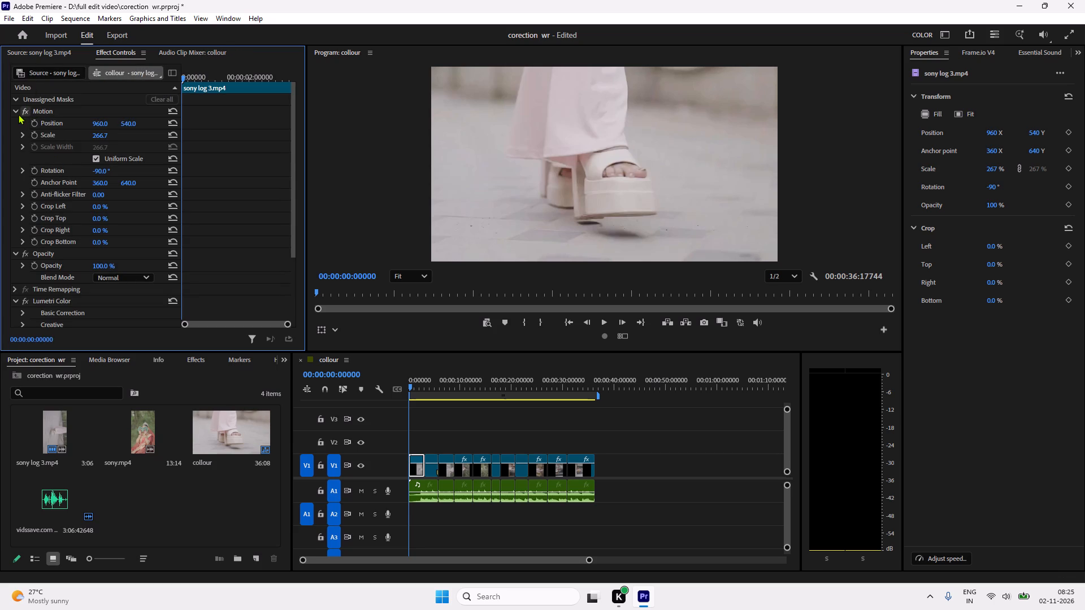
# Expand Basic Correction under the clip's Lumetri Color effect and examine its LUT, colour and light settings.
pyautogui.click(19, 102)
pyautogui.click(19, 101)
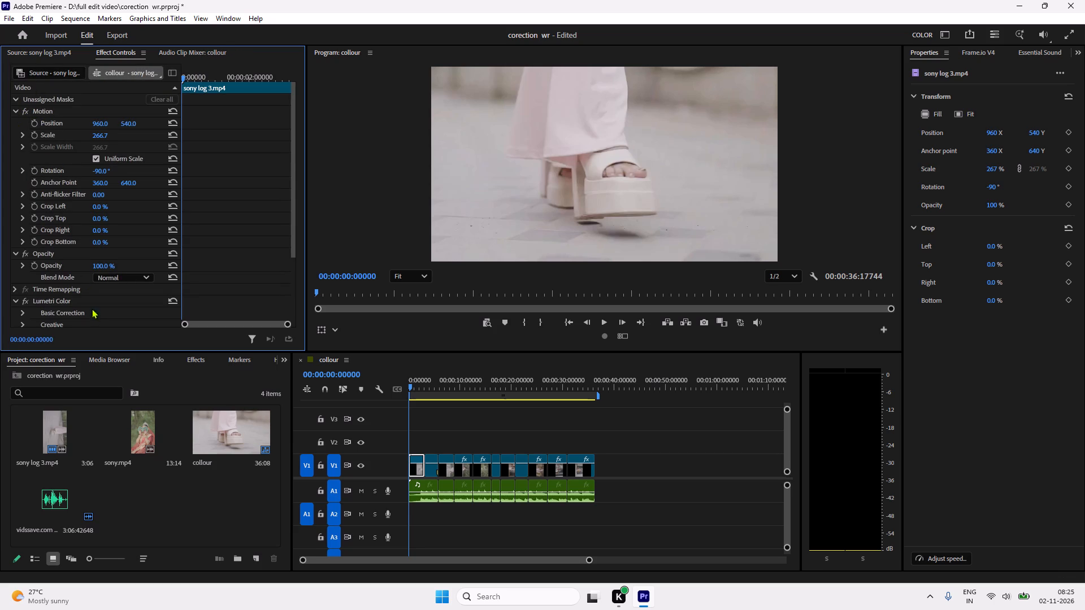
pyautogui.click(38, 298)
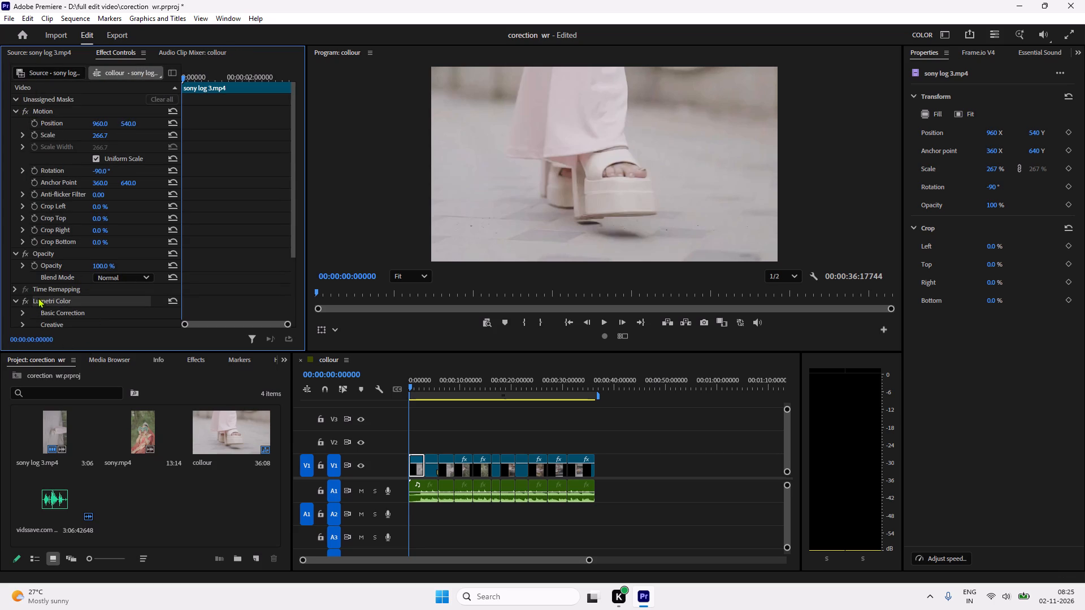
pyautogui.scroll(-1, 115, 317)
pyautogui.click(24, 302)
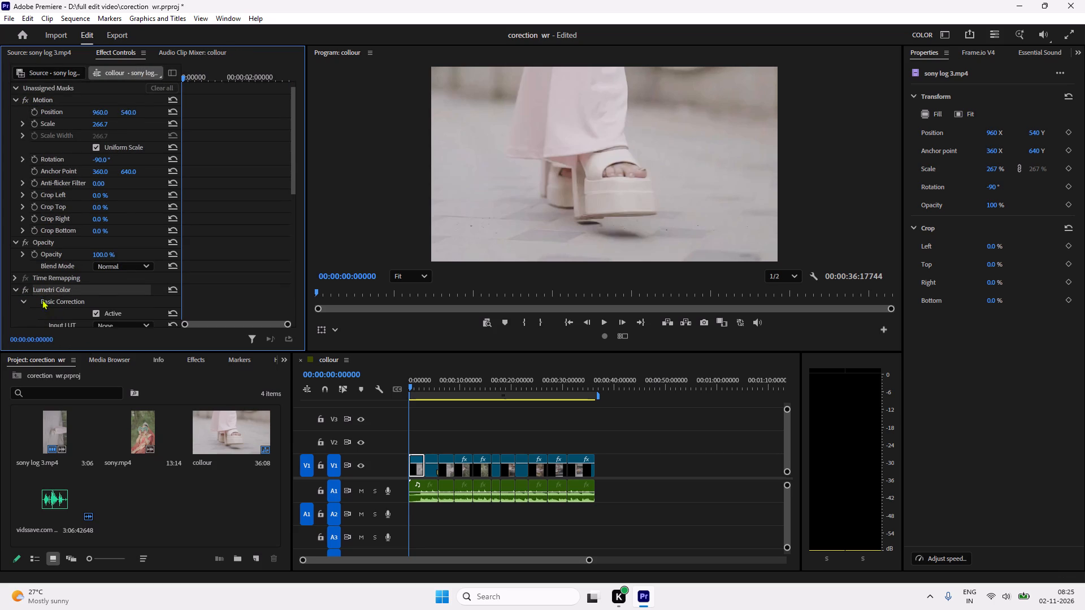
pyautogui.scroll(-13, 99, 290)
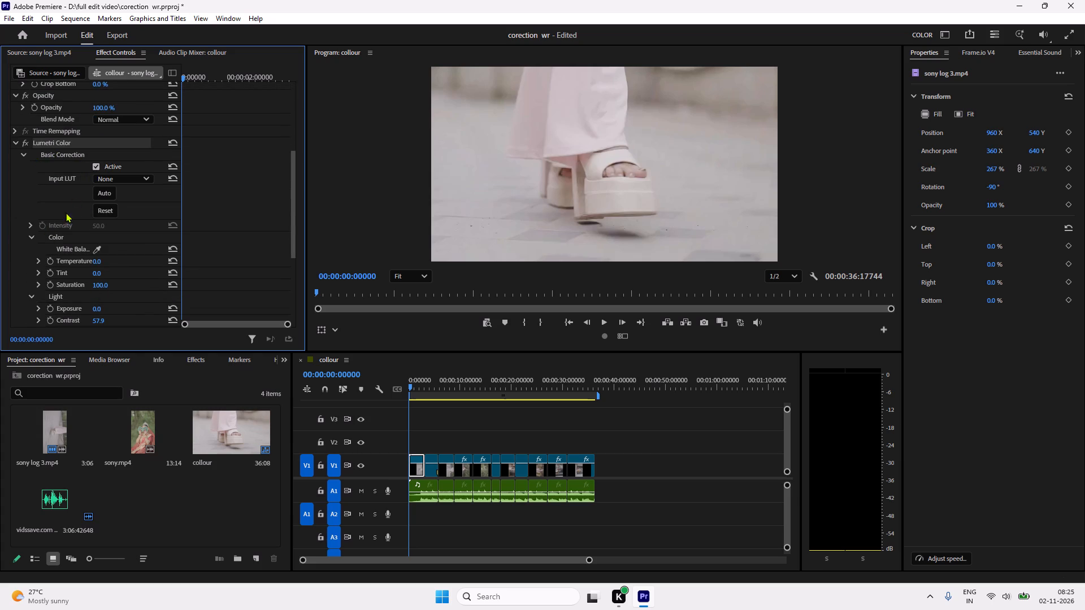
pyautogui.click(29, 223)
pyautogui.click(29, 223)
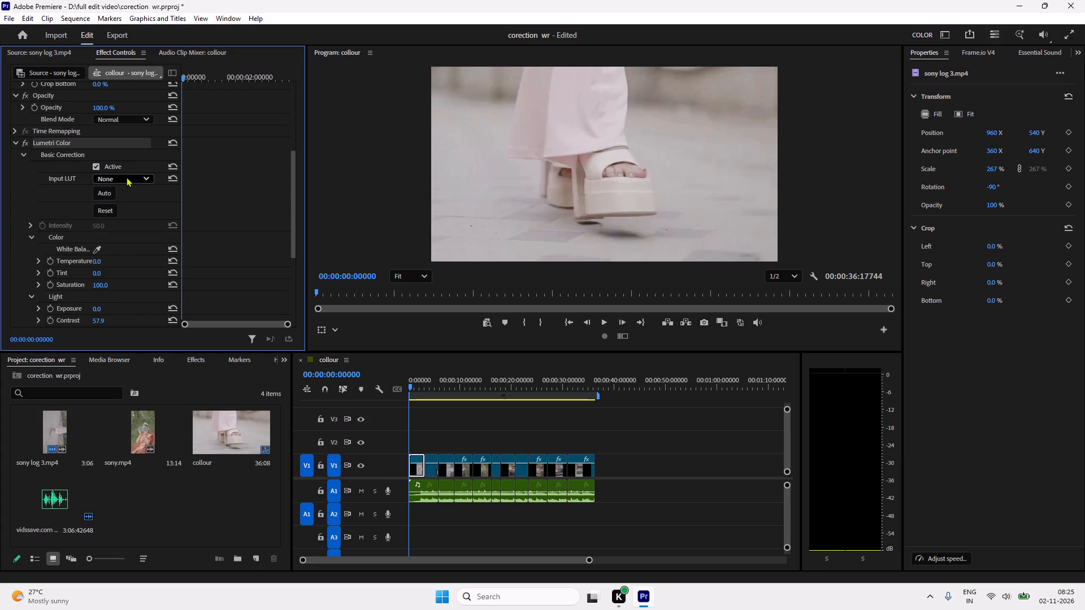
# Examine the Input LUT choices and the remaining Lumetri Color settings in the clip's effect controls.
pyautogui.click(125, 177)
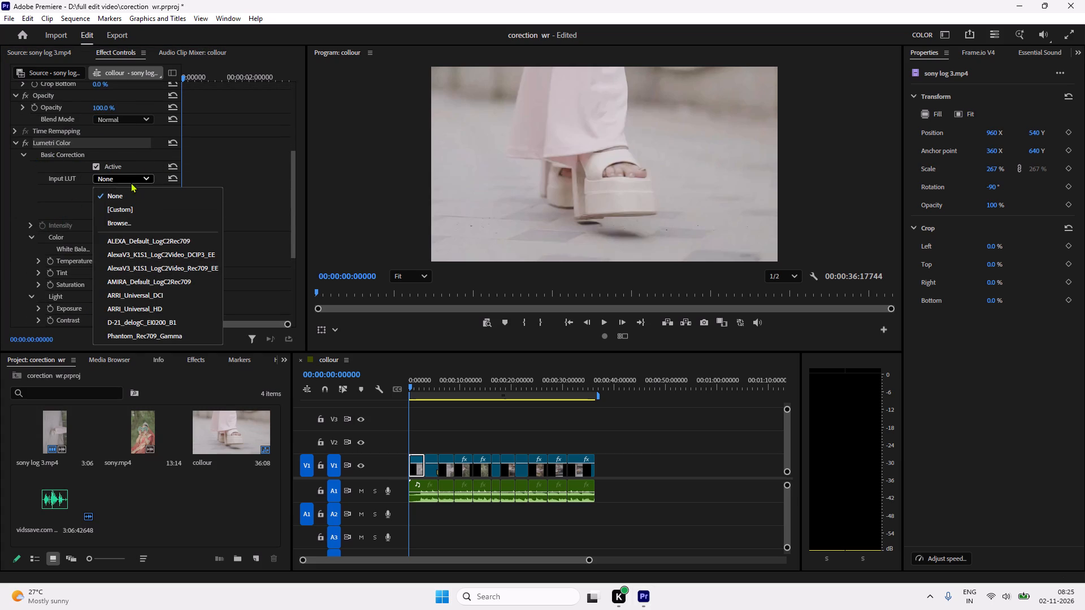
pyautogui.click(128, 179)
pyautogui.scroll(-11, 8, 259)
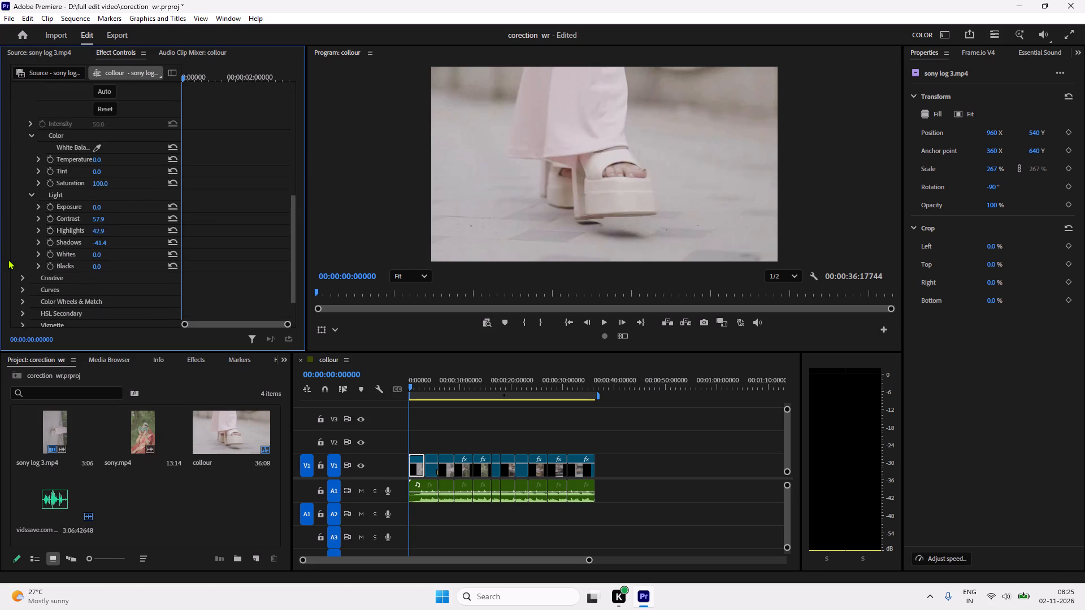
pyautogui.scroll(-13, 8, 259)
pyautogui.scroll(8, 15, 256)
pyautogui.scroll(-5, 15, 256)
pyautogui.scroll(3, 15, 256)
pyautogui.scroll(-2, 15, 256)
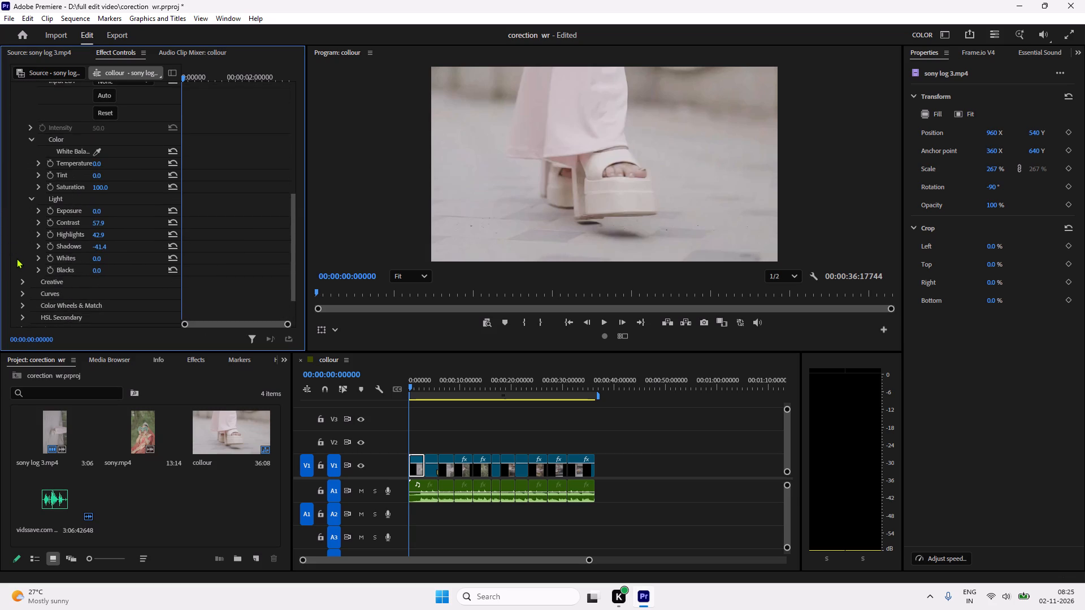
pyautogui.scroll(-8, 18, 260)
pyautogui.scroll(14, 19, 262)
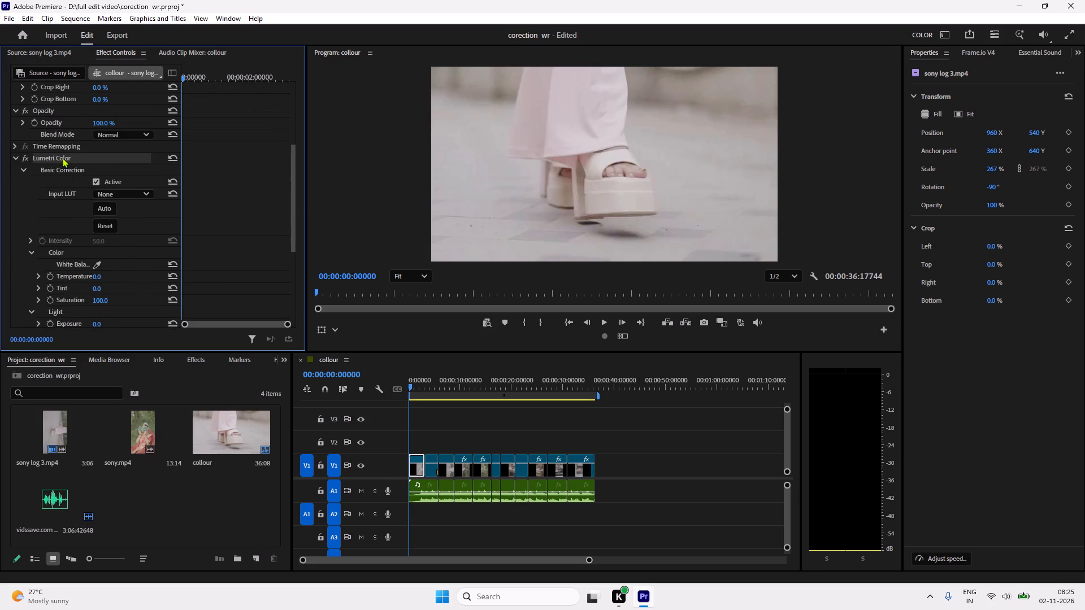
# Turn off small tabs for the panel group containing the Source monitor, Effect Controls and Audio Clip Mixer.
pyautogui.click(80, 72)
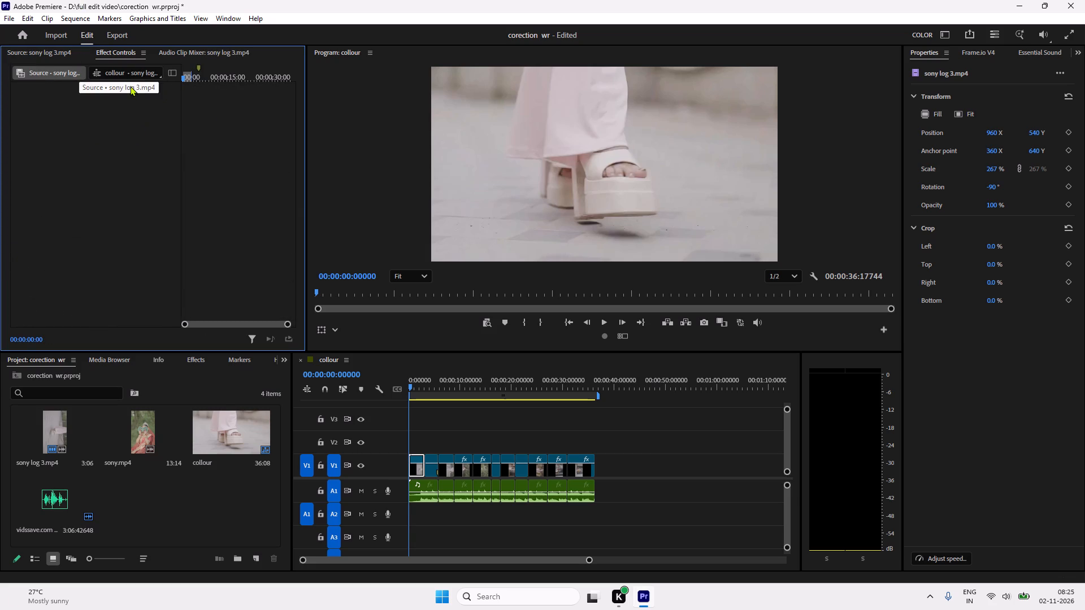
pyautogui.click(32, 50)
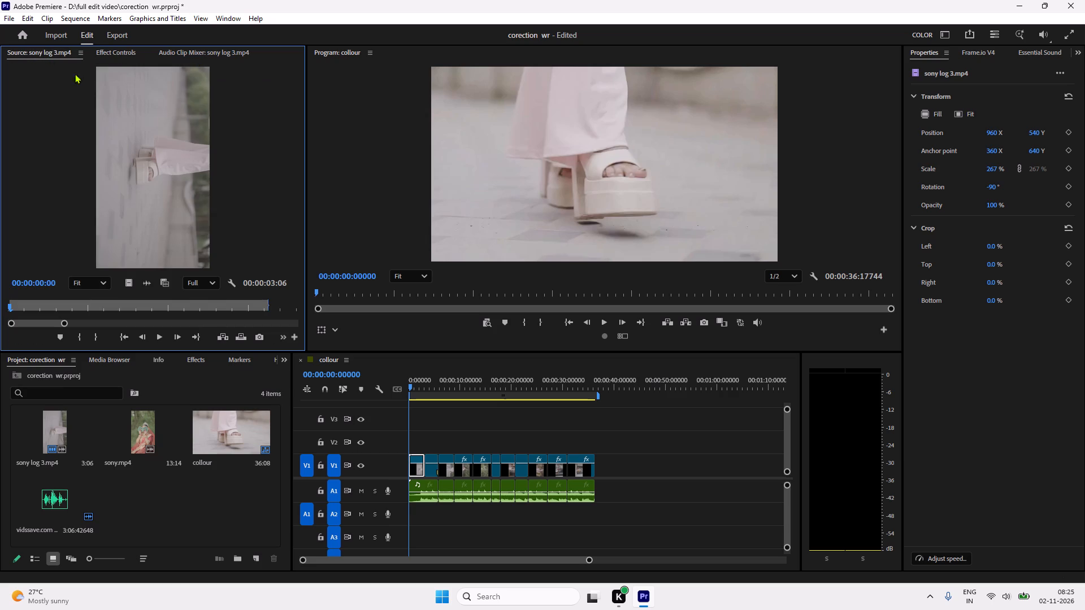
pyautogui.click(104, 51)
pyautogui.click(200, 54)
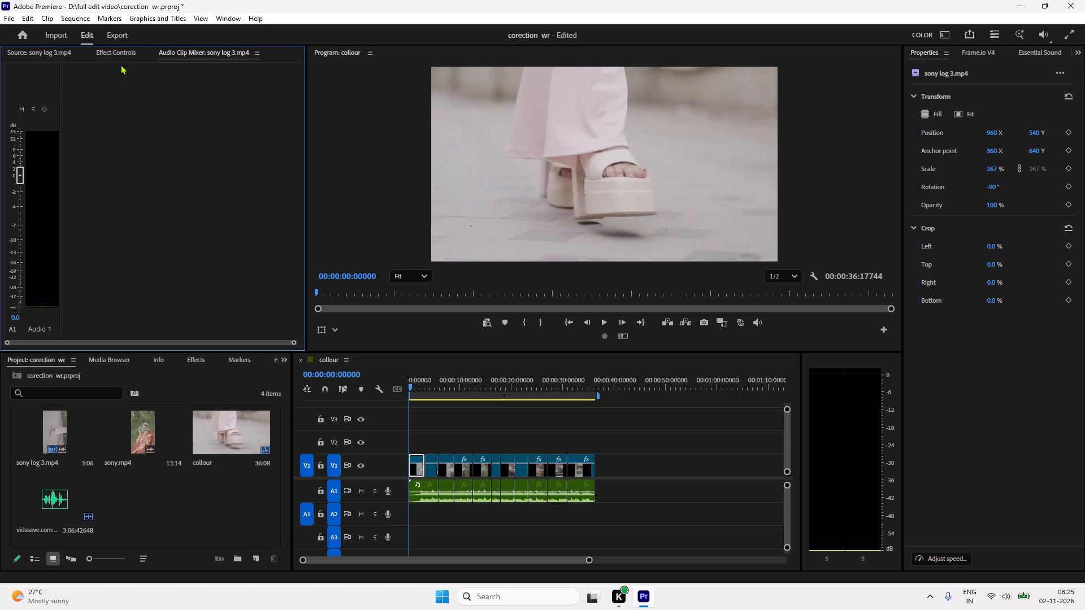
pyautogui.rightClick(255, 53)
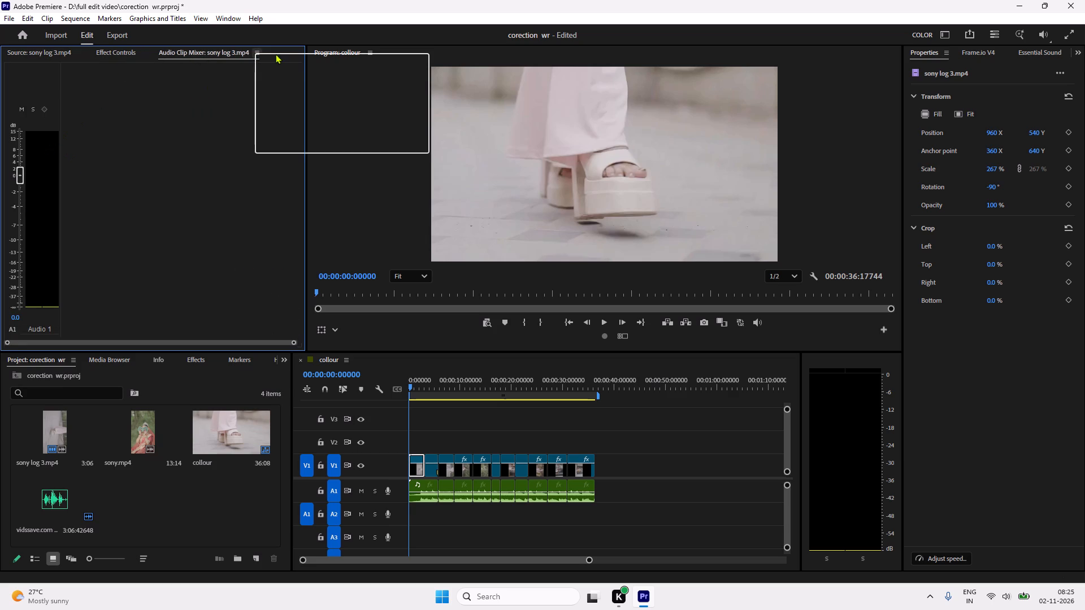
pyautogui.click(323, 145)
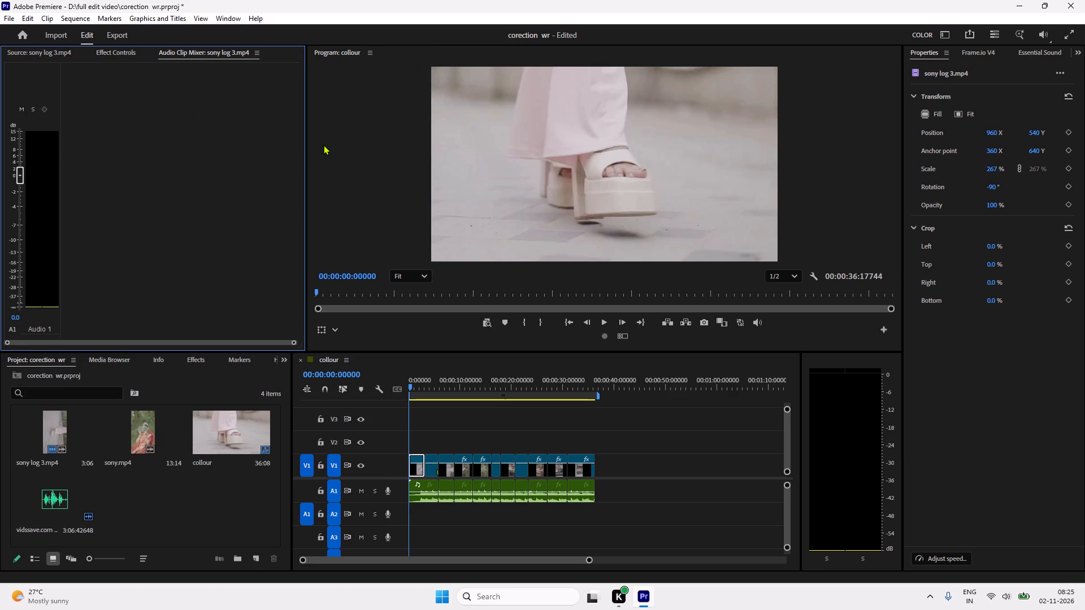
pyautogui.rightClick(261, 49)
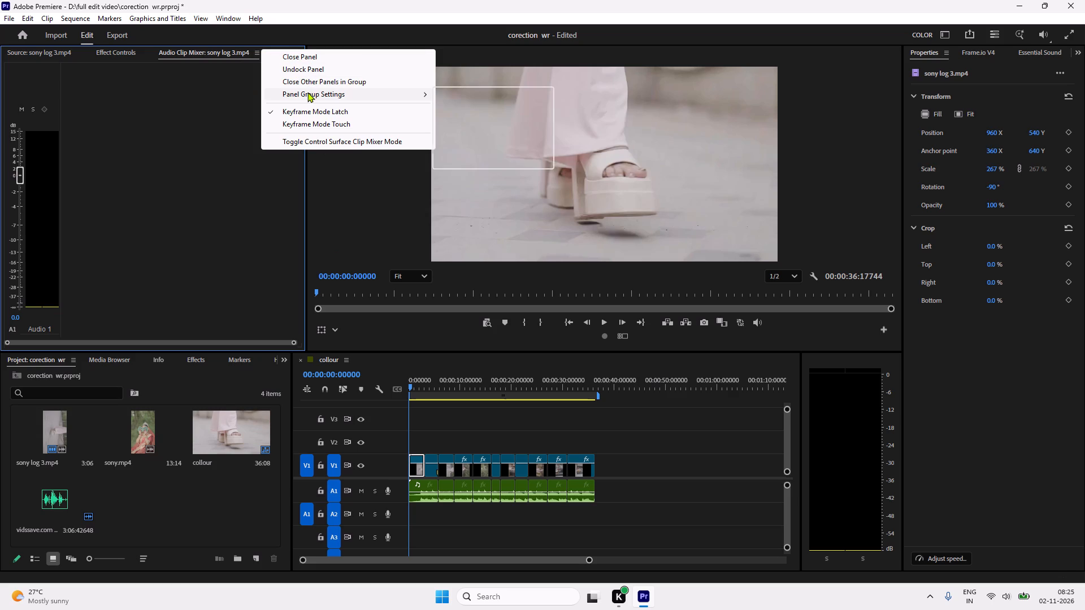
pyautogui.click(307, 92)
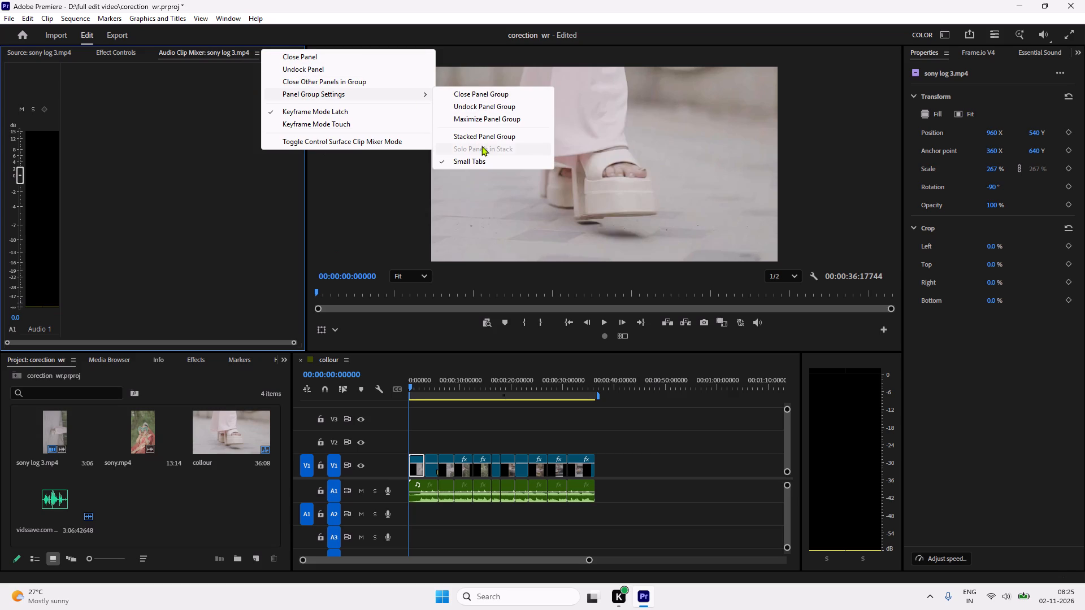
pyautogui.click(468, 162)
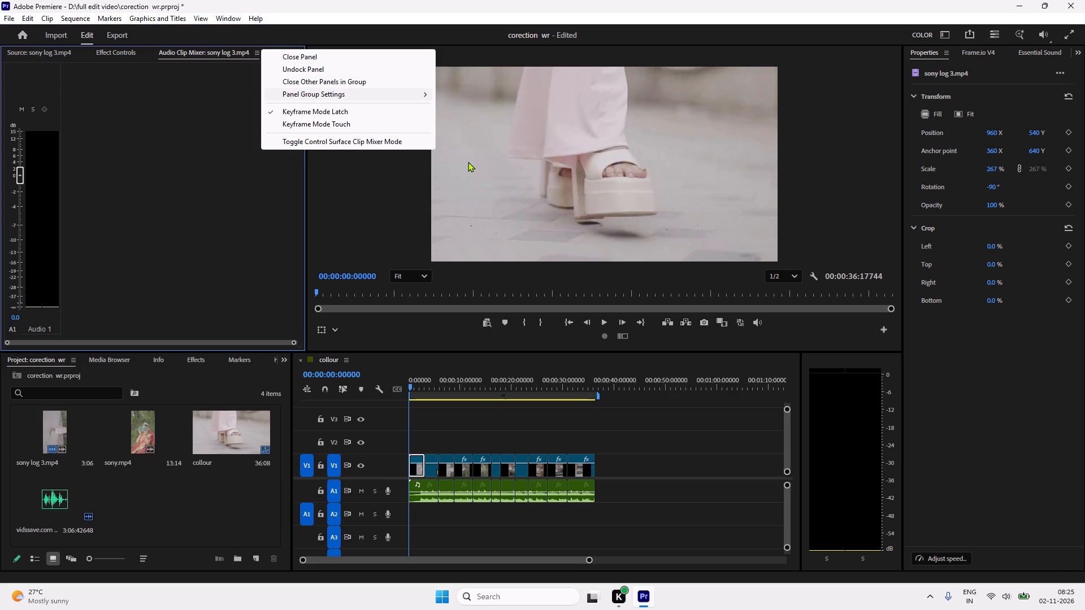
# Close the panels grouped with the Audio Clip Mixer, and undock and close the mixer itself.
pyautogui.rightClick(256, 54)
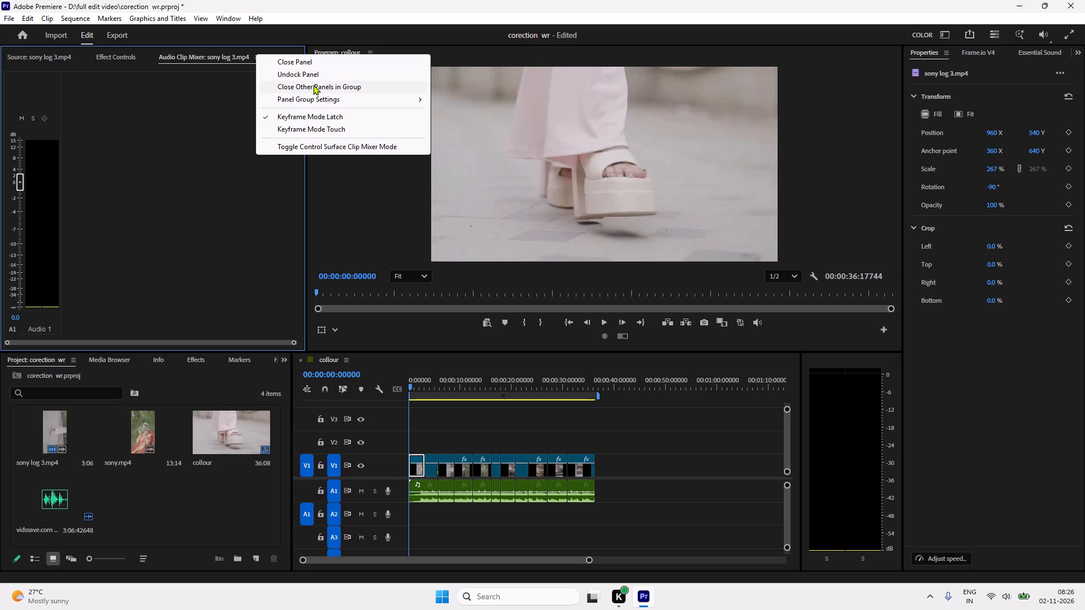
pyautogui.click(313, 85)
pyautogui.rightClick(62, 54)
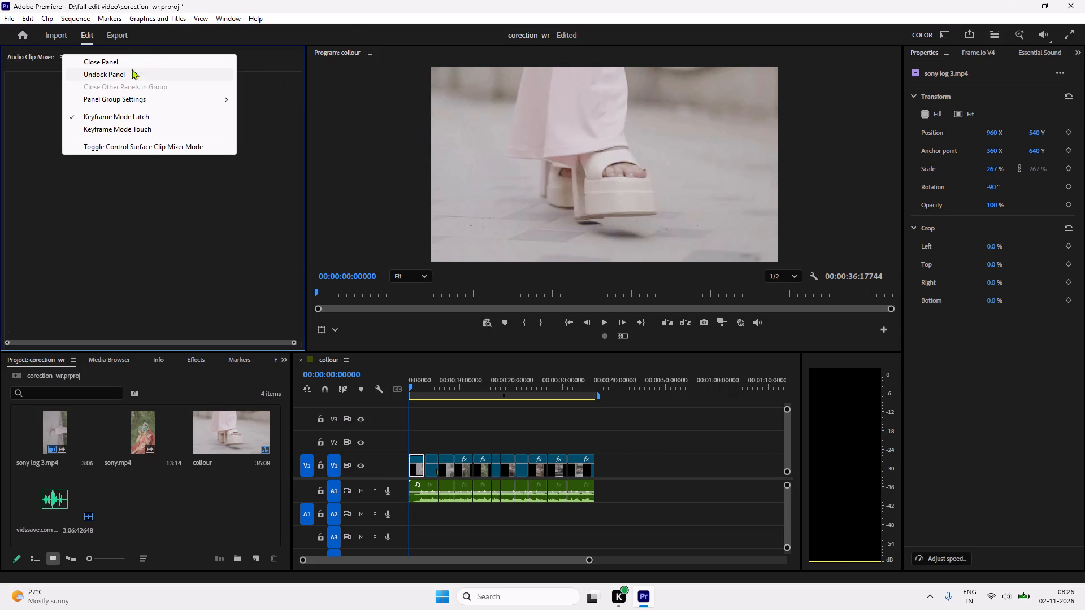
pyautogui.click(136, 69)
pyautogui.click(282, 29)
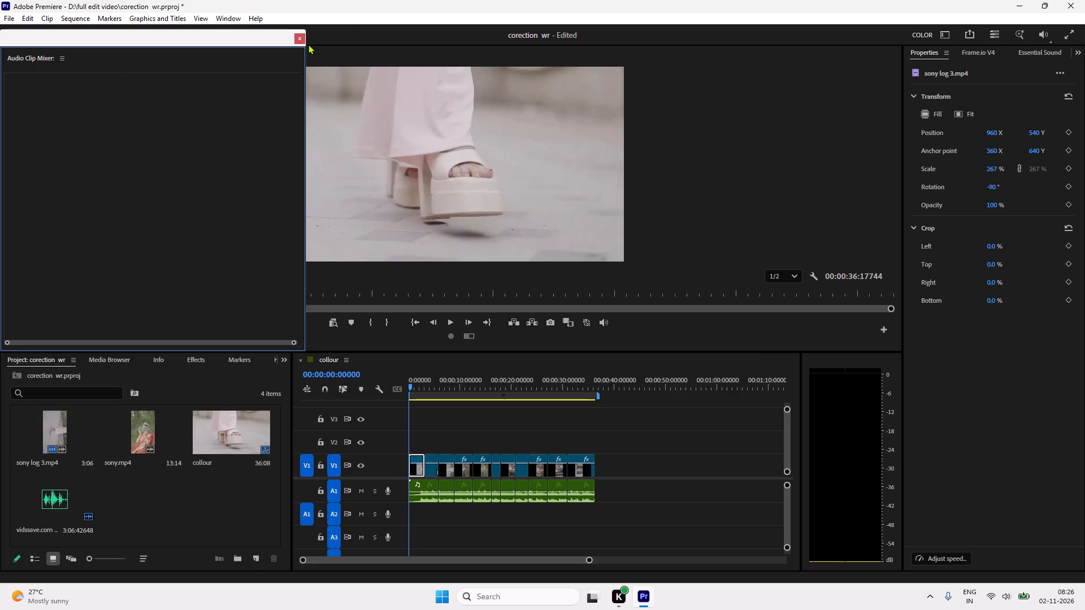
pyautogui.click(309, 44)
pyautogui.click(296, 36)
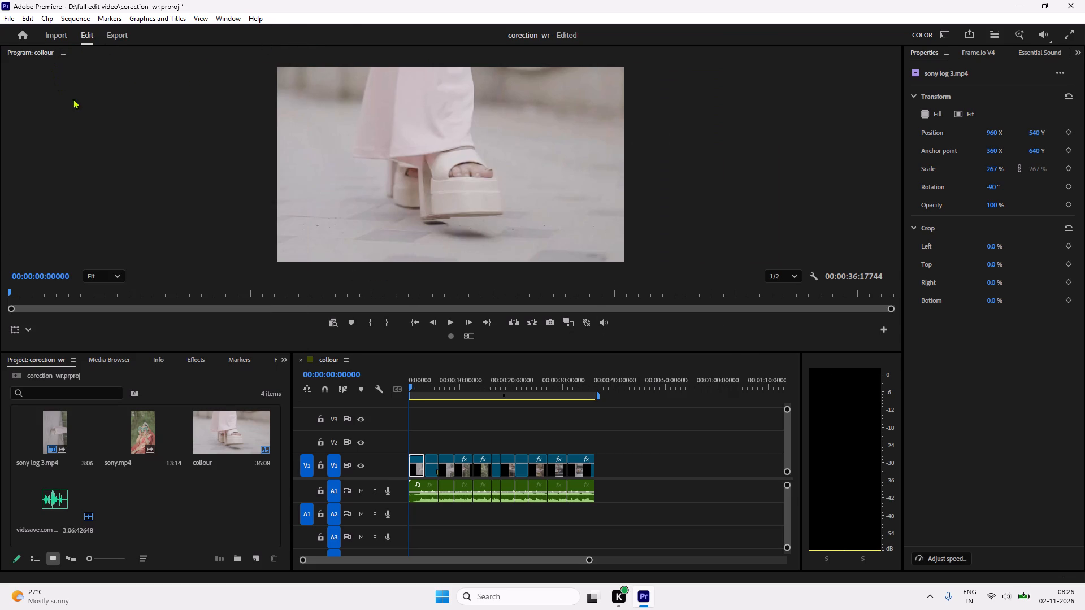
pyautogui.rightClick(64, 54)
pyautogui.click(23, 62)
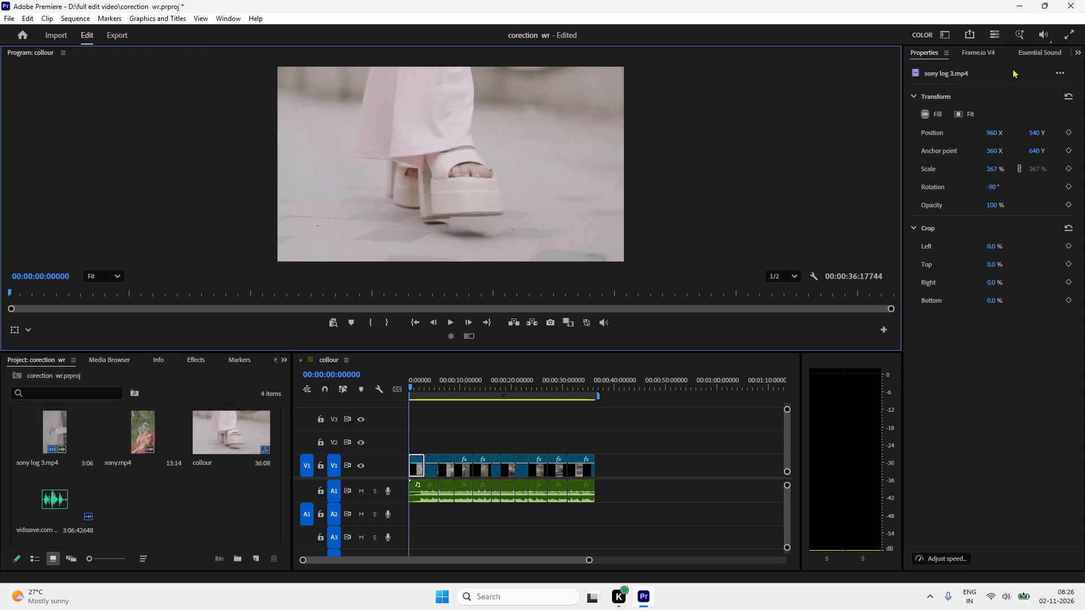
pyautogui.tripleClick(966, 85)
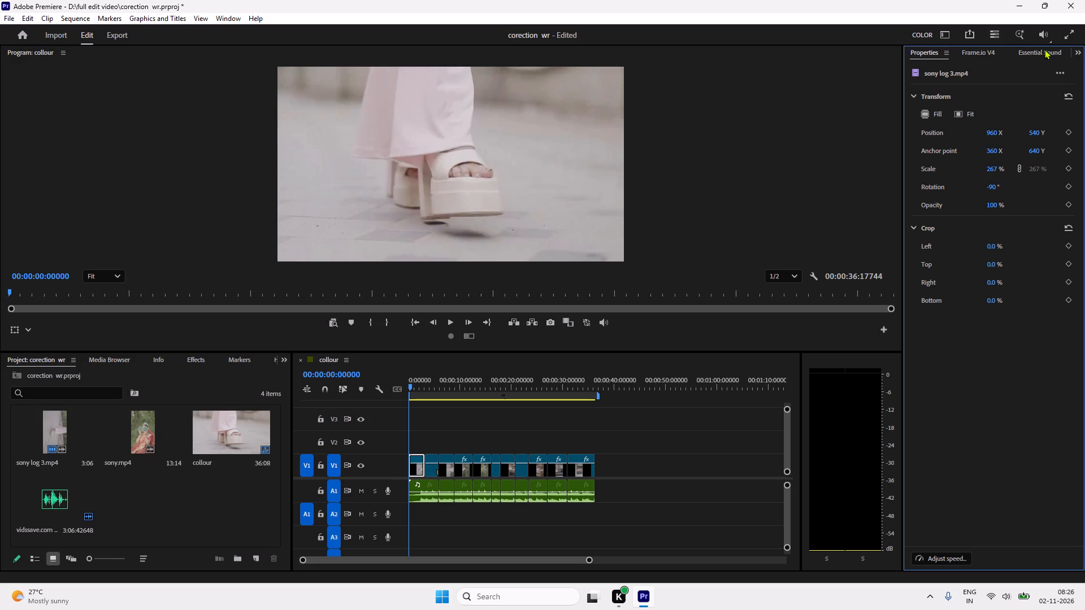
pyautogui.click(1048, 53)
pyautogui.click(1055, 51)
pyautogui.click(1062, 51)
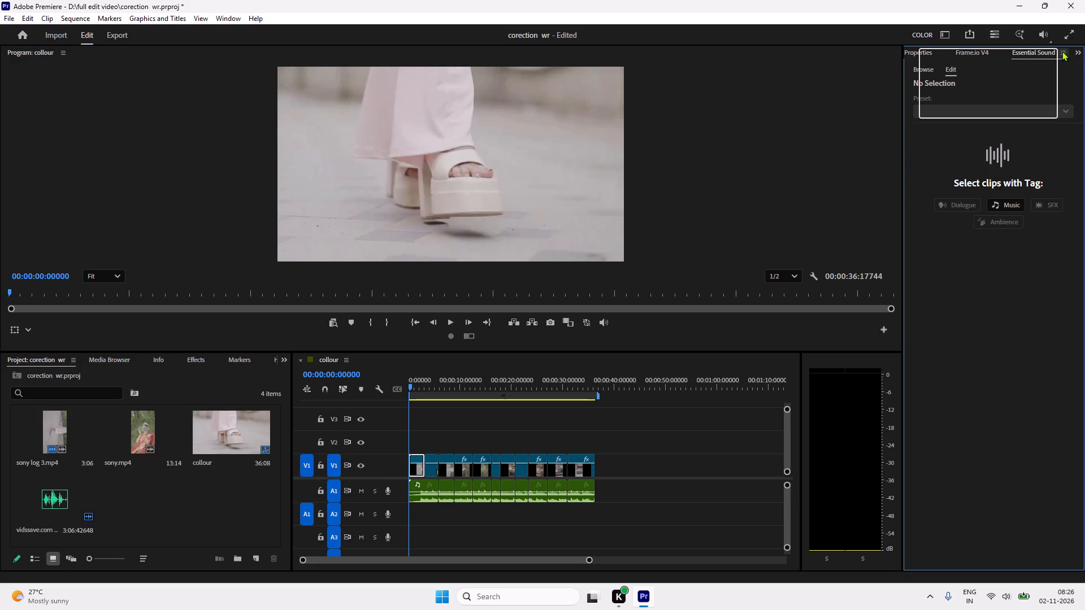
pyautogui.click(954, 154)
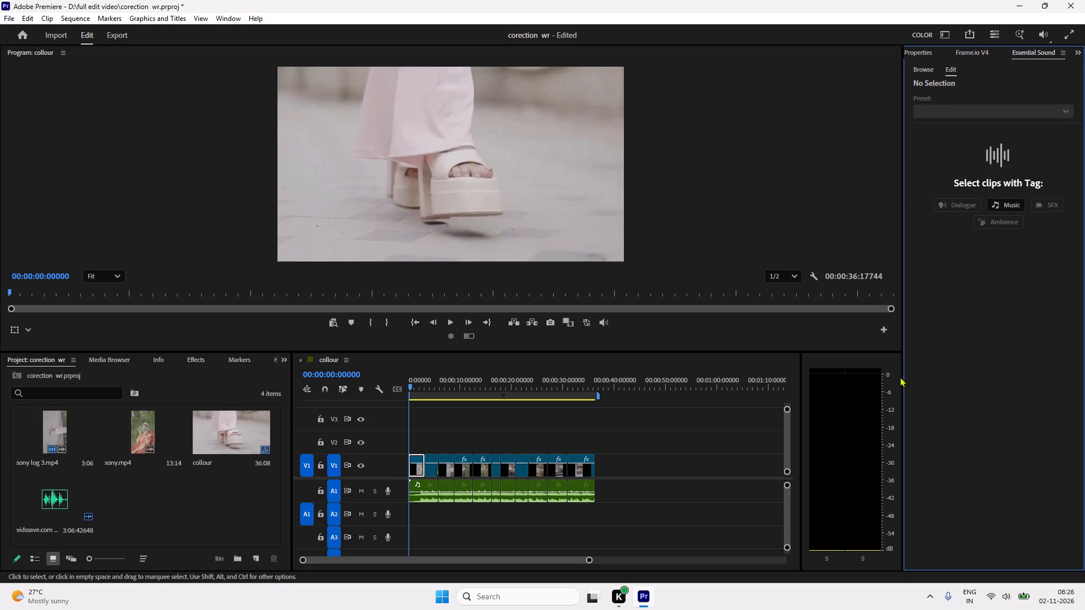
# Reset the Color workspace to its saved layout.
pyautogui.click(941, 33)
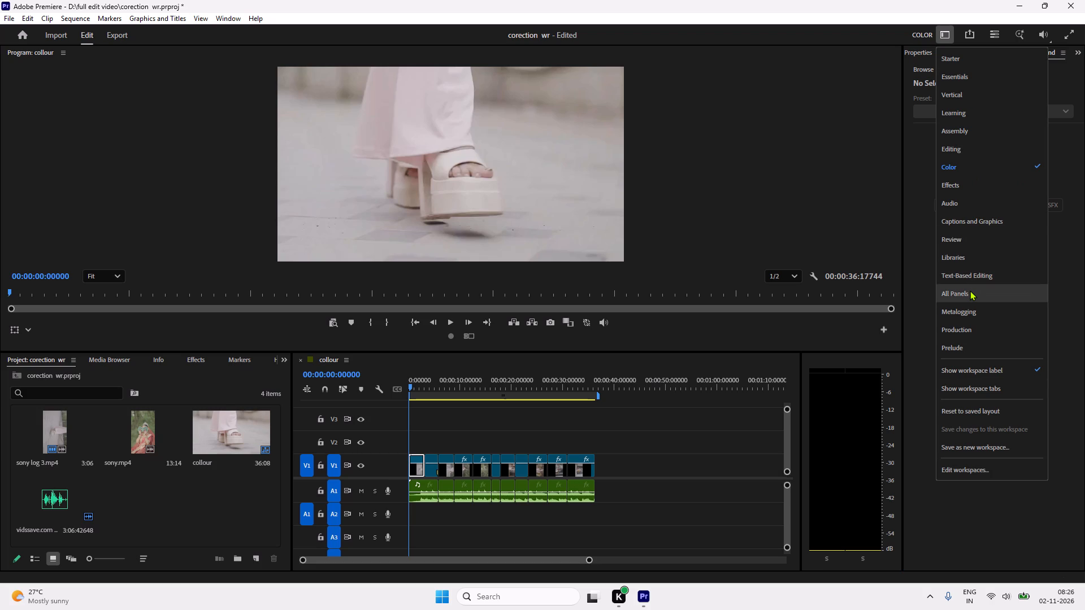
pyautogui.click(971, 413)
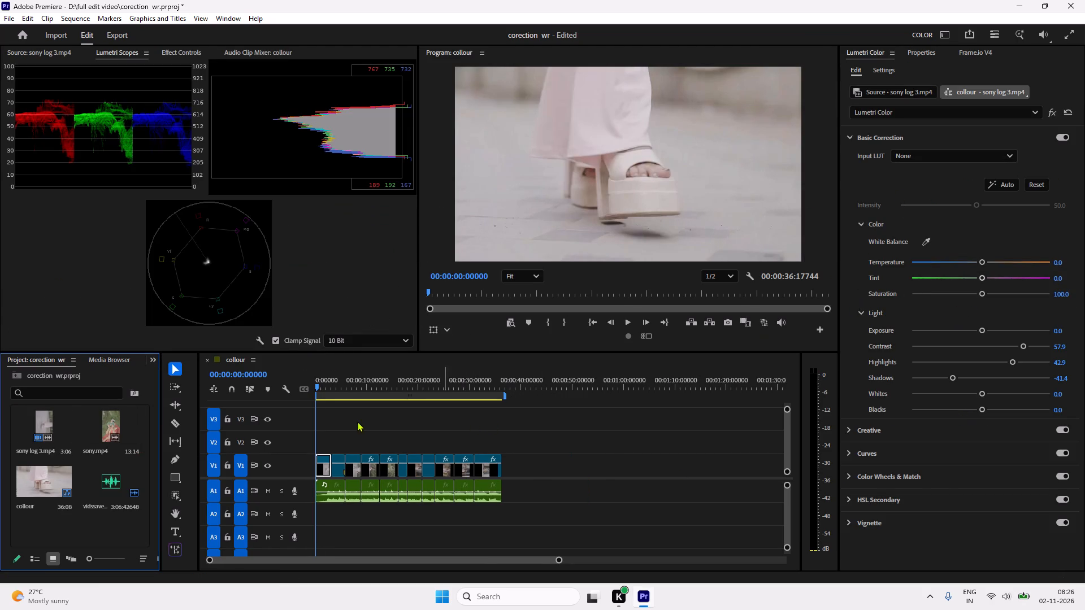
# Scrub and play through the opening shots of the collour sequence alongside the Lumetri Scopes, ending near the start of the first clip.
pyautogui.moveTo(323, 395); pyautogui.dragTo(329, 395)
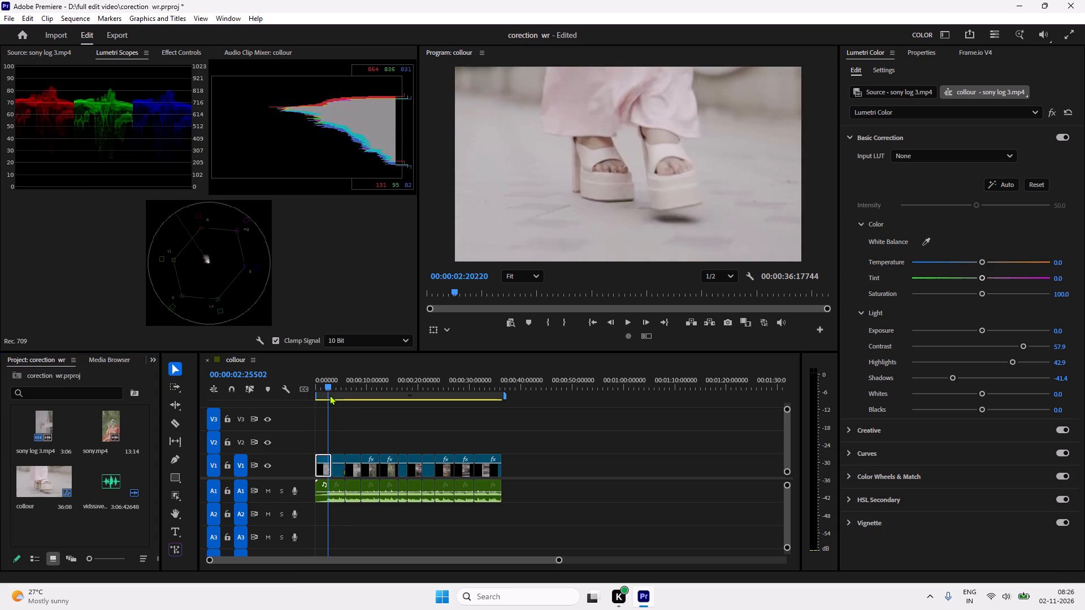
pyautogui.moveTo(329, 395); pyautogui.dragTo(364, 404)
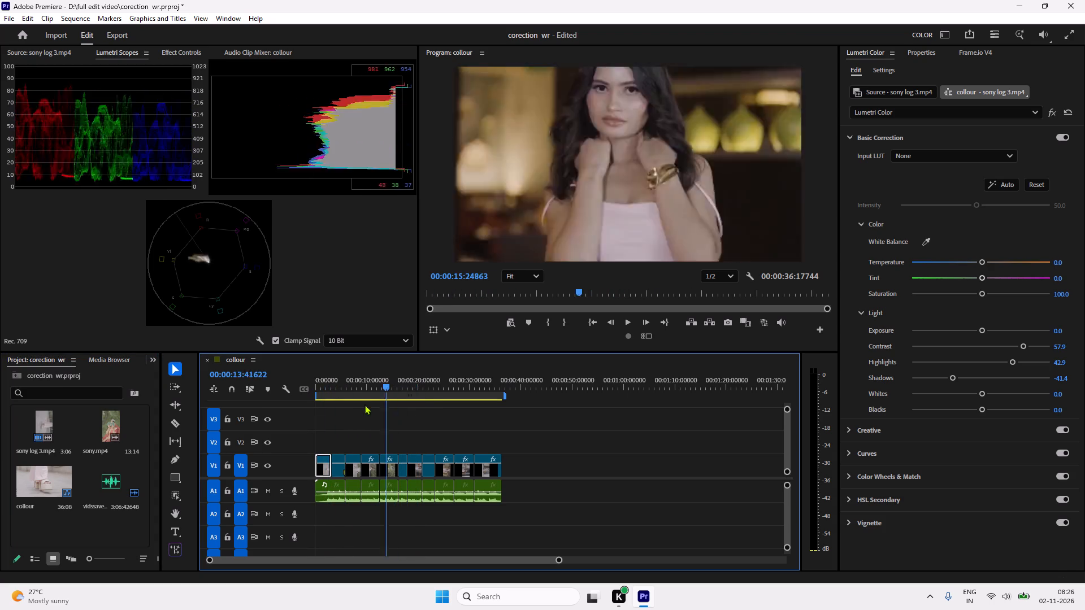
pyautogui.moveTo(364, 404); pyautogui.dragTo(311, 409)
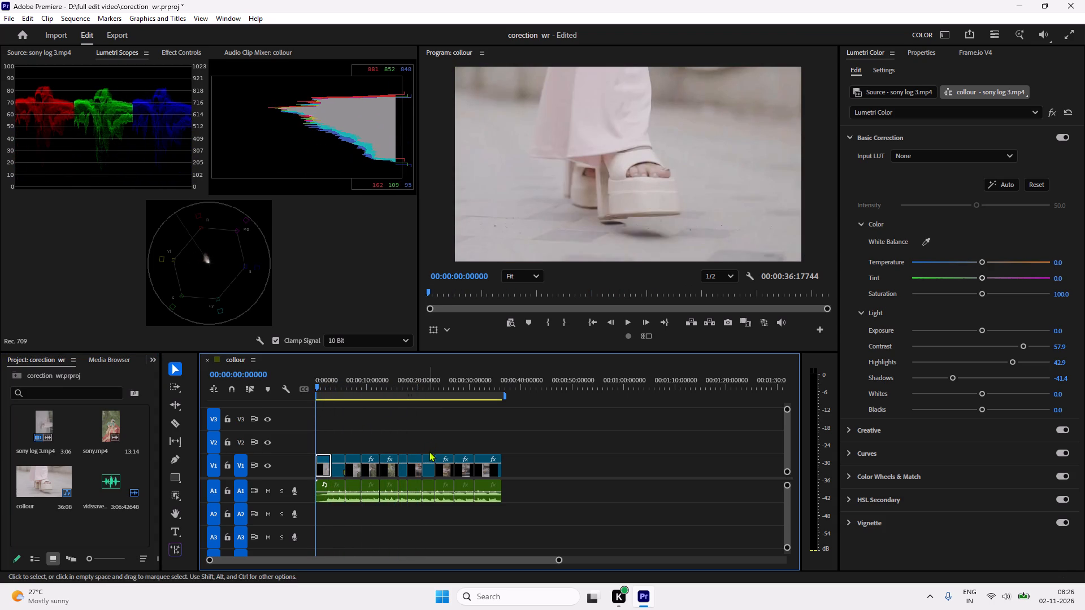
pyautogui.press('space')
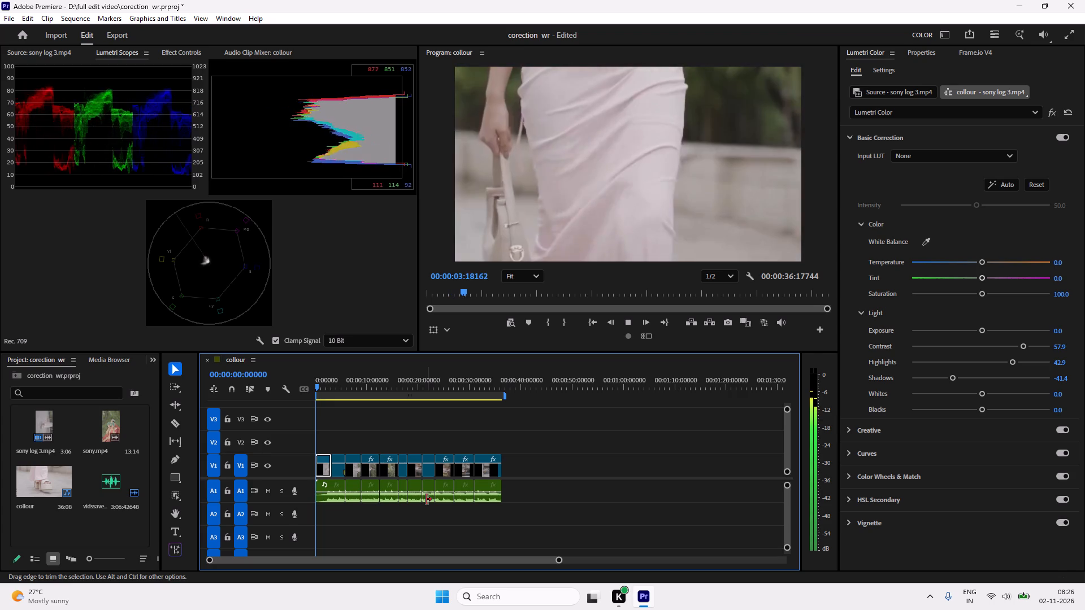
pyautogui.press('space')
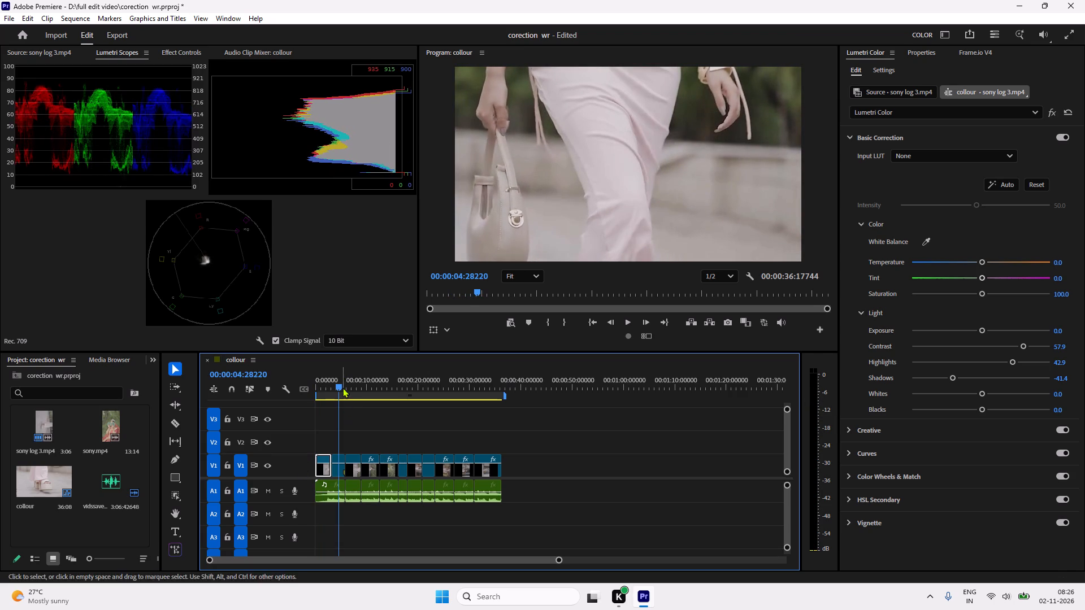
pyautogui.moveTo(341, 376); pyautogui.dragTo(320, 396)
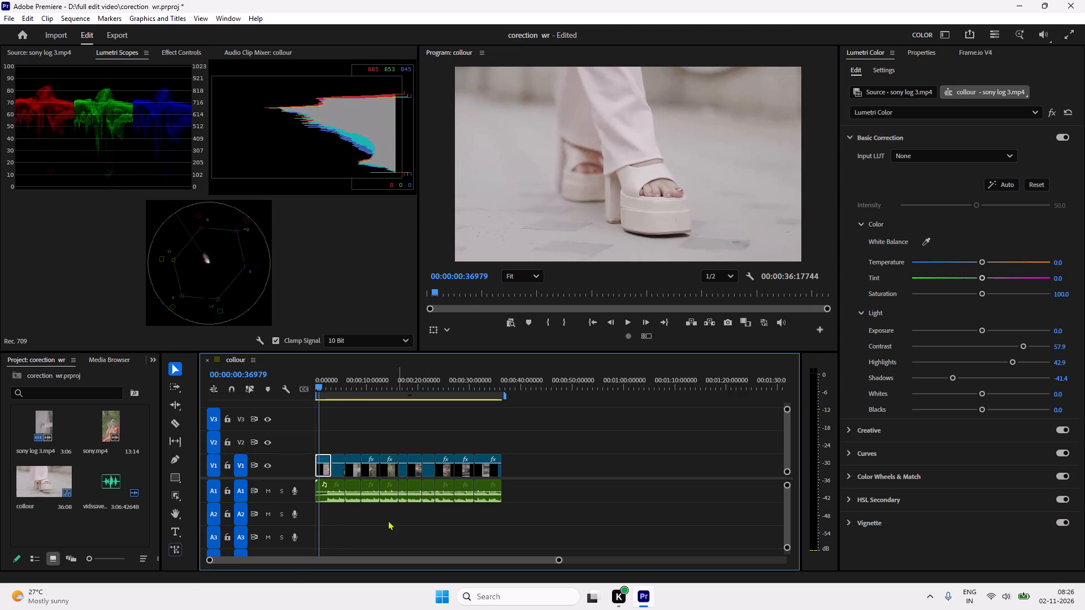
# Hide the Histogram in Lumetri Scopes, keeping the RGB parade and the YUV vectorscope.
pyautogui.rightClick(142, 49)
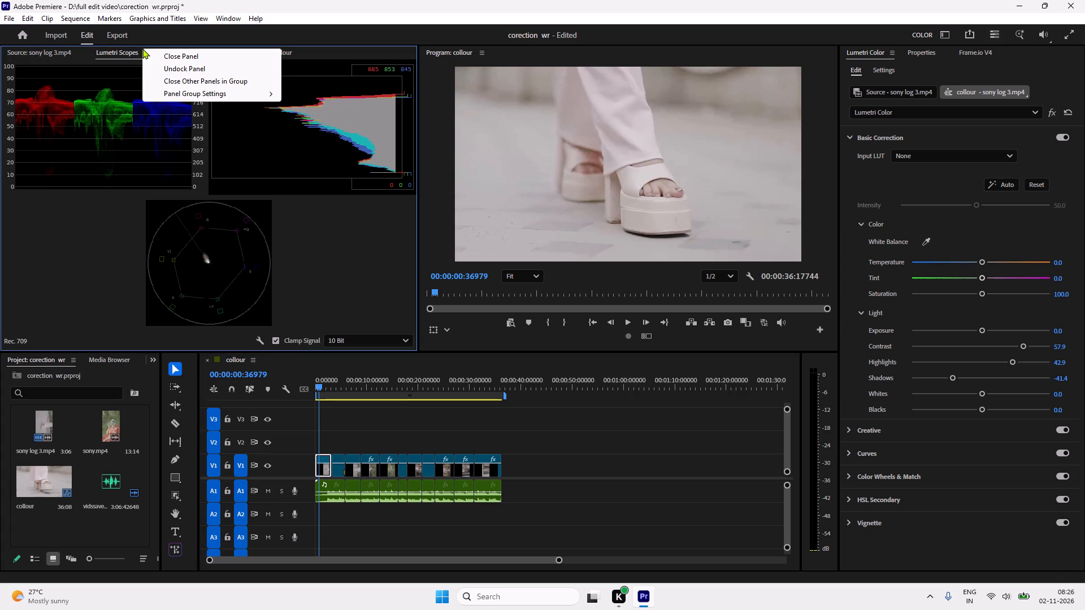
pyautogui.click(191, 260)
pyautogui.rightClick(191, 260)
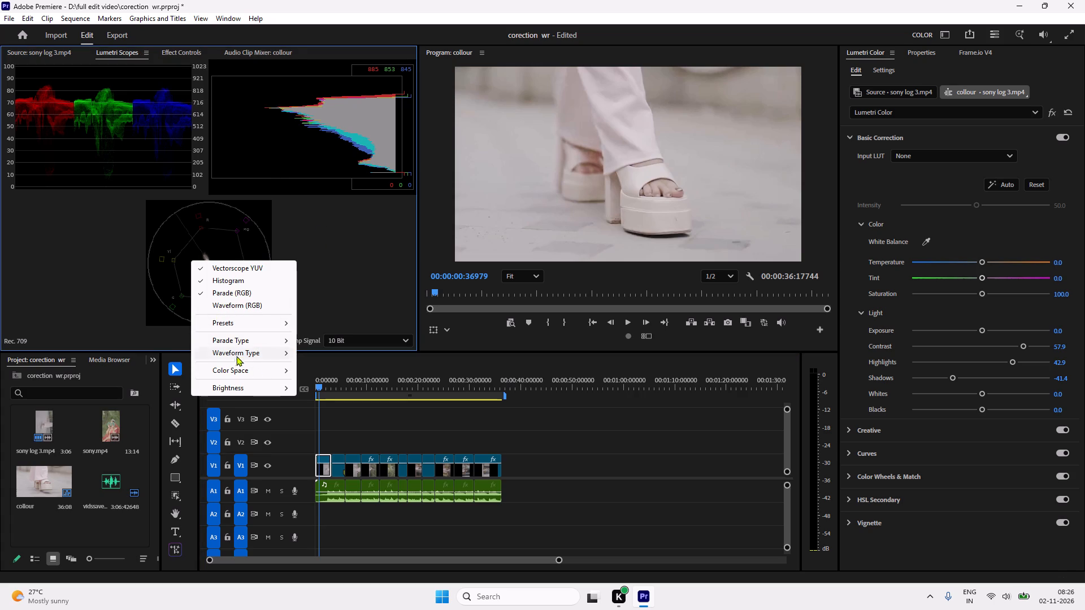
pyautogui.click(211, 281)
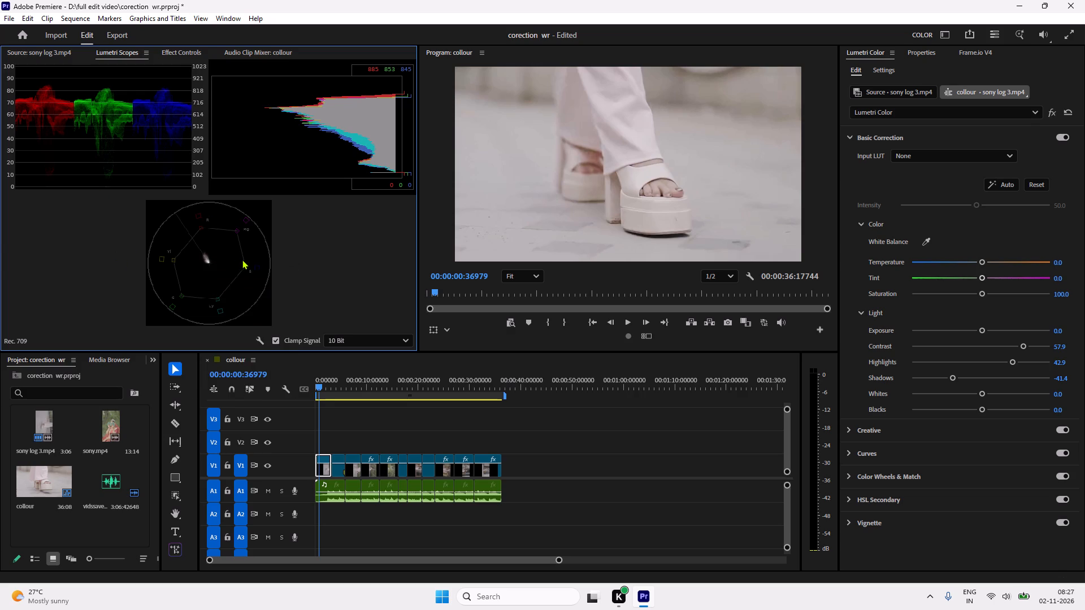
# Park the playhead about two seconds into the first clip and raise its Basic Correction contrast to 80.5.
pyautogui.press('space')
pyautogui.press('space')
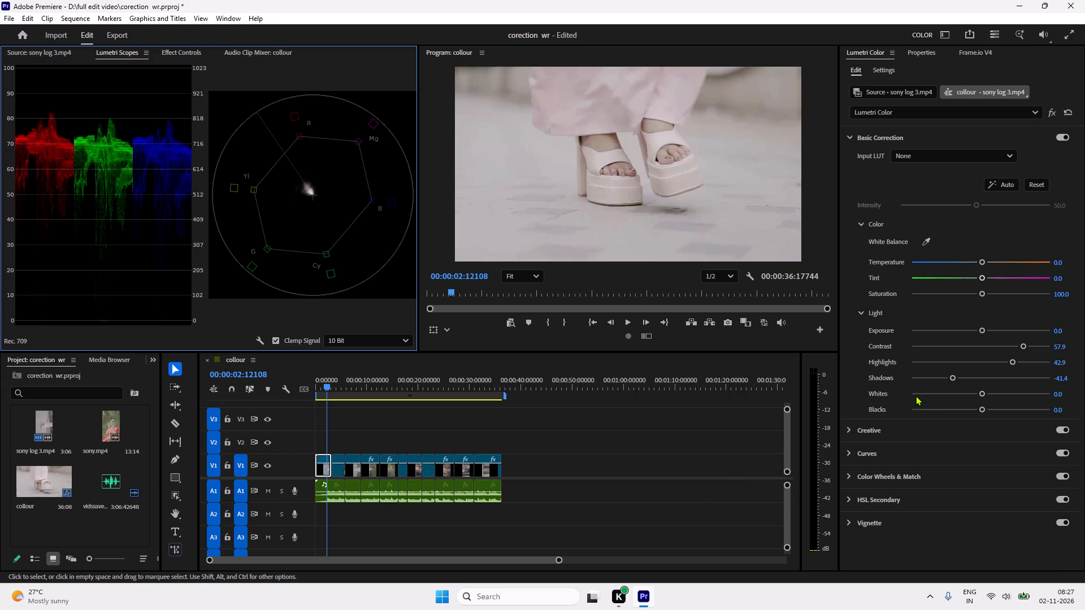
pyautogui.moveTo(330, 381); pyautogui.dragTo(324, 390)
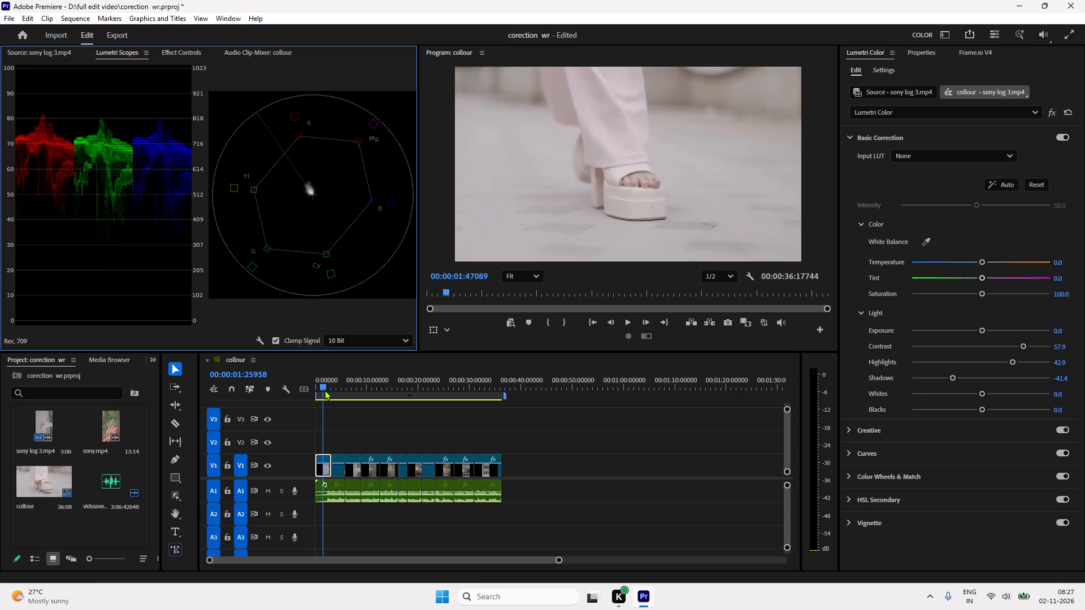
pyautogui.moveTo(324, 390); pyautogui.dragTo(329, 392)
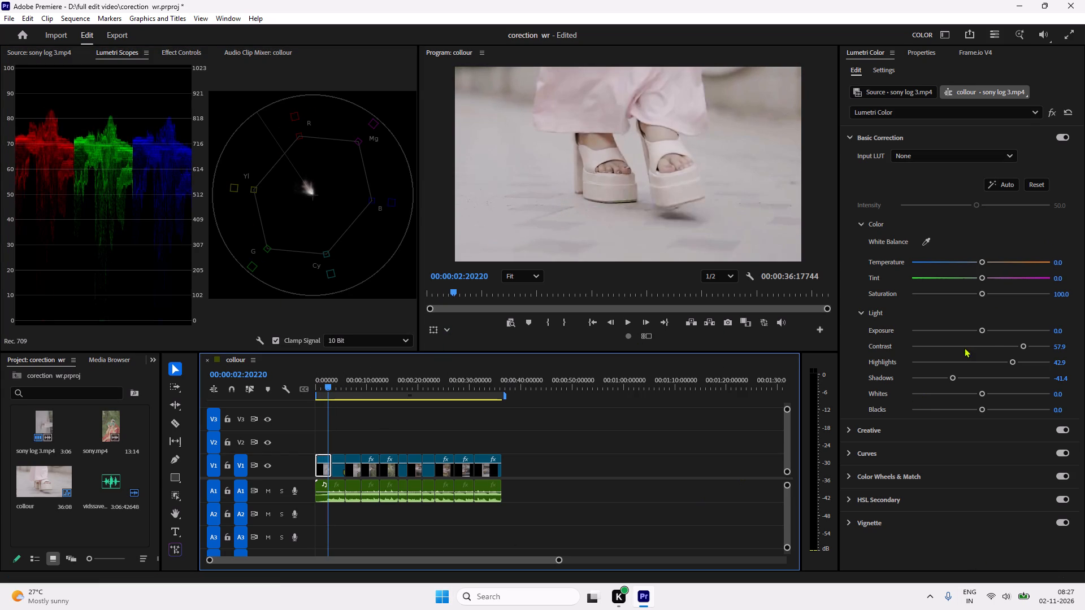
pyautogui.moveTo(1025, 346); pyautogui.dragTo(1036, 360)
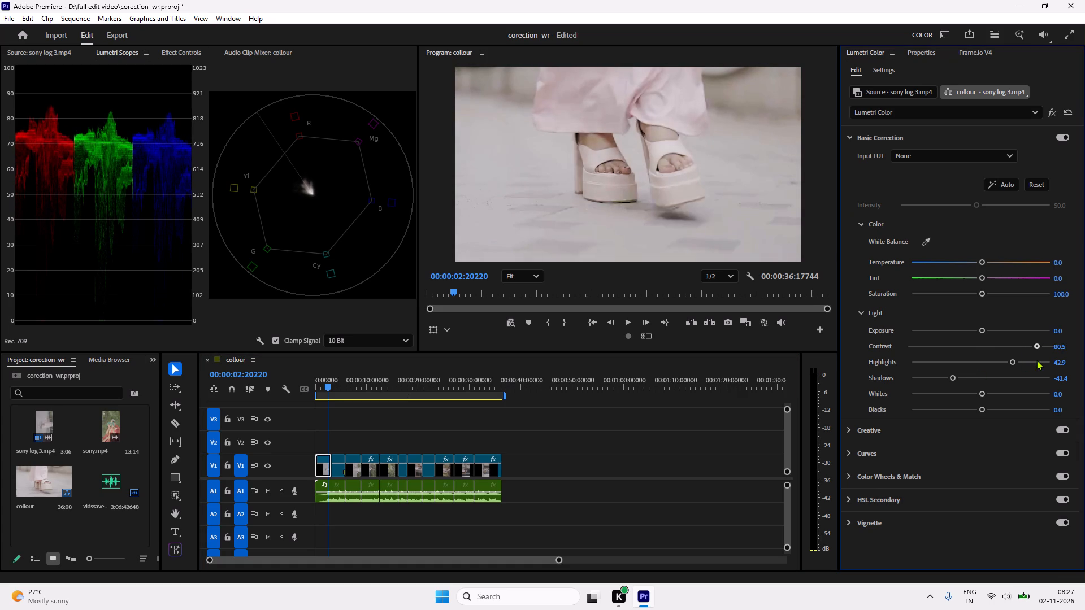
# Fine-tune the first clip's Basic Correction light, setting shadows to -33.3 and highlights to 56.9.
pyautogui.moveTo(954, 377); pyautogui.dragTo(938, 381)
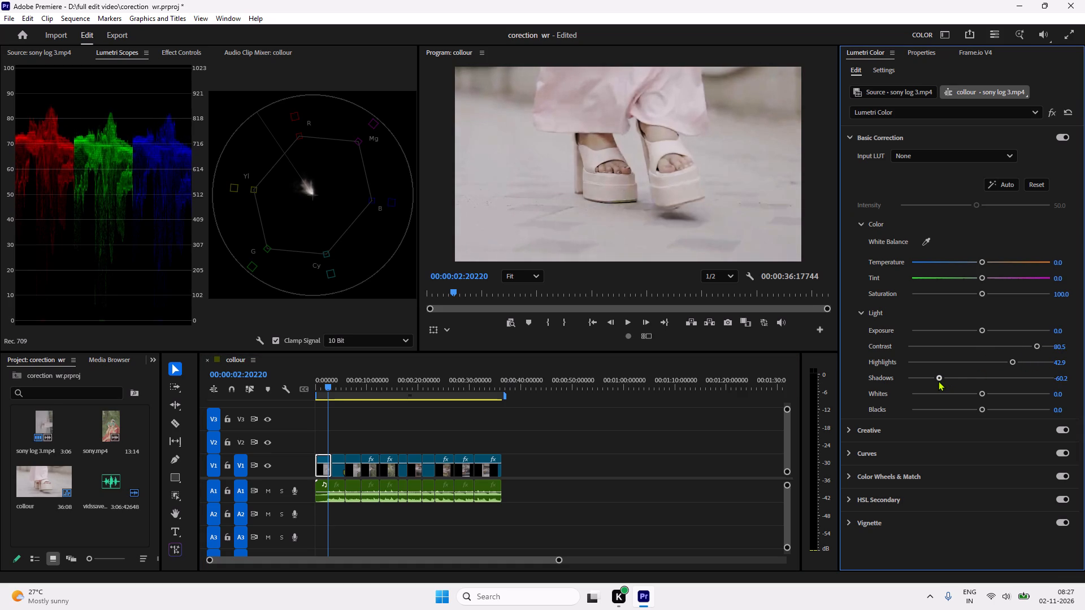
pyautogui.moveTo(938, 381); pyautogui.dragTo(951, 389)
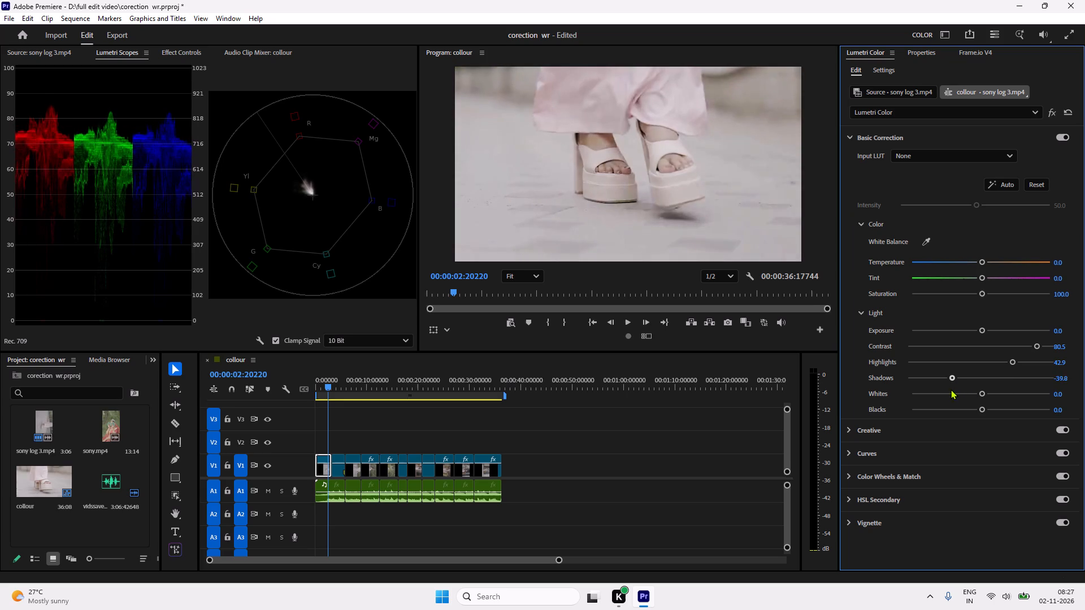
pyautogui.moveTo(951, 389); pyautogui.dragTo(952, 395)
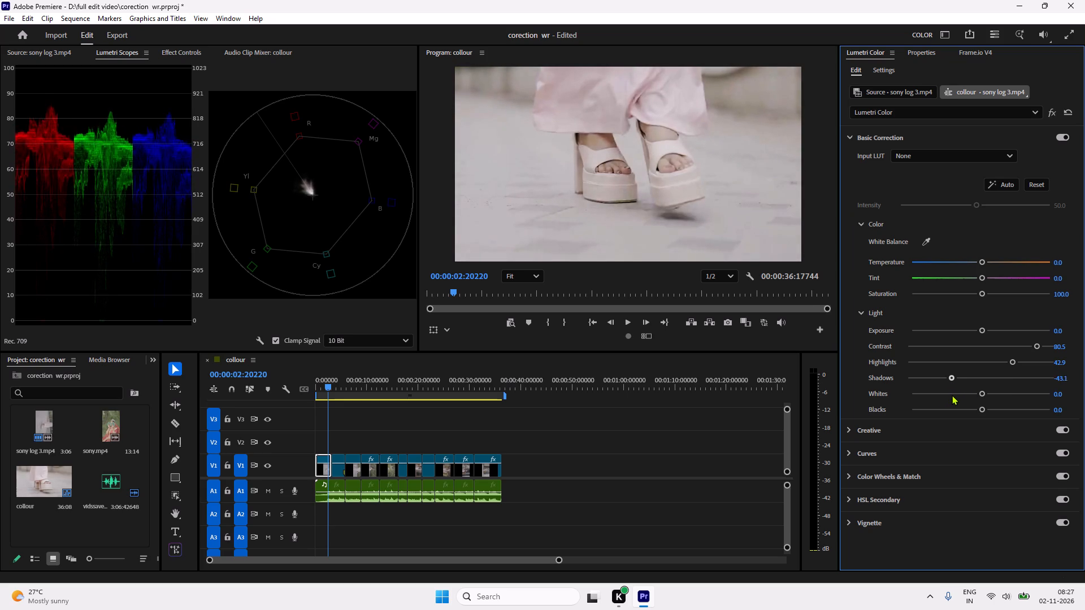
pyautogui.moveTo(952, 395); pyautogui.dragTo(957, 395)
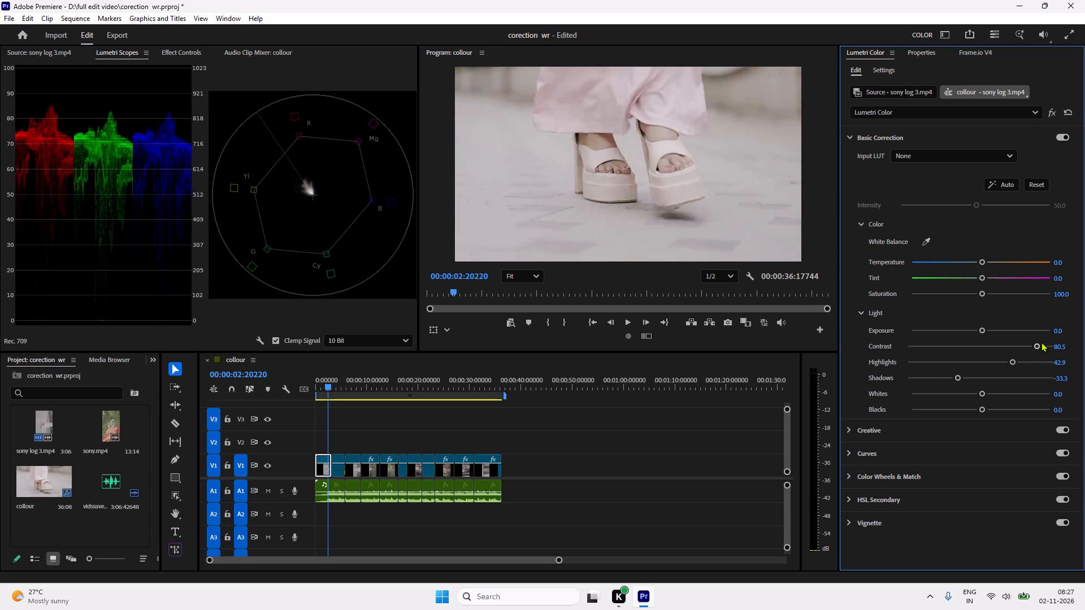
pyautogui.moveTo(1014, 363); pyautogui.dragTo(1031, 365)
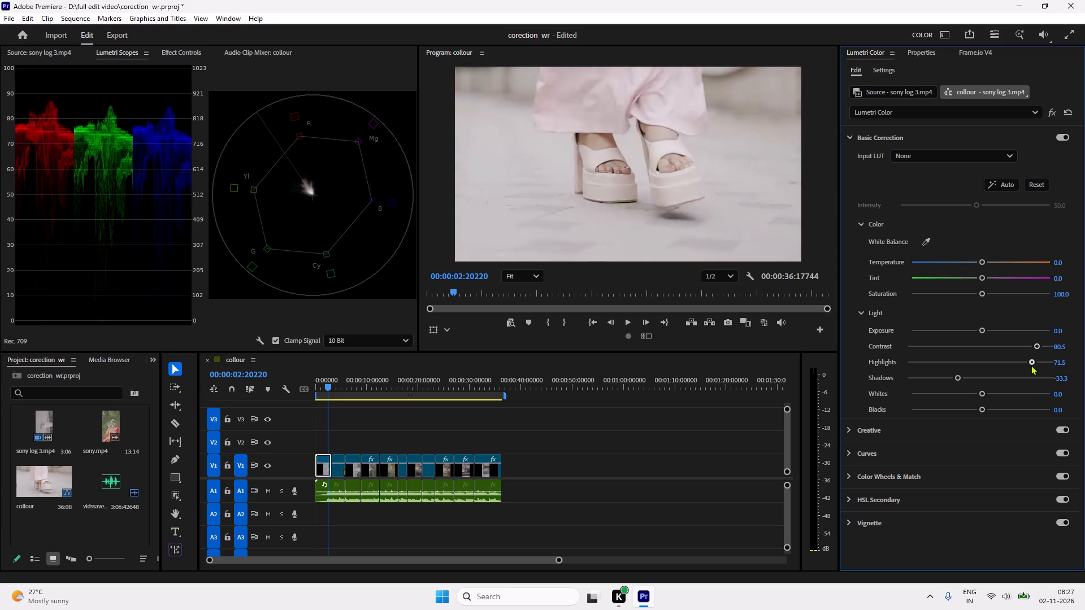
pyautogui.moveTo(1031, 365); pyautogui.dragTo(1073, 368)
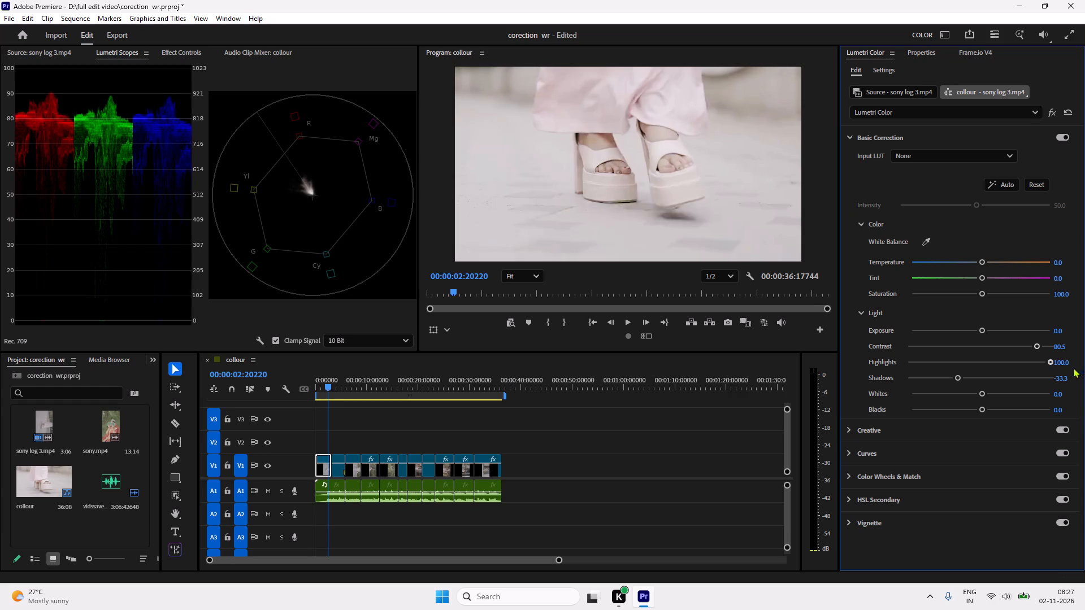
pyautogui.moveTo(1073, 368); pyautogui.dragTo(1023, 378)
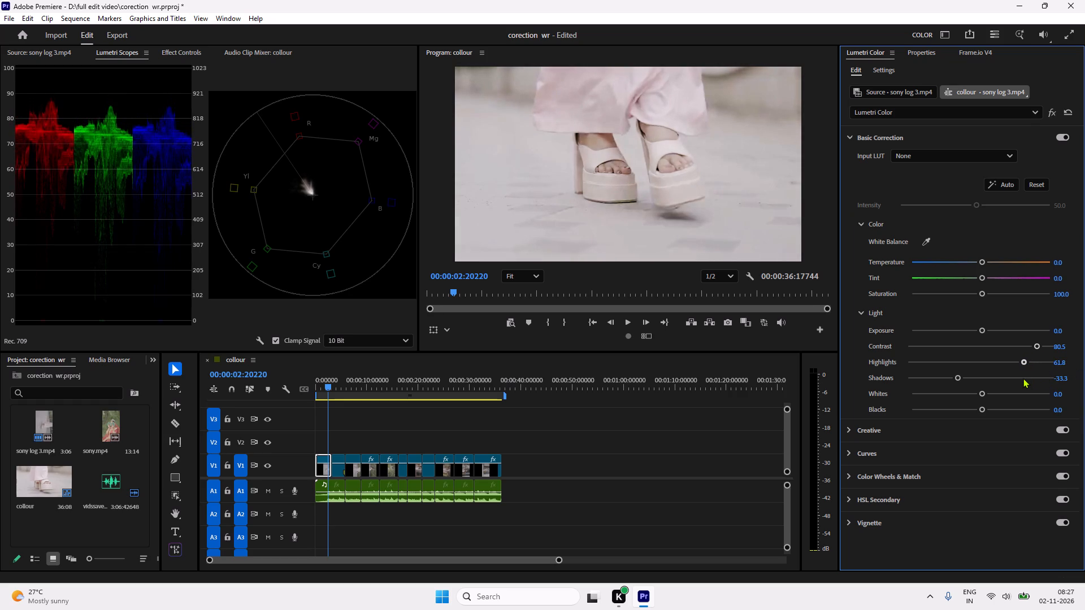
pyautogui.moveTo(1023, 378); pyautogui.dragTo(1019, 380)
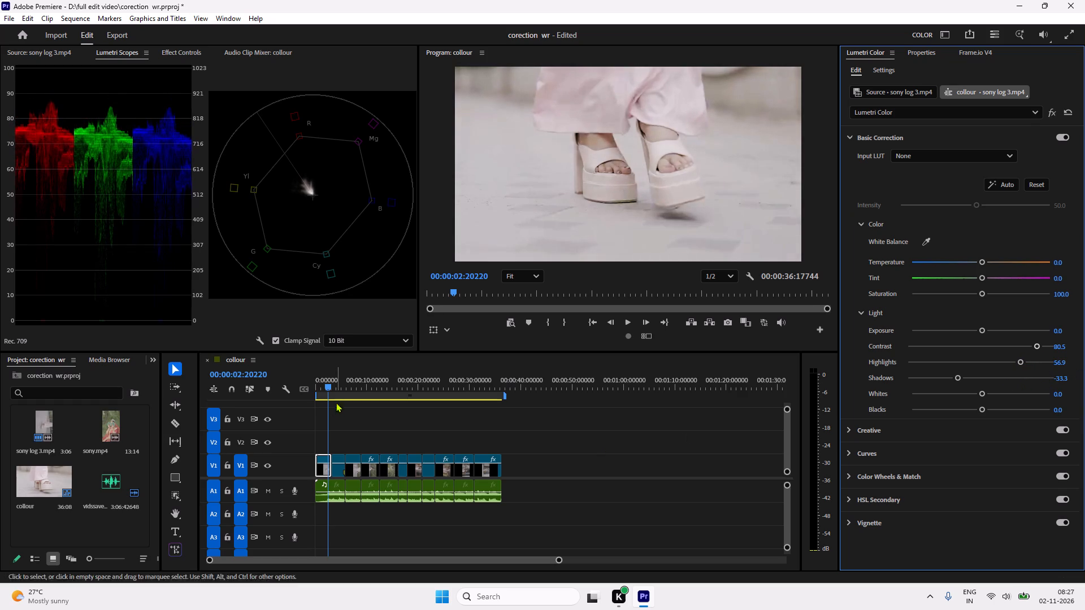
# Park the playhead at about eight seconds, select the portrait clip there, and set its contrast to 75.6 and highlights to 42.3.
pyautogui.moveTo(332, 389); pyautogui.dragTo(347, 400)
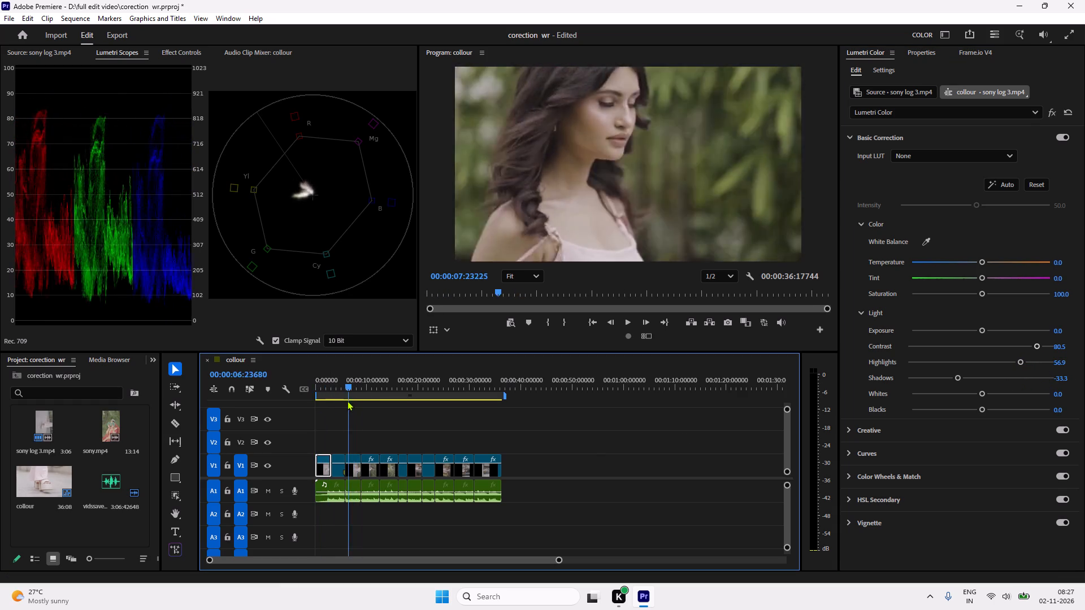
pyautogui.moveTo(347, 400); pyautogui.dragTo(361, 407)
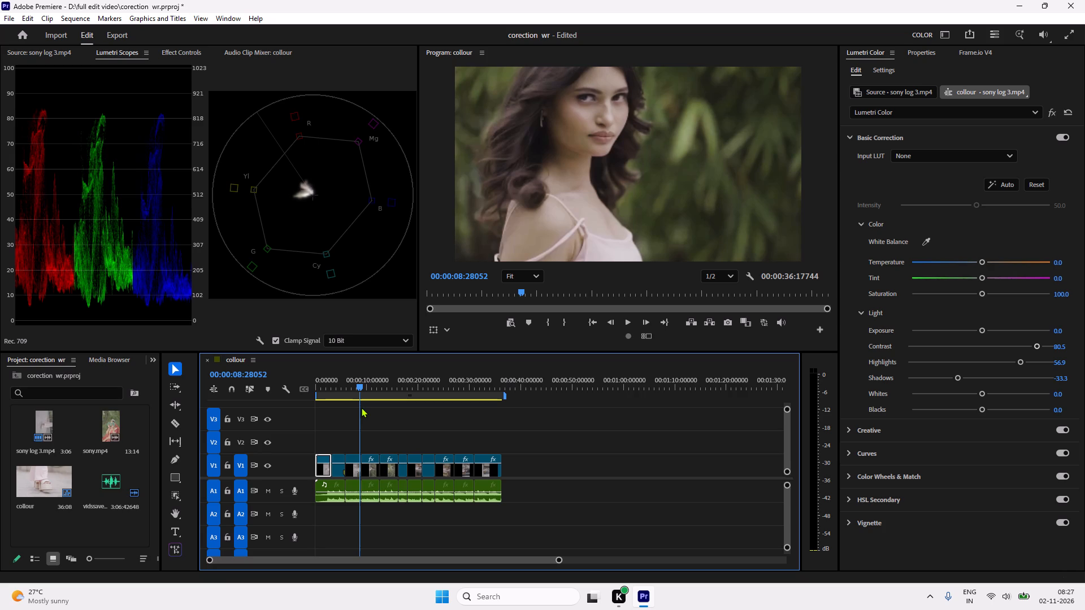
pyautogui.moveTo(361, 407); pyautogui.dragTo(361, 408)
pyautogui.moveTo(364, 381); pyautogui.dragTo(370, 384)
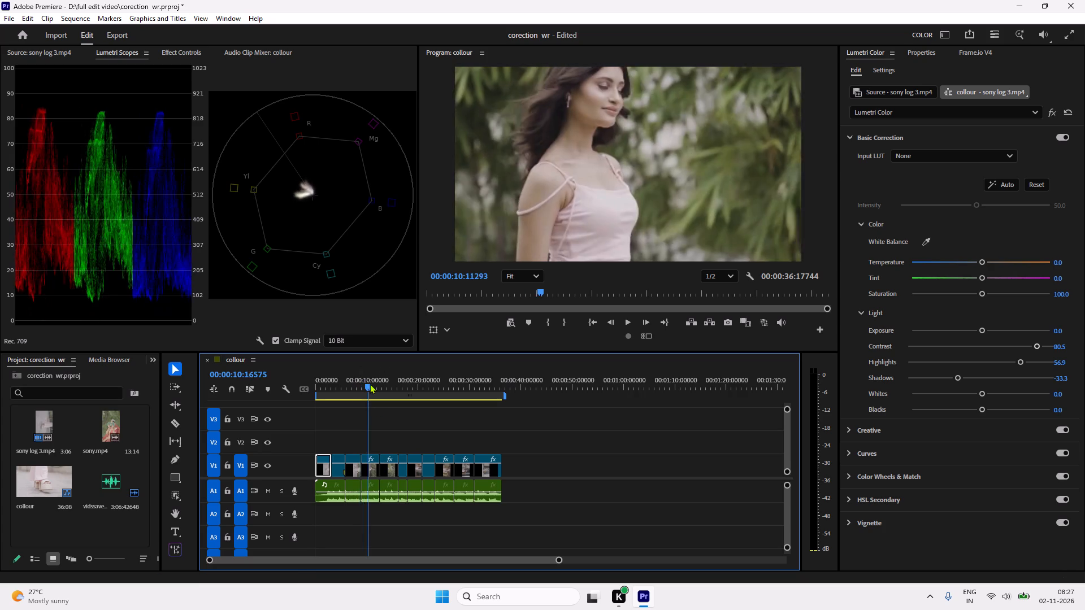
pyautogui.moveTo(370, 384); pyautogui.dragTo(358, 392)
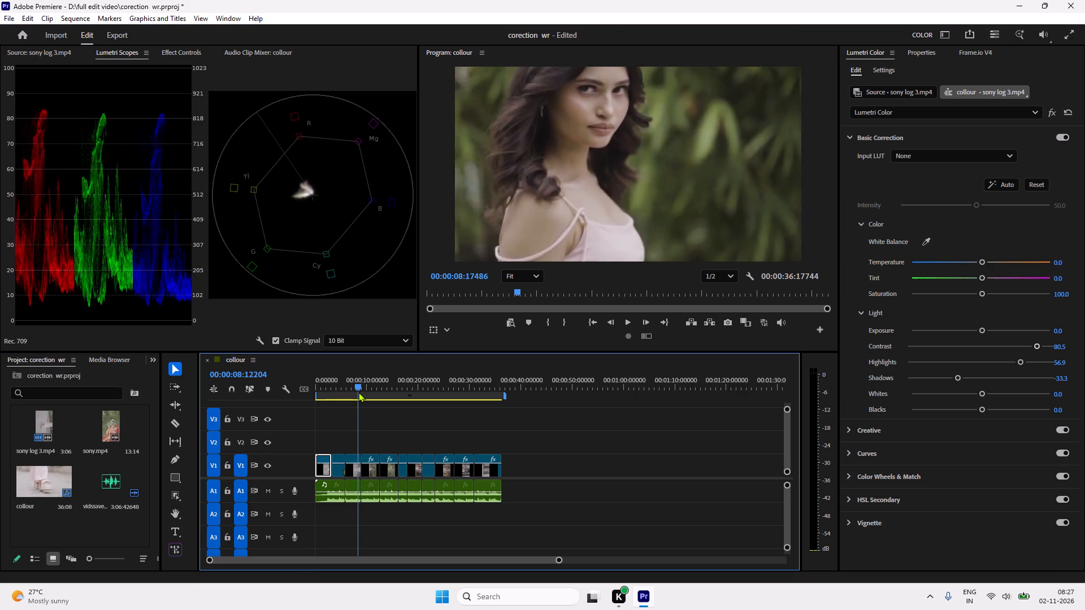
pyautogui.moveTo(358, 392); pyautogui.dragTo(358, 393)
pyautogui.click(358, 474)
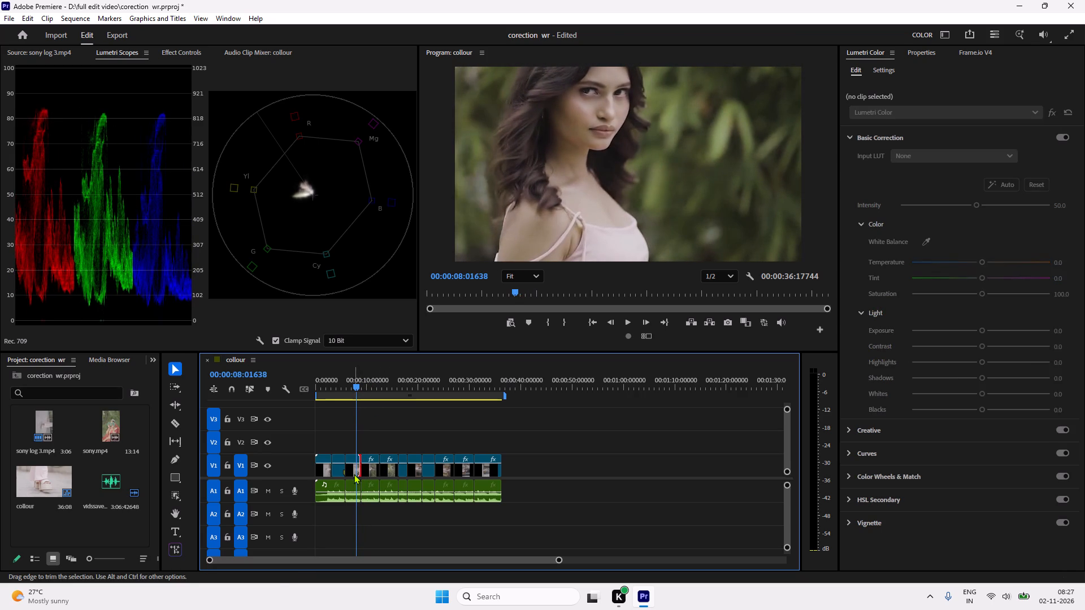
pyautogui.click(353, 473)
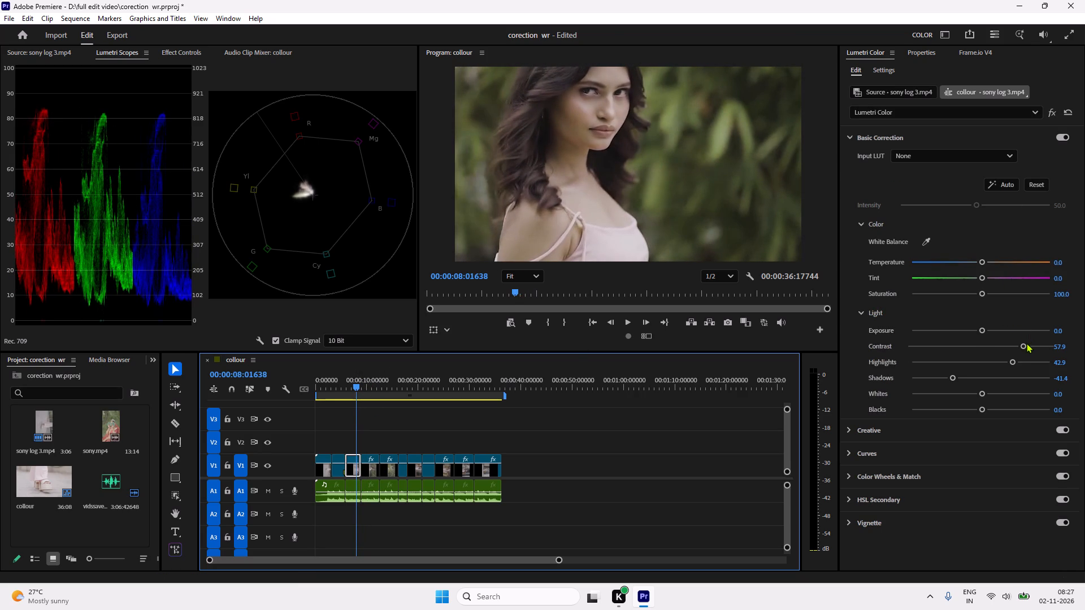
pyautogui.moveTo(1025, 348); pyautogui.dragTo(1038, 351)
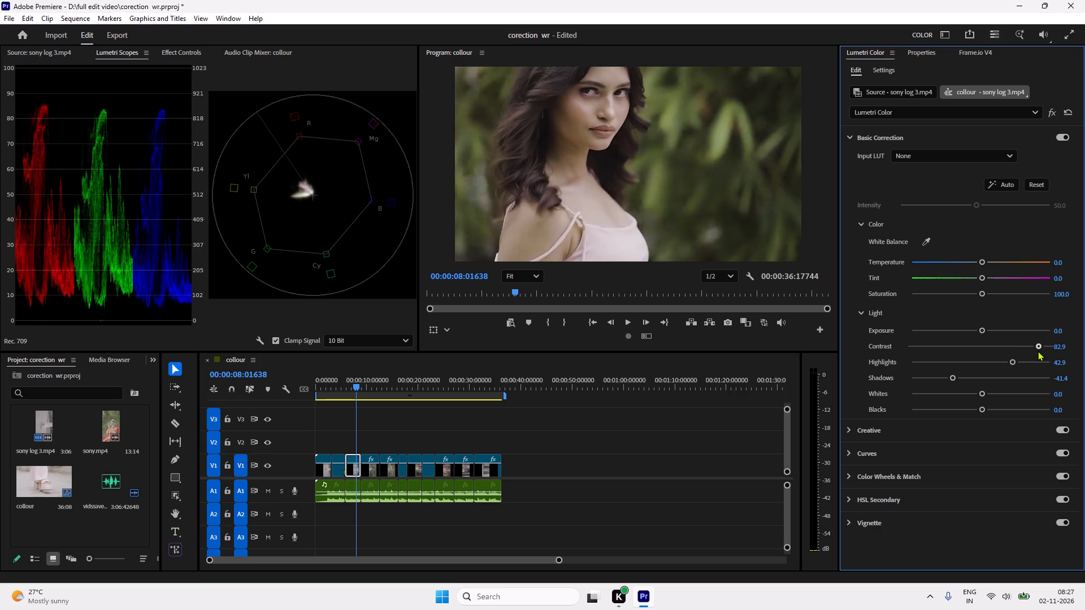
pyautogui.moveTo(1038, 351); pyautogui.dragTo(1032, 355)
pyautogui.moveTo(1014, 361); pyautogui.dragTo(1021, 376)
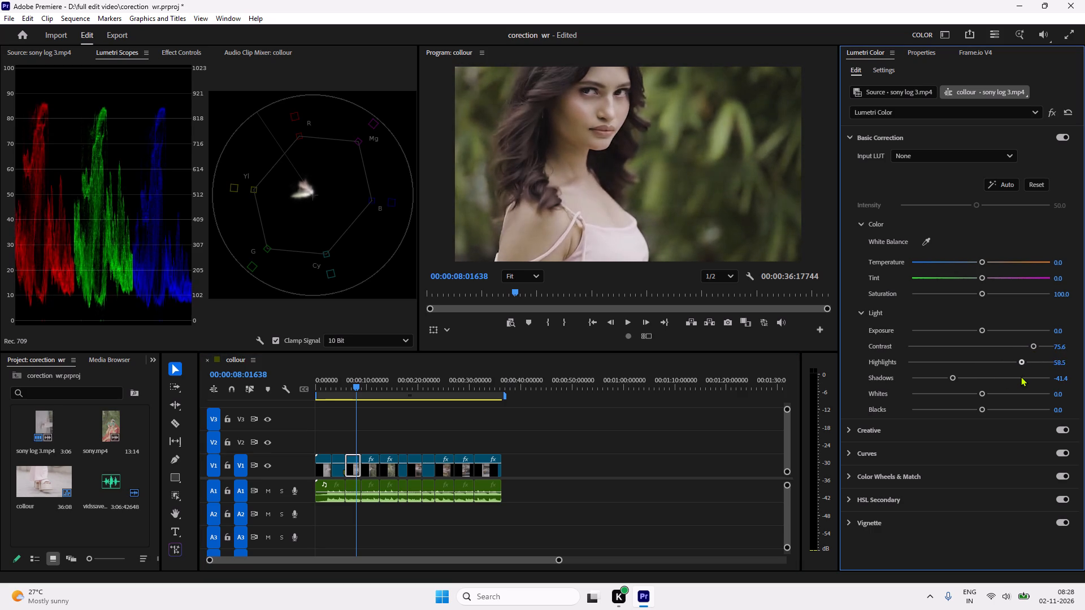
pyautogui.moveTo(1021, 376); pyautogui.dragTo(1009, 375)
# Set the portrait clip's shadows to -30.9 and lower its contrast to 42.3.
pyautogui.moveTo(953, 376); pyautogui.dragTo(978, 380)
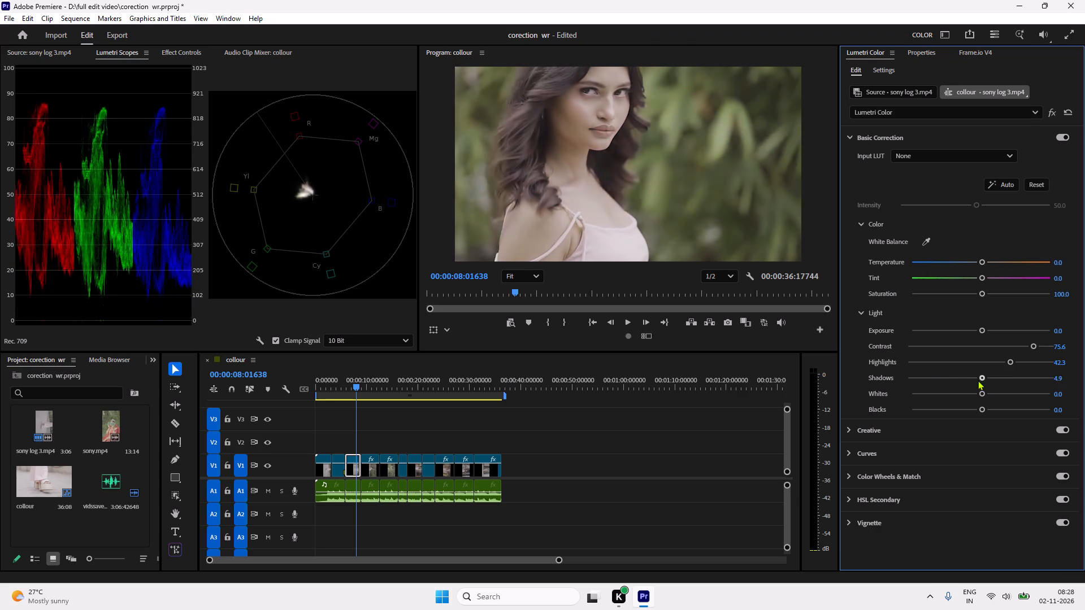
pyautogui.moveTo(978, 380); pyautogui.dragTo(962, 381)
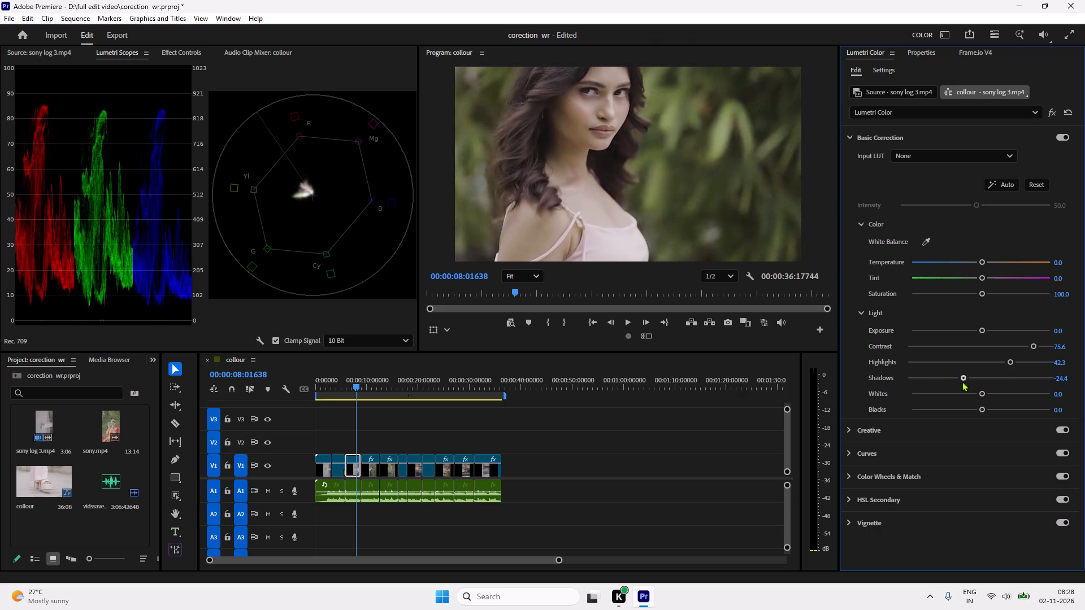
pyautogui.moveTo(962, 381); pyautogui.dragTo(930, 393)
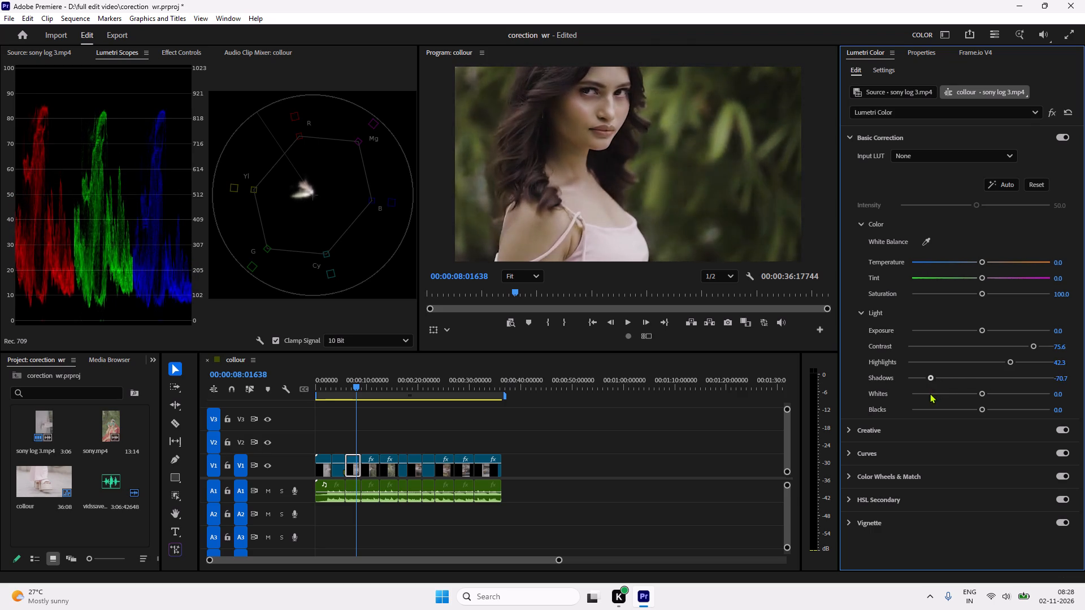
pyautogui.moveTo(930, 393); pyautogui.dragTo(954, 397)
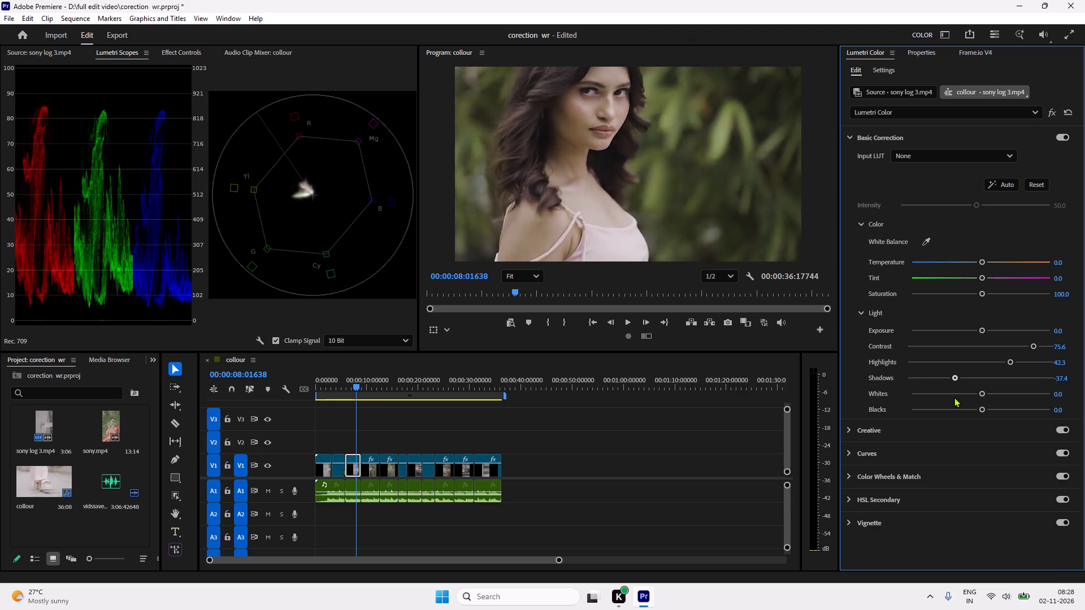
pyautogui.moveTo(954, 397); pyautogui.dragTo(958, 397)
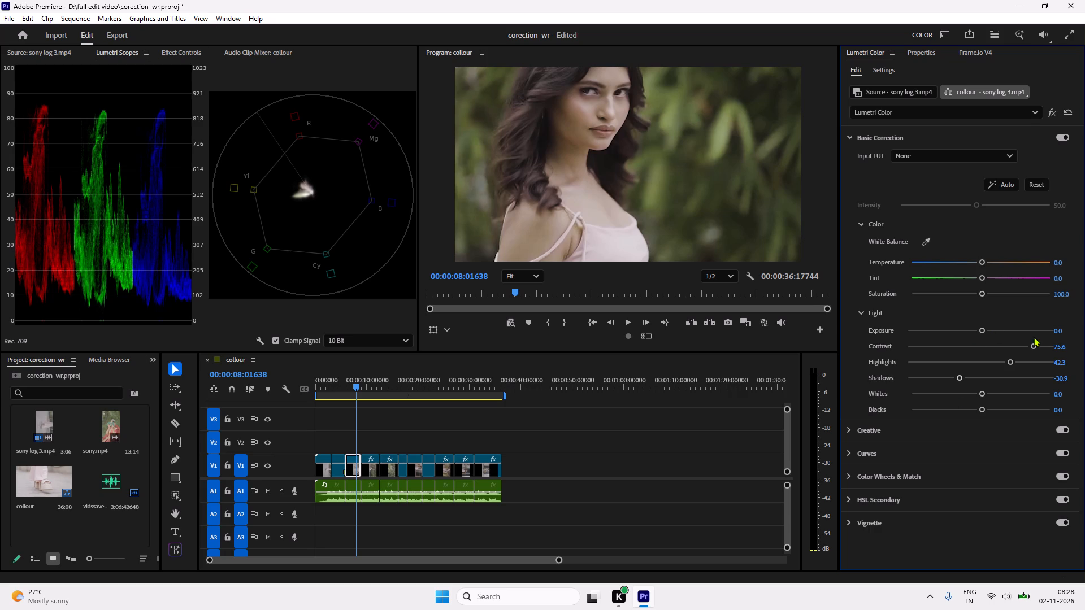
pyautogui.moveTo(1031, 345); pyautogui.dragTo(1009, 348)
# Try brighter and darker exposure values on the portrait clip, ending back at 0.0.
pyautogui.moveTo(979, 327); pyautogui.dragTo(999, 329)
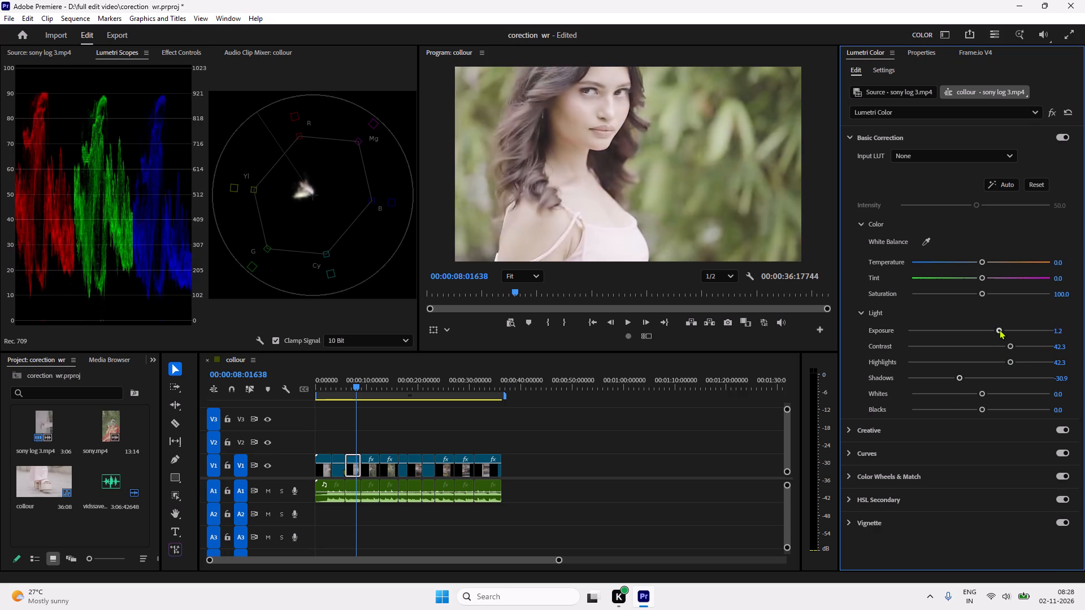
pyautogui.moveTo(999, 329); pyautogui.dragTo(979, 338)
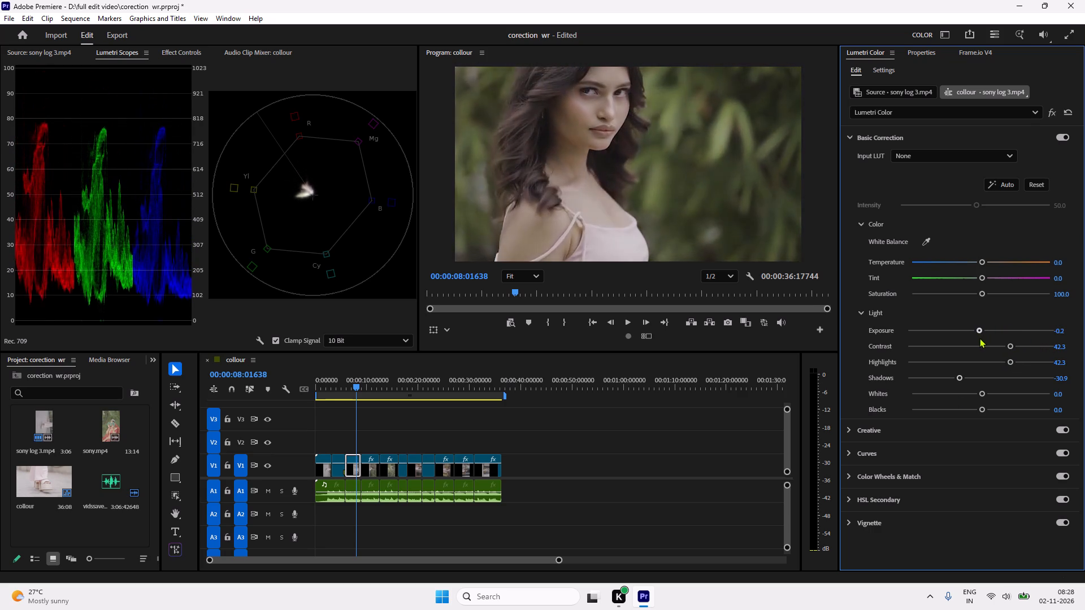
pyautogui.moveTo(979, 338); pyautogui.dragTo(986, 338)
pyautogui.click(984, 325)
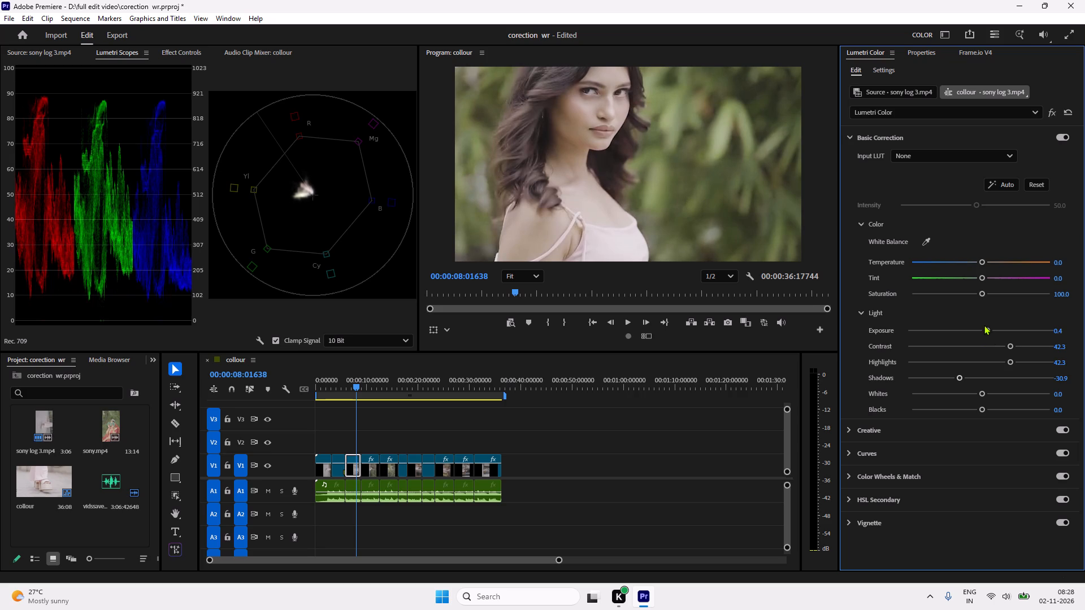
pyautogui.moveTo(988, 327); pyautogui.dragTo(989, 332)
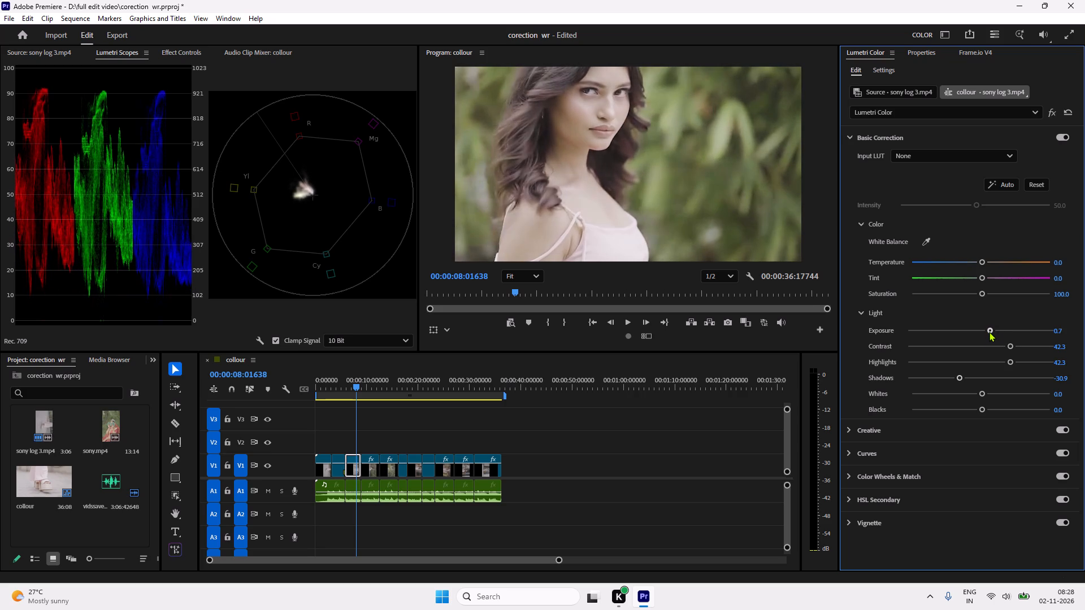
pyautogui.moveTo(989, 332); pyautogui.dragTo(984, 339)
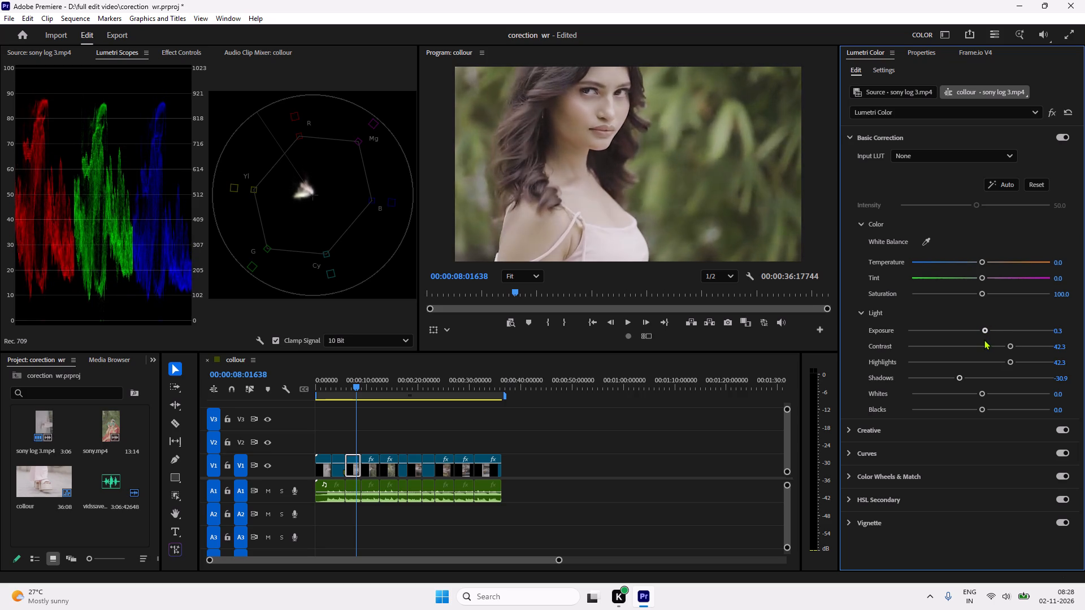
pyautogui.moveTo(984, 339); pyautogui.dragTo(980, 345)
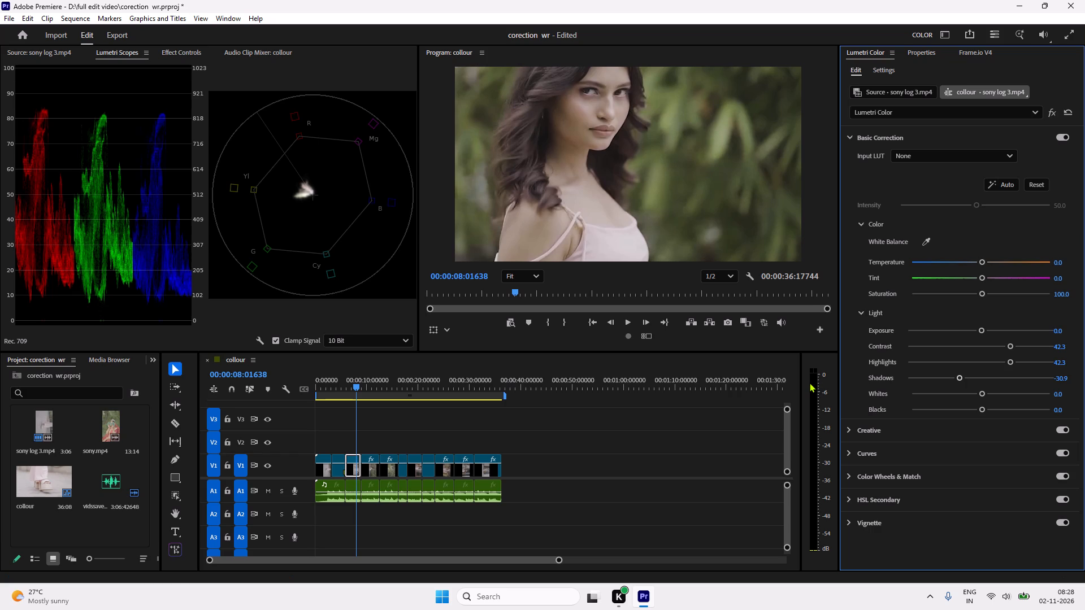
# Toggle the portrait clip's Lumetri Color effect off and on to compare the image before and after.
pyautogui.click(1056, 113)
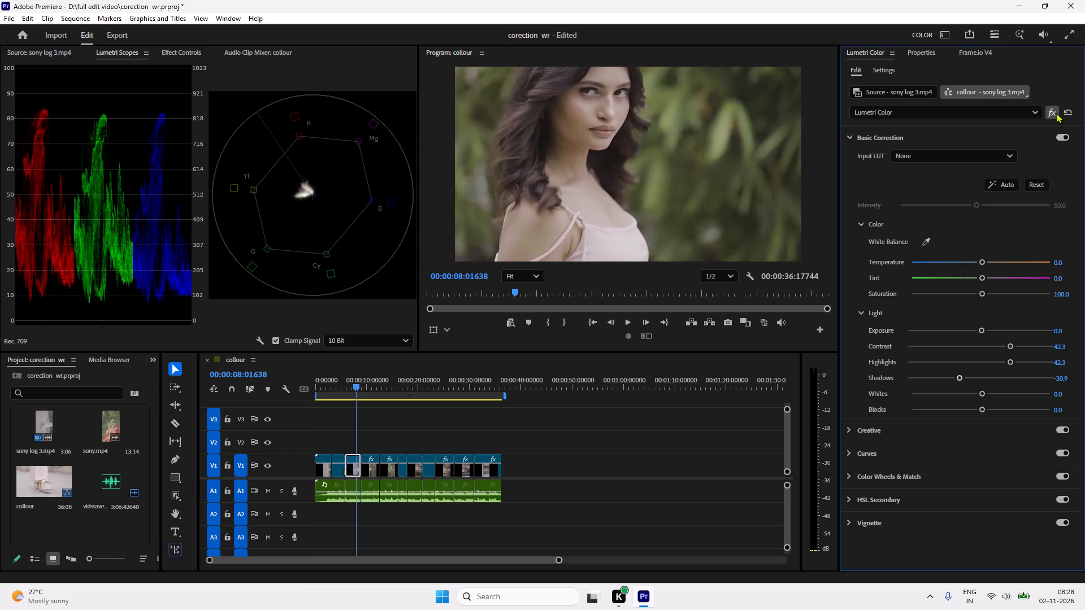
pyautogui.click(1056, 113)
# Adjust the portrait clip's white RGB curve, nudging the midtone point and raising the highlight point slightly into a stronger S-shape.
pyautogui.click(849, 454)
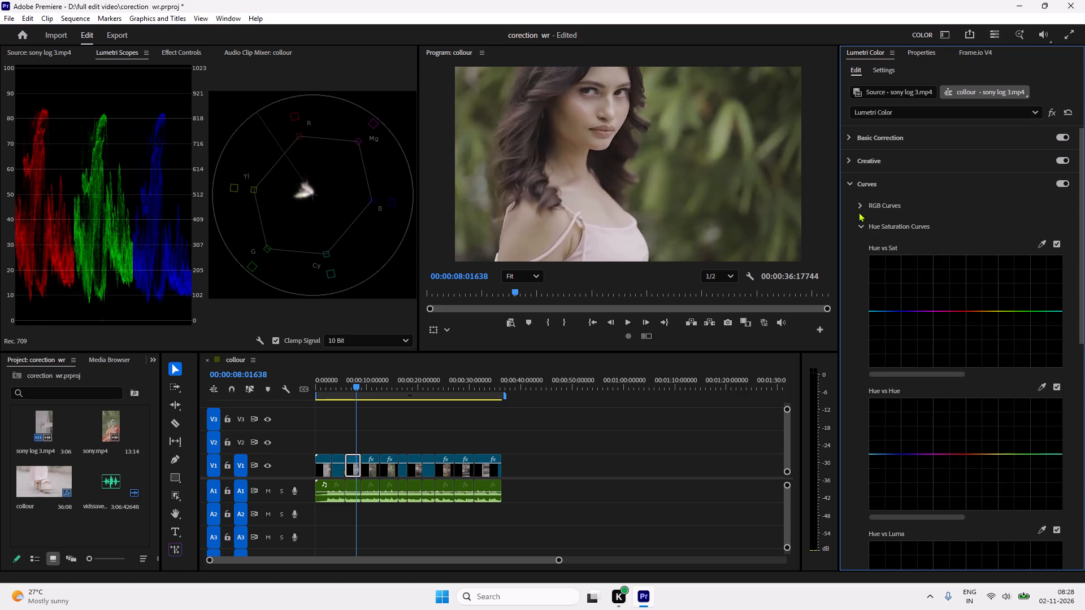
pyautogui.click(861, 207)
pyautogui.click(917, 363)
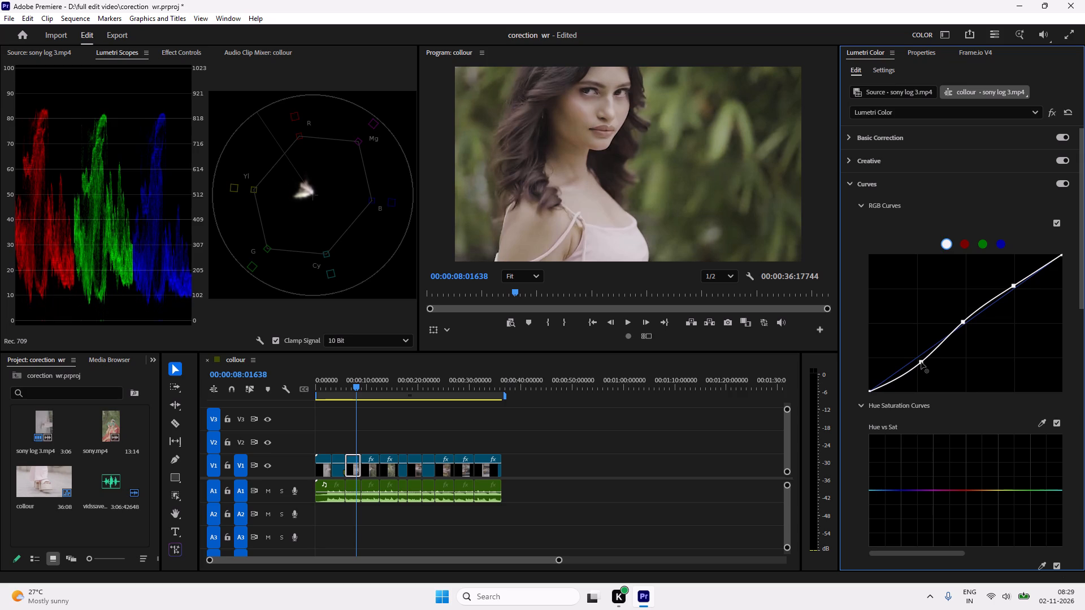
pyautogui.click(964, 322)
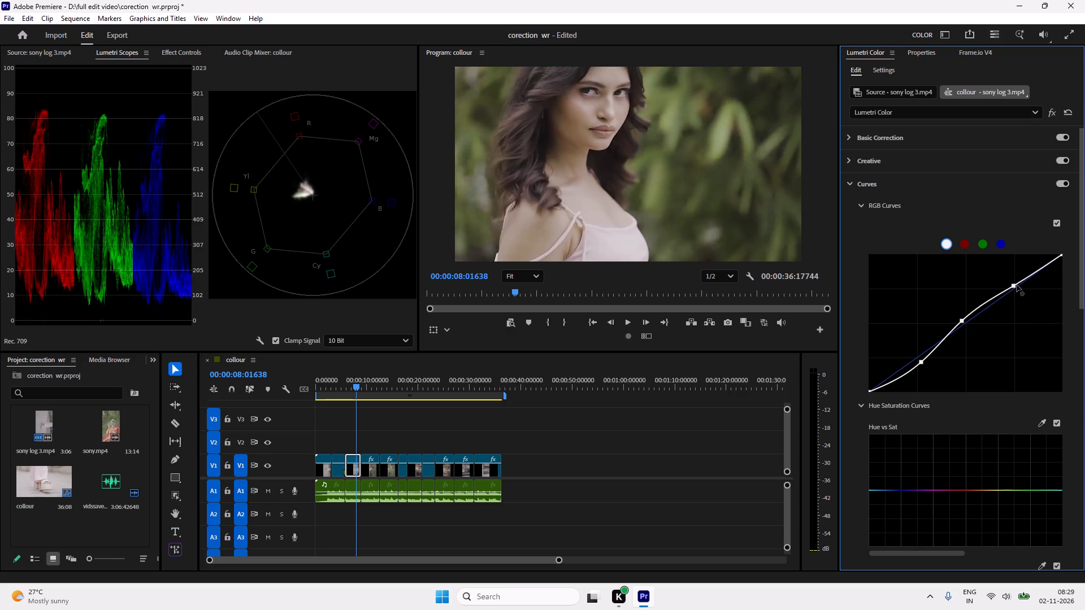
pyautogui.moveTo(1015, 285); pyautogui.dragTo(1012, 282)
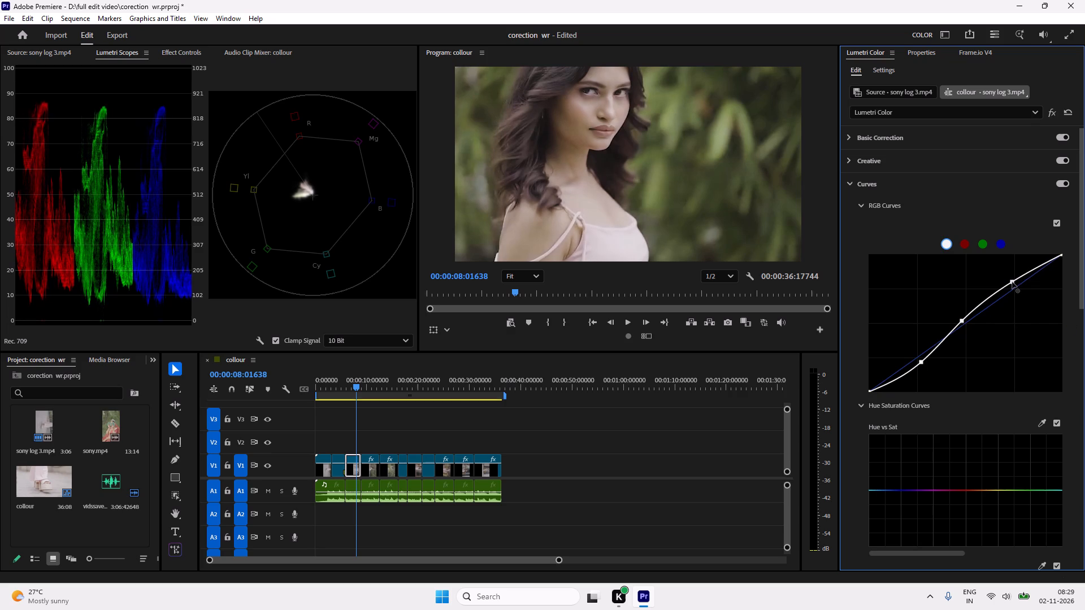
pyautogui.moveTo(1012, 282); pyautogui.dragTo(1010, 281)
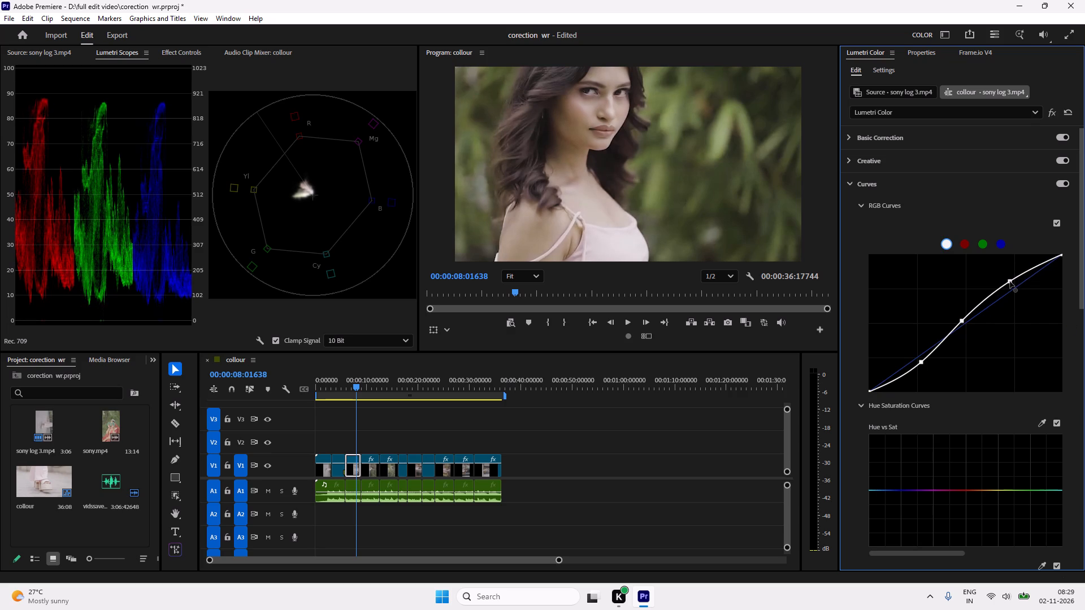
pyautogui.moveTo(1010, 281); pyautogui.dragTo(1009, 281)
# Fine-tune the highlight point on the portrait clip's white RGB curve, settling it slightly lower for a gentler upper bend.
pyautogui.moveTo(1009, 281); pyautogui.dragTo(1009, 286)
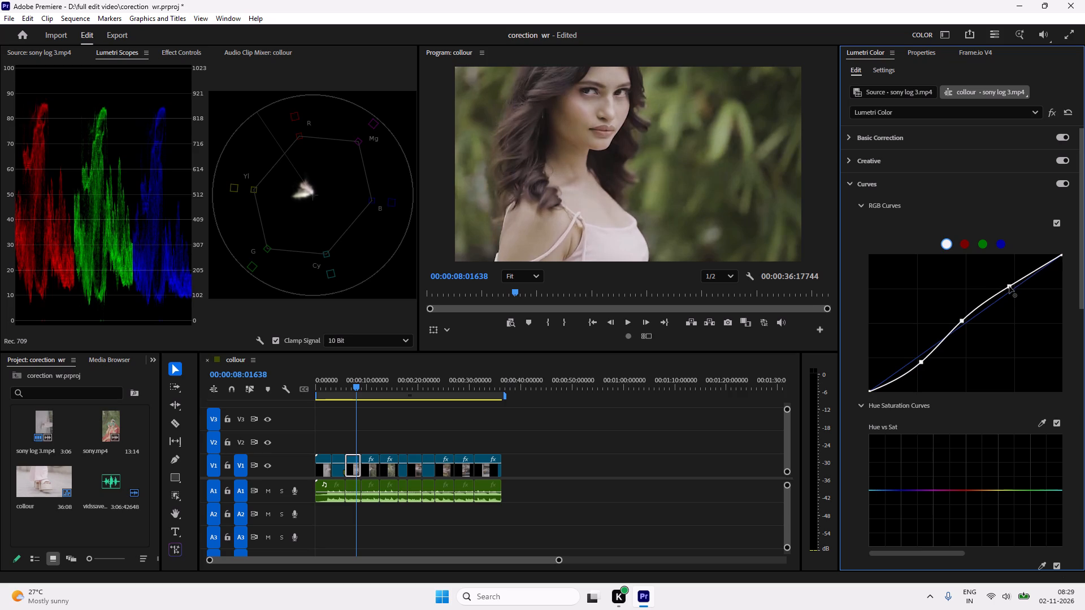
pyautogui.moveTo(1009, 286); pyautogui.dragTo(1010, 284)
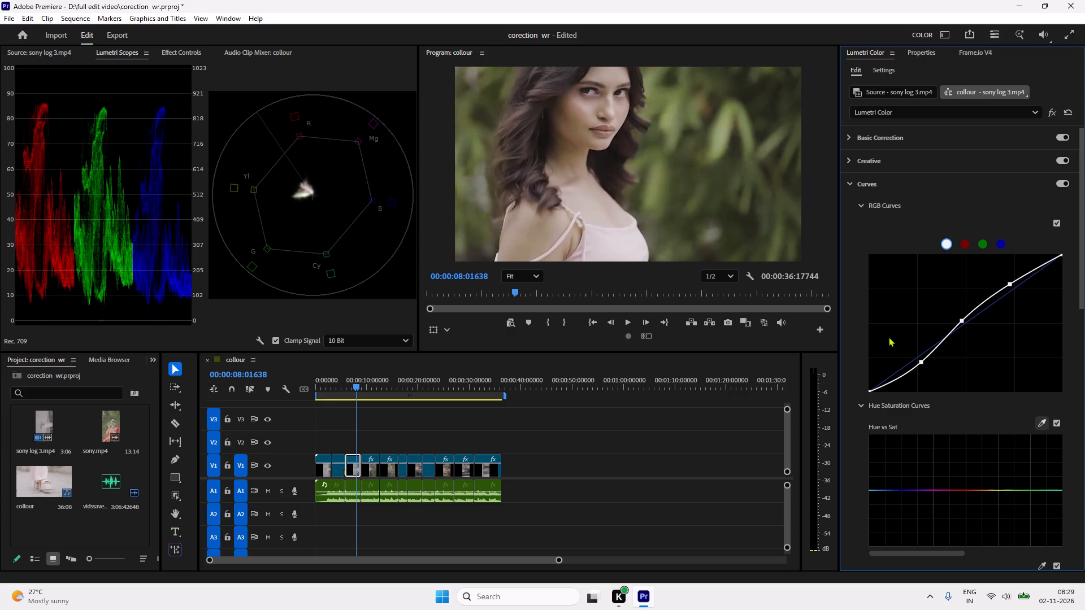
# In Basic Correction, lower the portrait clip's Shadows to about -49.6 and raise its Highlights to about 59.3.
pyautogui.click(849, 136)
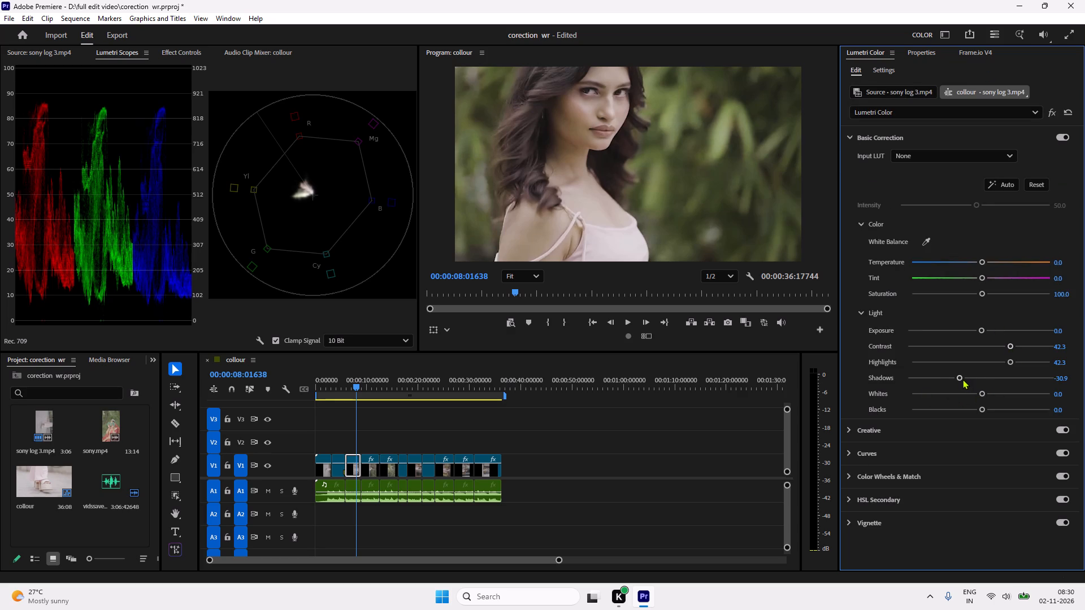
pyautogui.moveTo(962, 379); pyautogui.dragTo(948, 387)
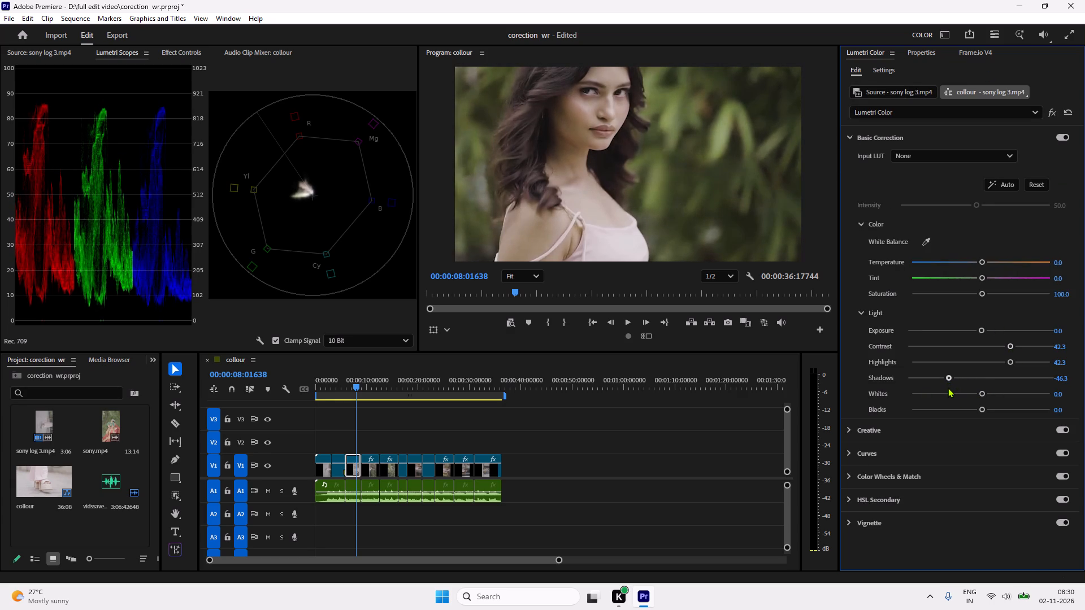
pyautogui.moveTo(948, 387); pyautogui.dragTo(945, 390)
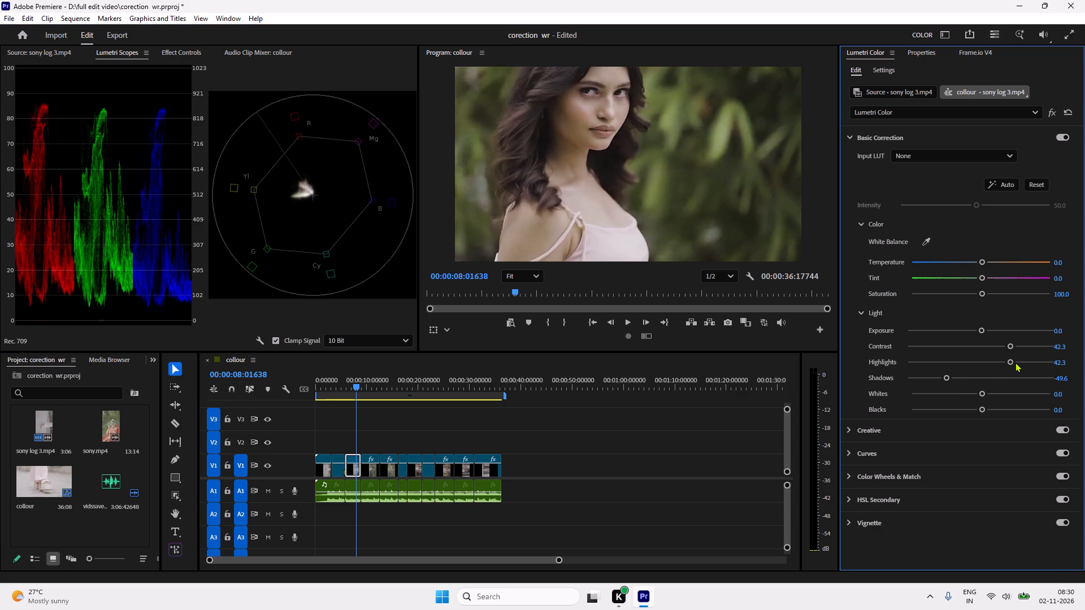
pyautogui.moveTo(1014, 361); pyautogui.dragTo(1021, 363)
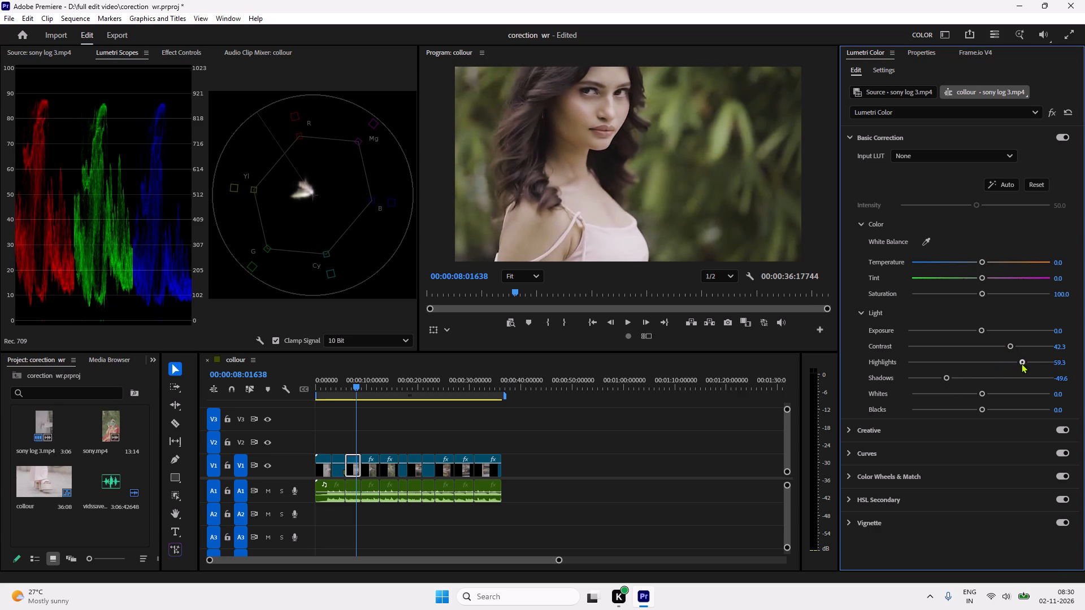
# Raise the portrait clip's contrast to 69.1 and its highlights to 67.5 in Basic Correction.
pyautogui.moveTo(1021, 363); pyautogui.dragTo(1026, 365)
pyautogui.moveTo(1011, 343); pyautogui.dragTo(1017, 343)
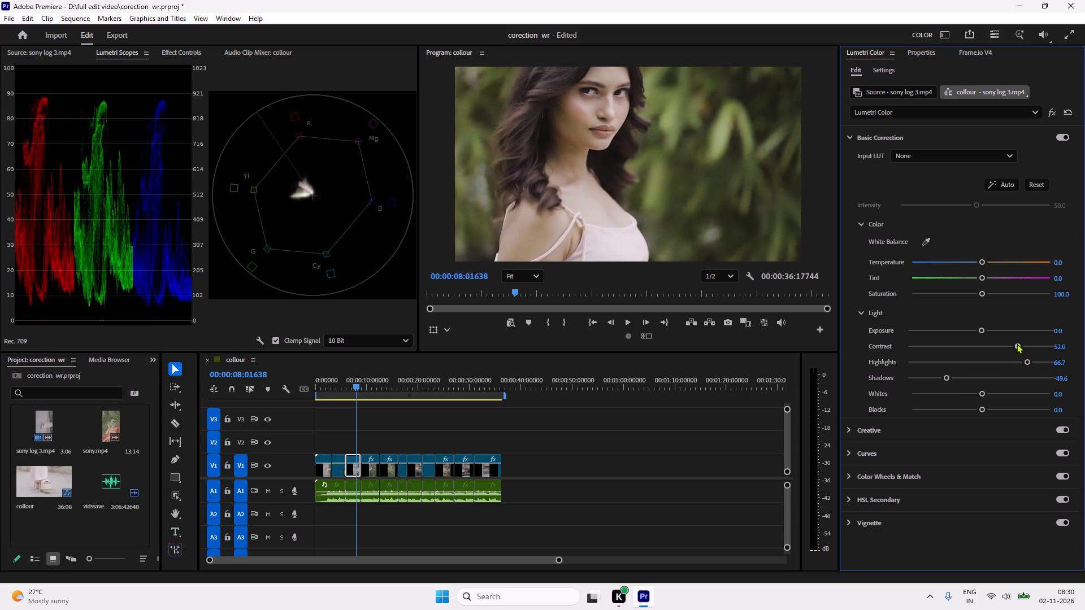
pyautogui.moveTo(1017, 343); pyautogui.dragTo(1023, 345)
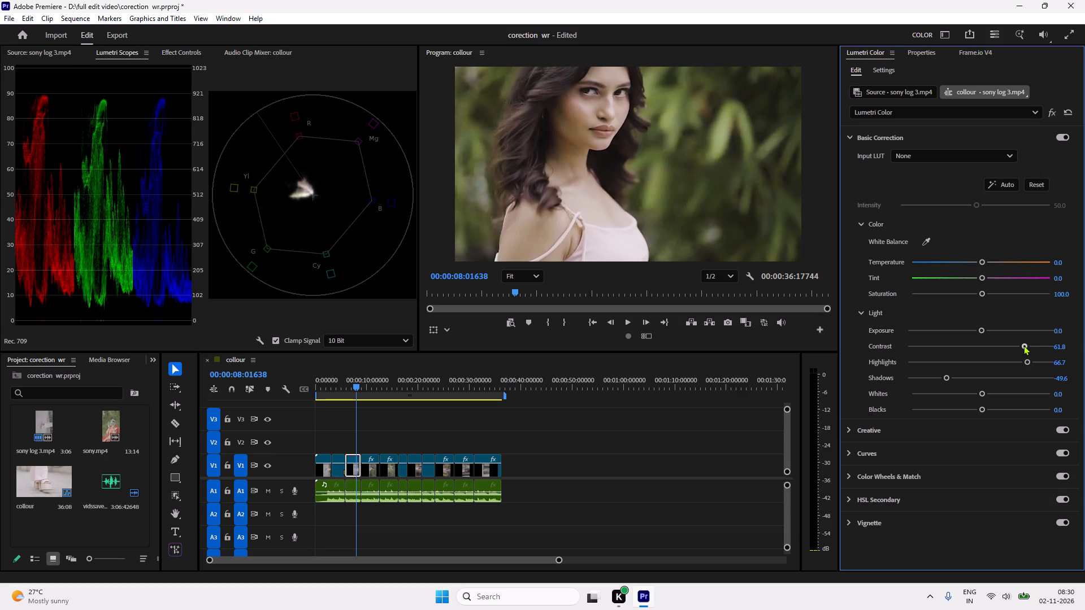
pyautogui.moveTo(1023, 345); pyautogui.dragTo(1034, 347)
pyautogui.moveTo(1026, 363); pyautogui.dragTo(1023, 363)
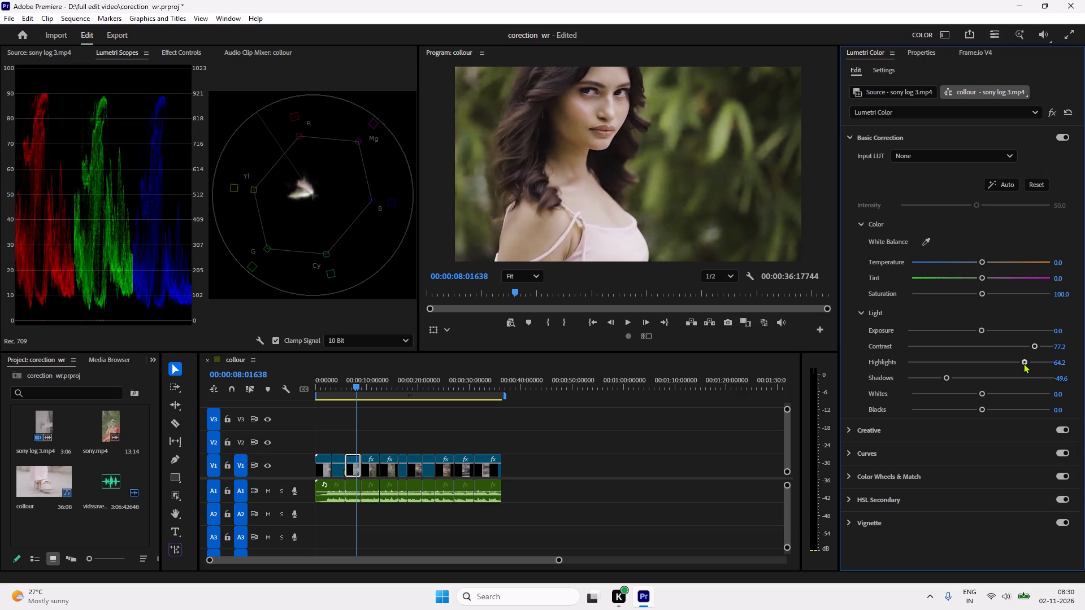
pyautogui.moveTo(1023, 363); pyautogui.dragTo(1021, 364)
pyautogui.click(1031, 346)
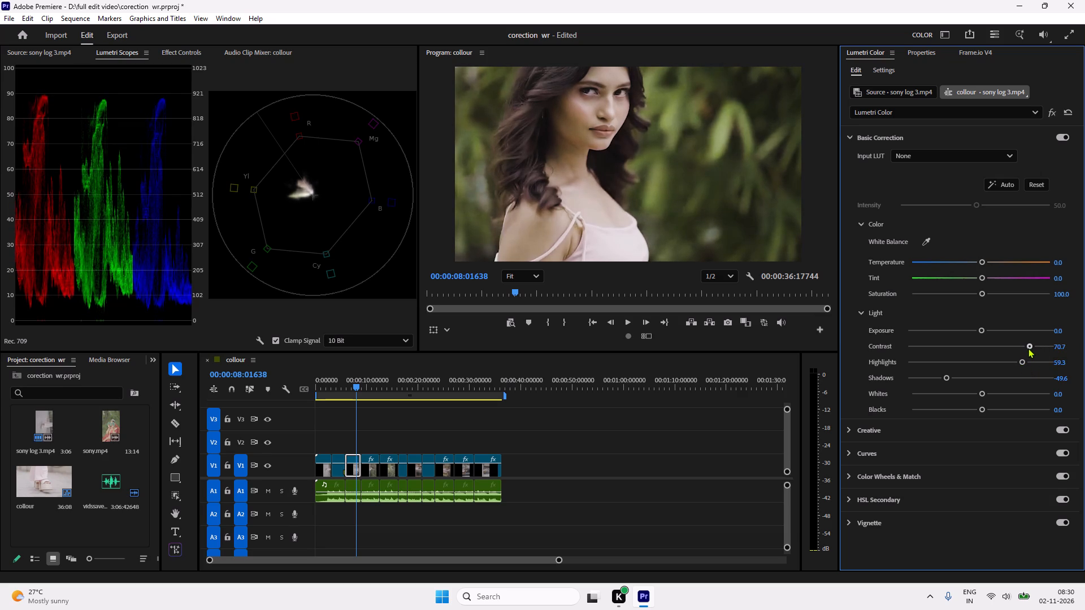
pyautogui.moveTo(1021, 359); pyautogui.dragTo(1027, 360)
# Play from the preceding dress shot into the portrait clip, and lower the portrait clip's shadows to -69.1.
pyautogui.moveTo(365, 383); pyautogui.dragTo(355, 387)
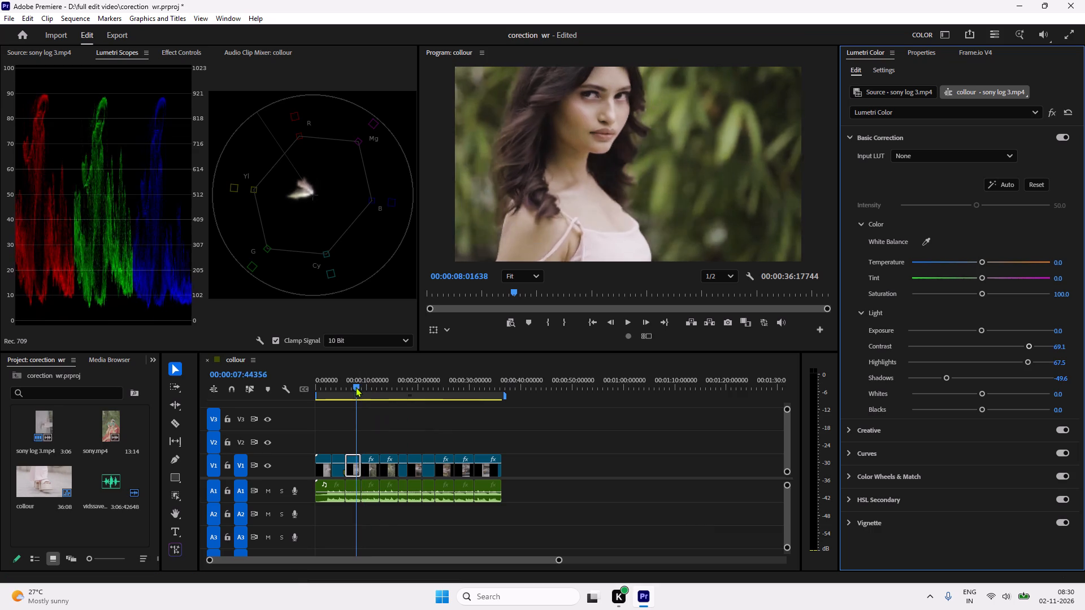
pyautogui.moveTo(355, 387); pyautogui.dragTo(345, 395)
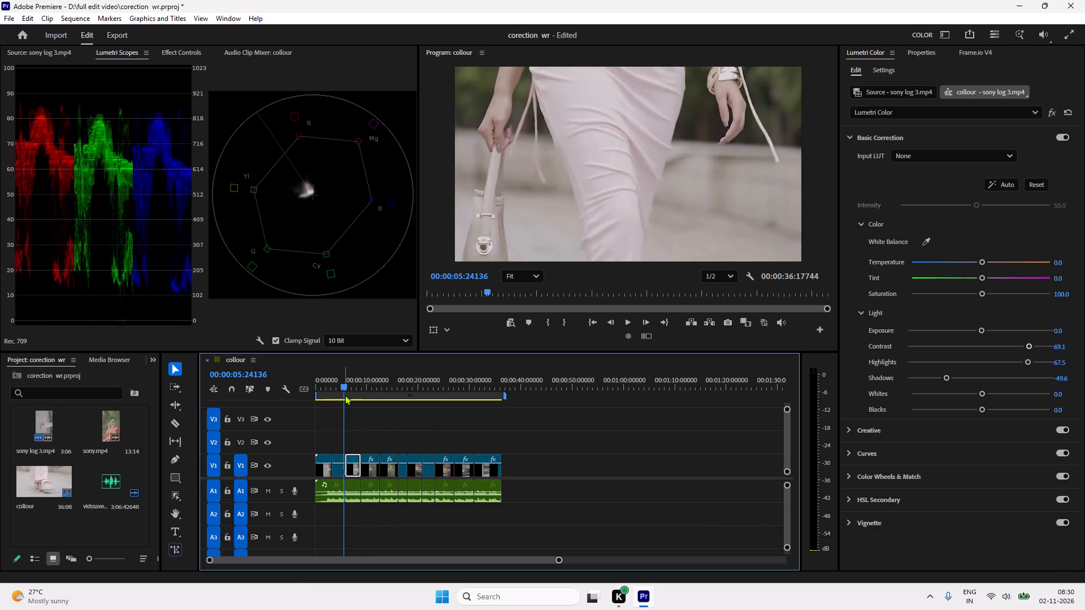
pyautogui.press('space')
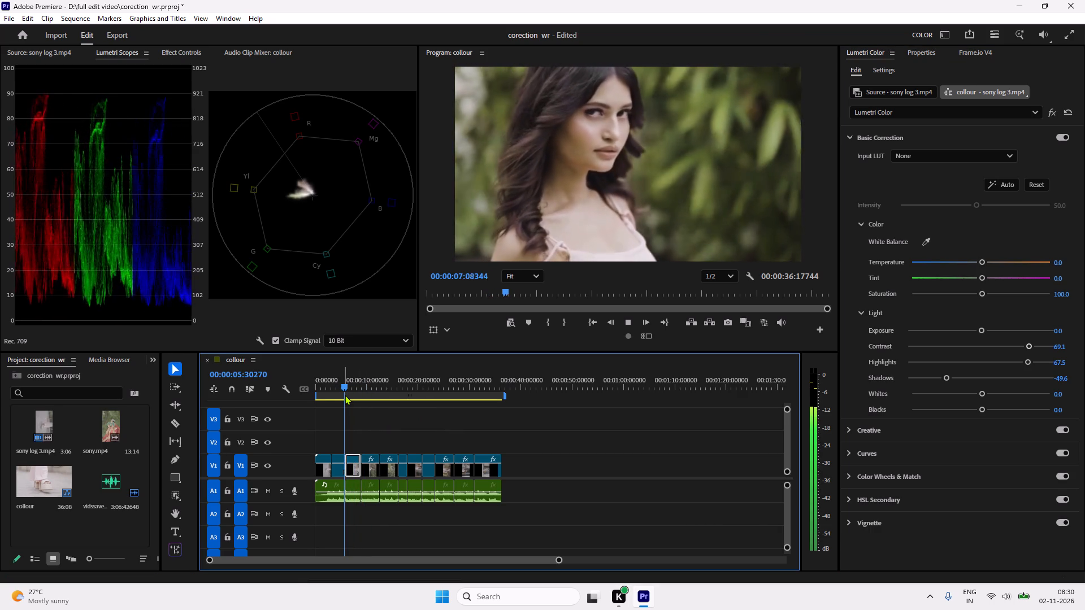
pyautogui.press('space')
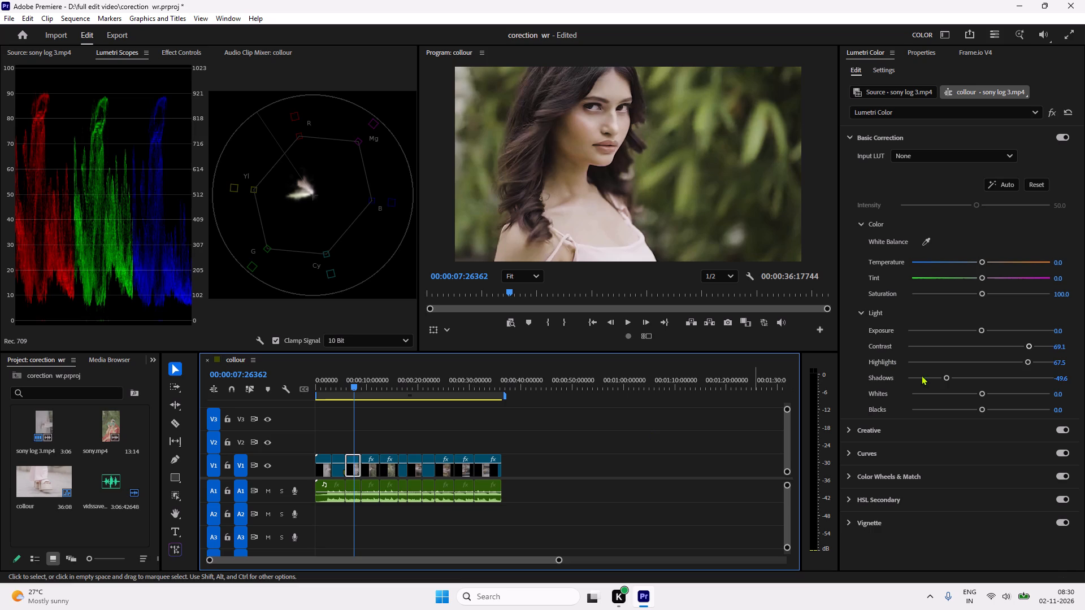
pyautogui.moveTo(947, 379); pyautogui.dragTo(939, 384)
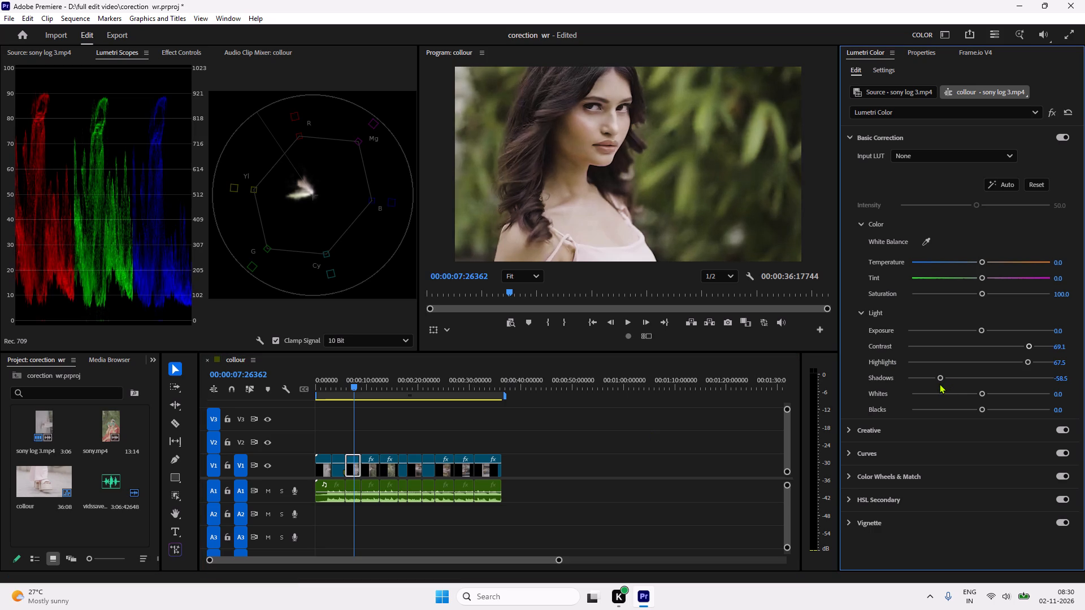
pyautogui.moveTo(940, 381); pyautogui.dragTo(932, 381)
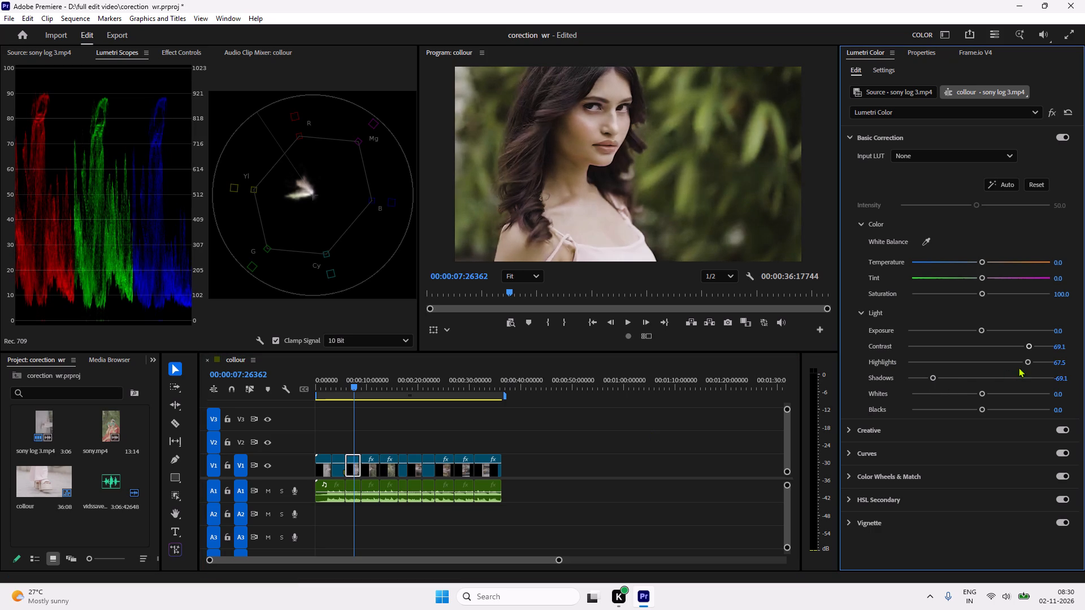
# Try lower highlights and contrast on the portrait clip, ending with highlights at 67.5 and contrast at 62.6.
pyautogui.moveTo(1027, 362); pyautogui.dragTo(1005, 380)
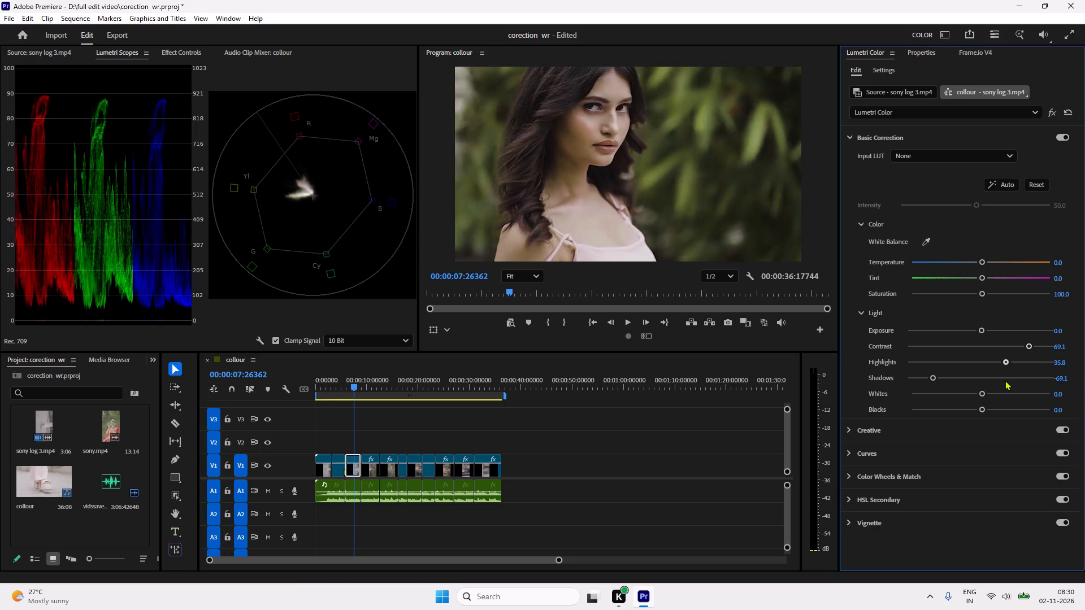
pyautogui.moveTo(1005, 380); pyautogui.dragTo(1015, 390)
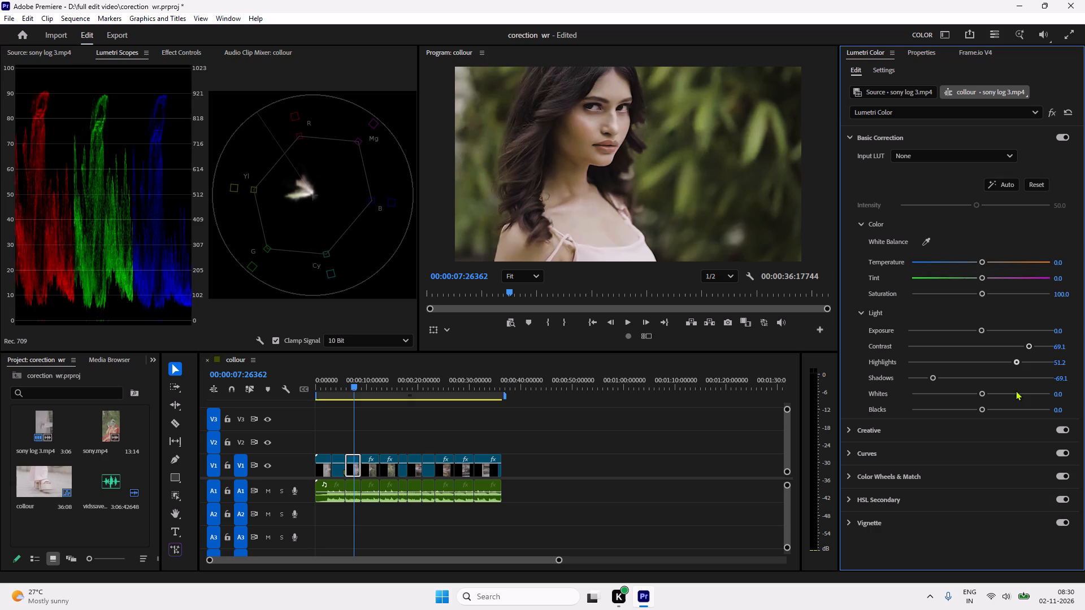
pyautogui.moveTo(1015, 390); pyautogui.dragTo(1020, 391)
pyautogui.moveTo(1028, 348); pyautogui.dragTo(1002, 354)
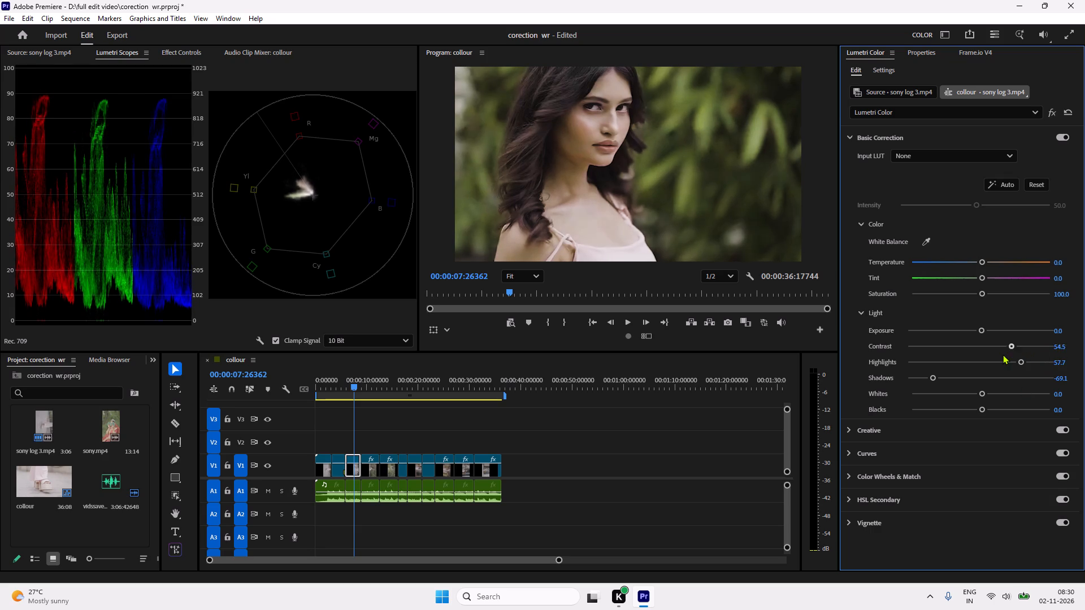
pyautogui.moveTo(1002, 354); pyautogui.dragTo(1012, 369)
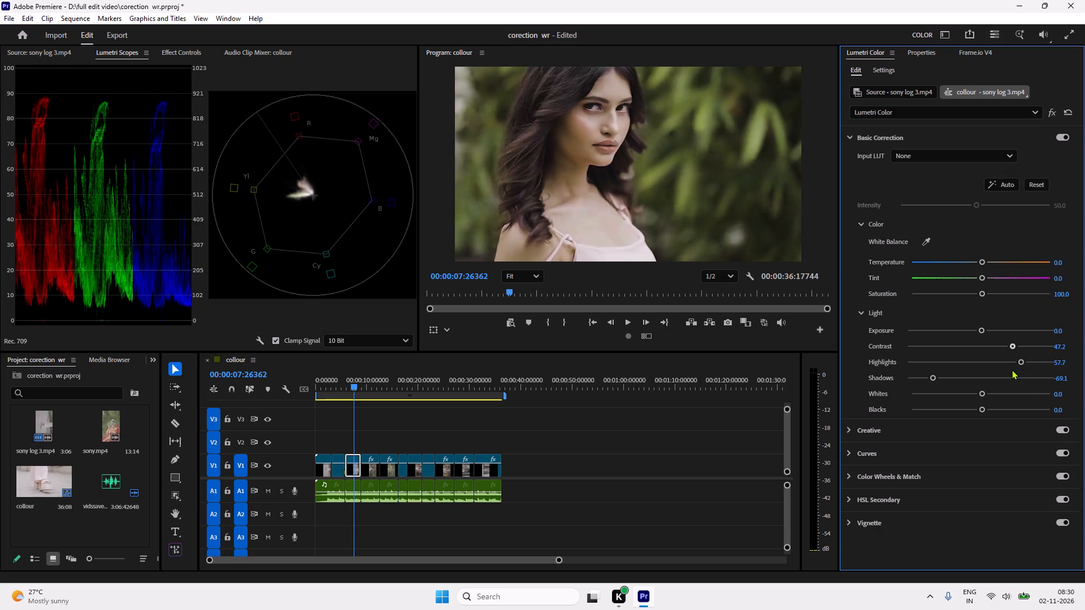
pyautogui.moveTo(1012, 369); pyautogui.dragTo(1012, 370)
pyautogui.click(1022, 362)
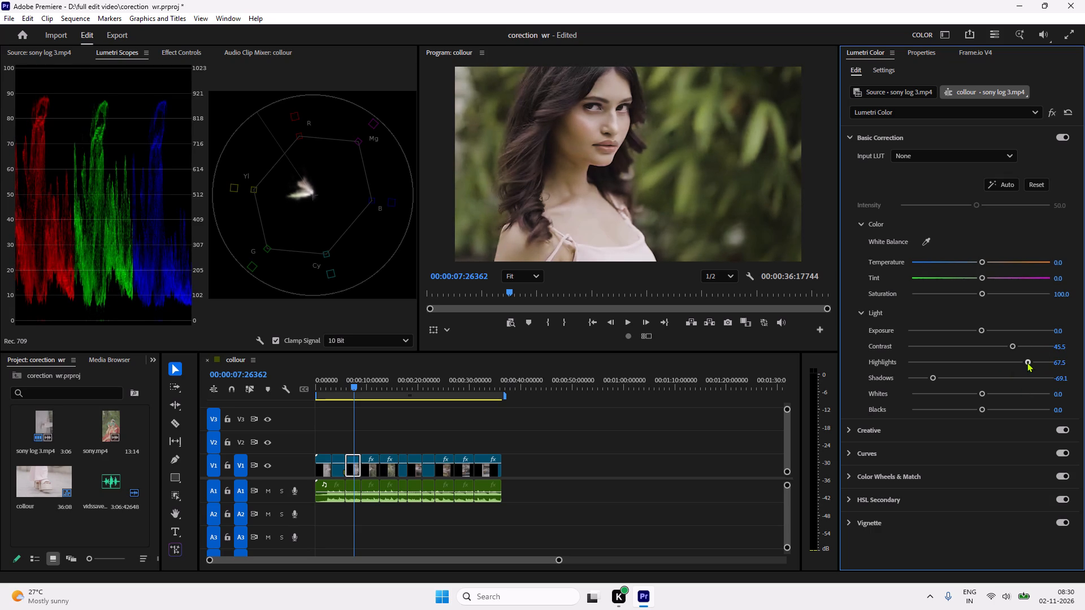
pyautogui.moveTo(1014, 347); pyautogui.dragTo(1023, 348)
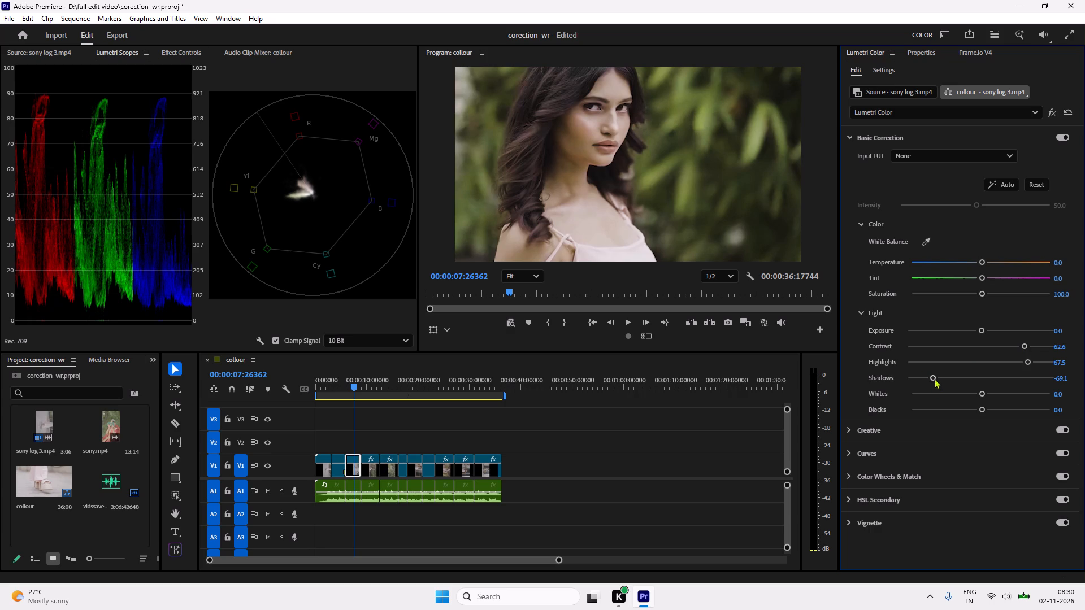
# Try deeper and lighter shadows on the portrait clip, ending at -78.0.
pyautogui.moveTo(931, 372); pyautogui.dragTo(925, 374)
pyautogui.moveTo(935, 376); pyautogui.dragTo(922, 384)
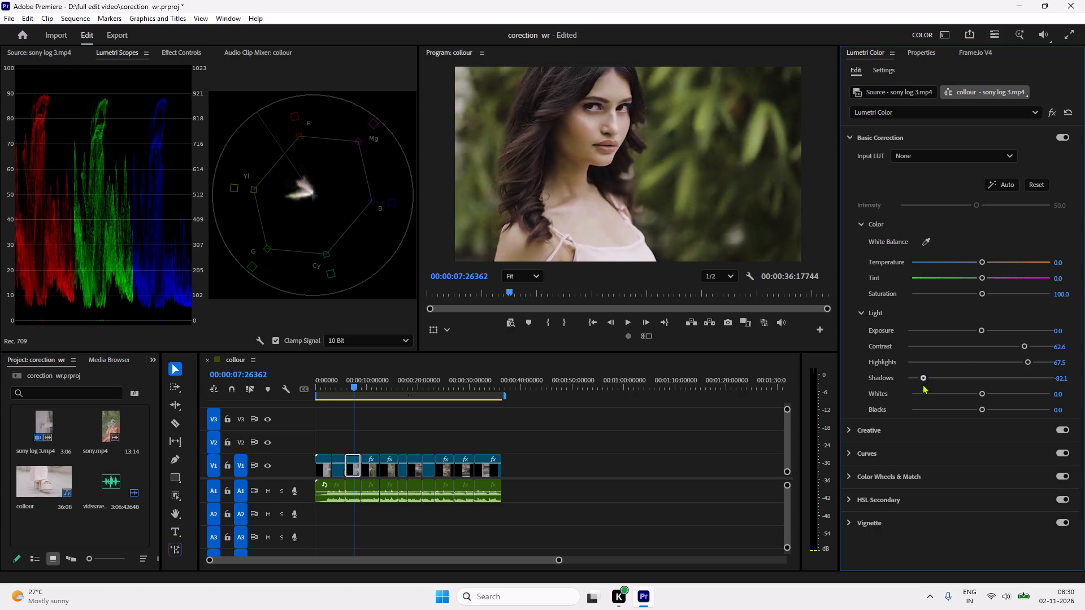
pyautogui.moveTo(922, 384); pyautogui.dragTo(940, 389)
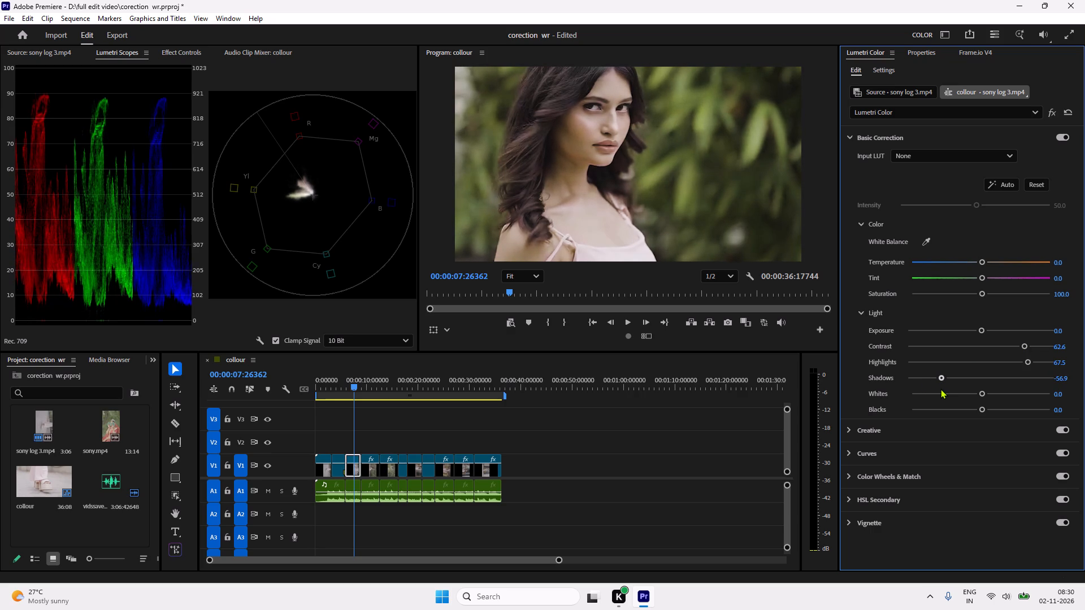
pyautogui.moveTo(940, 389); pyautogui.dragTo(926, 403)
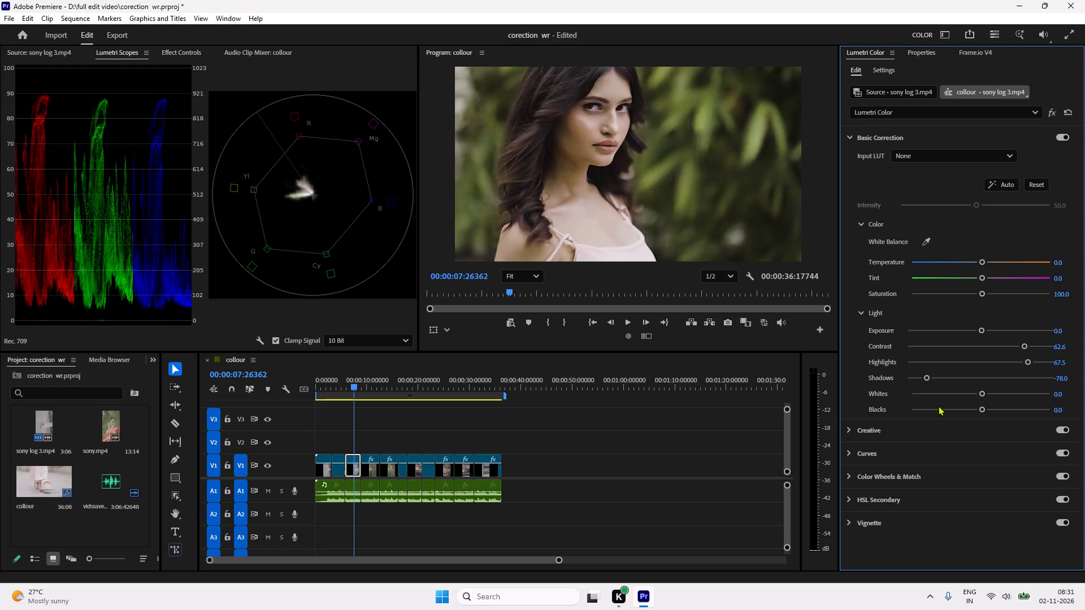
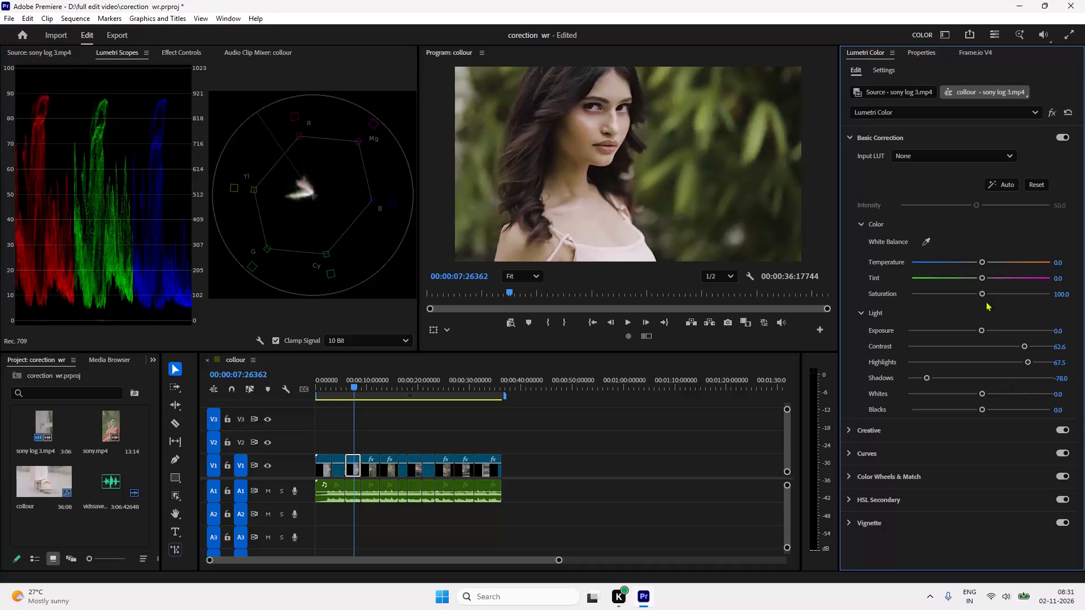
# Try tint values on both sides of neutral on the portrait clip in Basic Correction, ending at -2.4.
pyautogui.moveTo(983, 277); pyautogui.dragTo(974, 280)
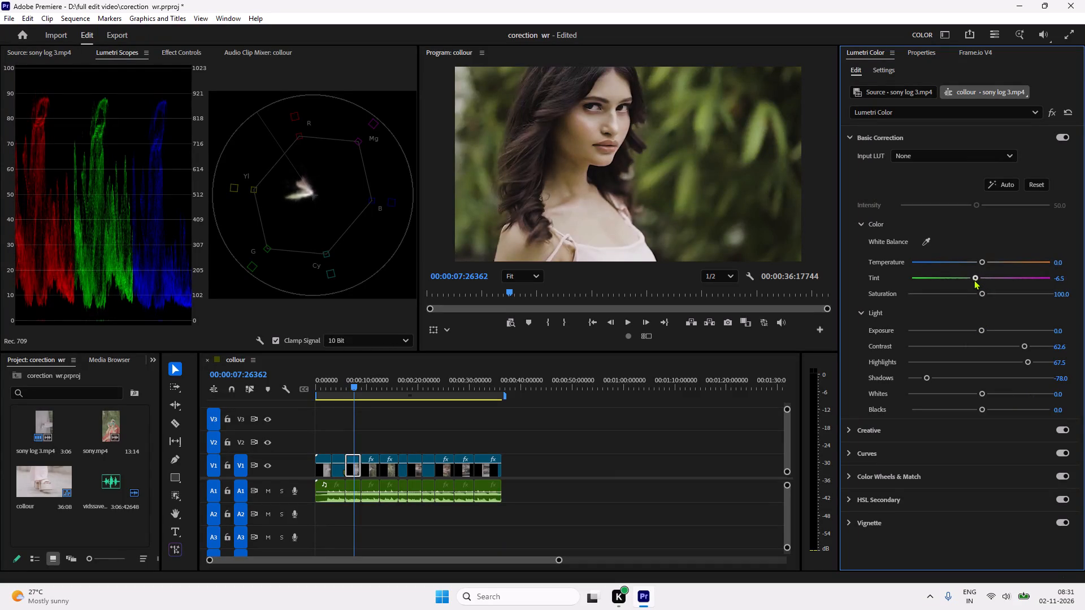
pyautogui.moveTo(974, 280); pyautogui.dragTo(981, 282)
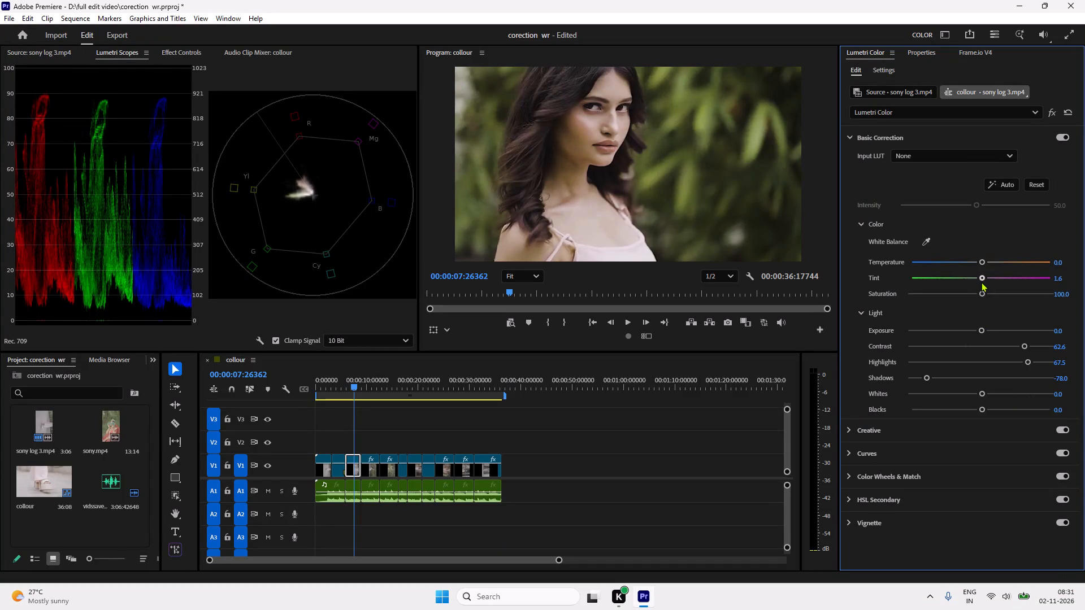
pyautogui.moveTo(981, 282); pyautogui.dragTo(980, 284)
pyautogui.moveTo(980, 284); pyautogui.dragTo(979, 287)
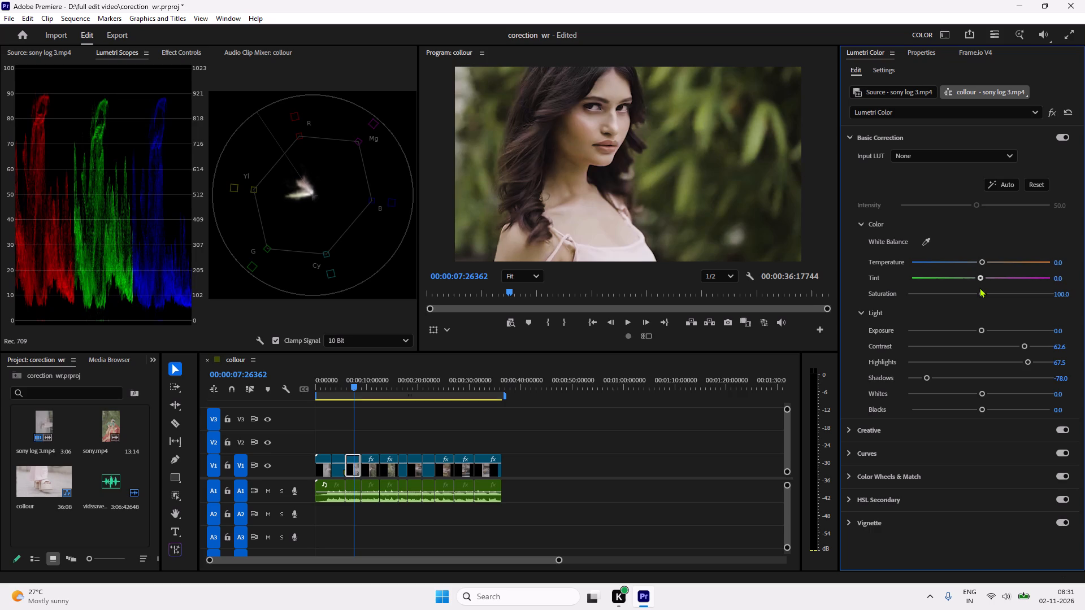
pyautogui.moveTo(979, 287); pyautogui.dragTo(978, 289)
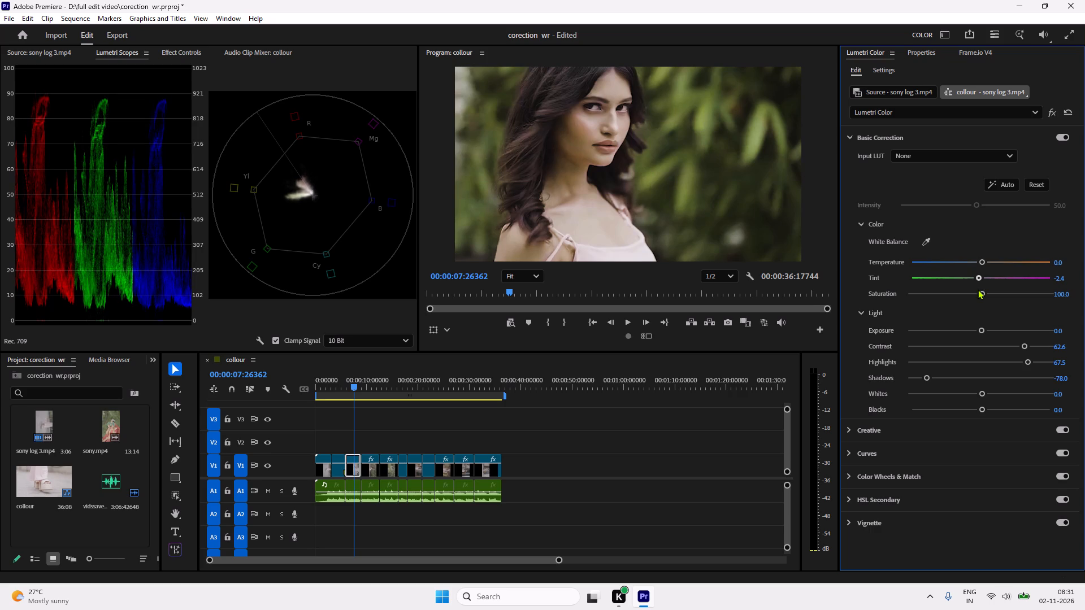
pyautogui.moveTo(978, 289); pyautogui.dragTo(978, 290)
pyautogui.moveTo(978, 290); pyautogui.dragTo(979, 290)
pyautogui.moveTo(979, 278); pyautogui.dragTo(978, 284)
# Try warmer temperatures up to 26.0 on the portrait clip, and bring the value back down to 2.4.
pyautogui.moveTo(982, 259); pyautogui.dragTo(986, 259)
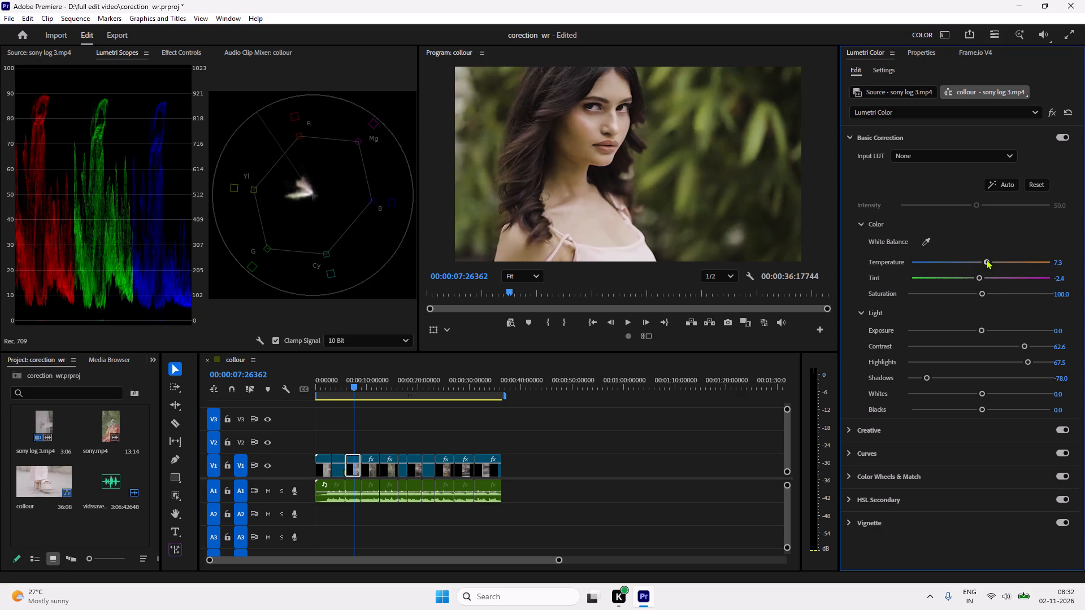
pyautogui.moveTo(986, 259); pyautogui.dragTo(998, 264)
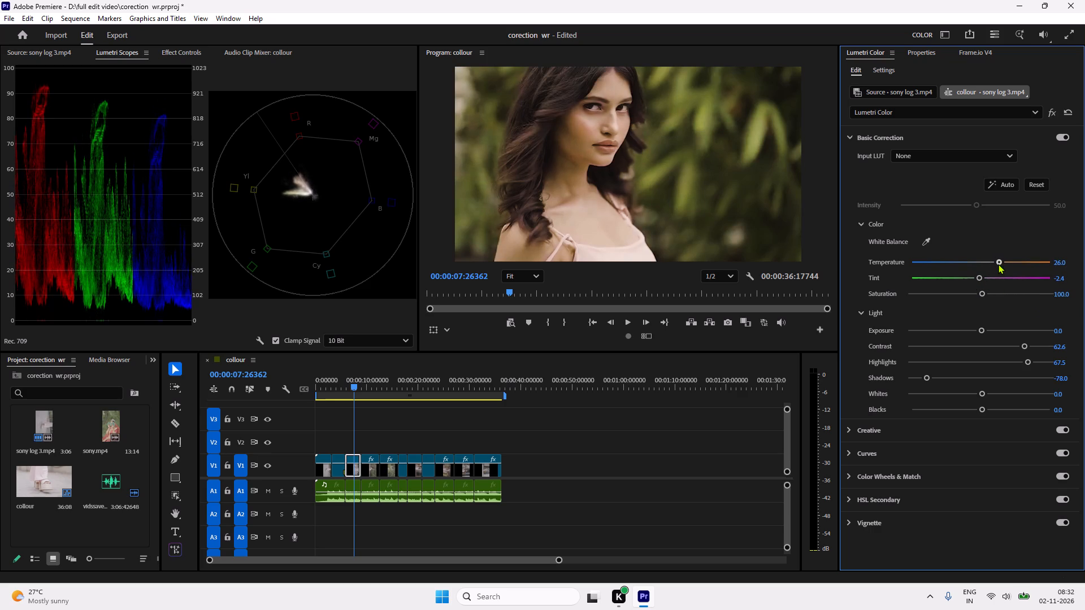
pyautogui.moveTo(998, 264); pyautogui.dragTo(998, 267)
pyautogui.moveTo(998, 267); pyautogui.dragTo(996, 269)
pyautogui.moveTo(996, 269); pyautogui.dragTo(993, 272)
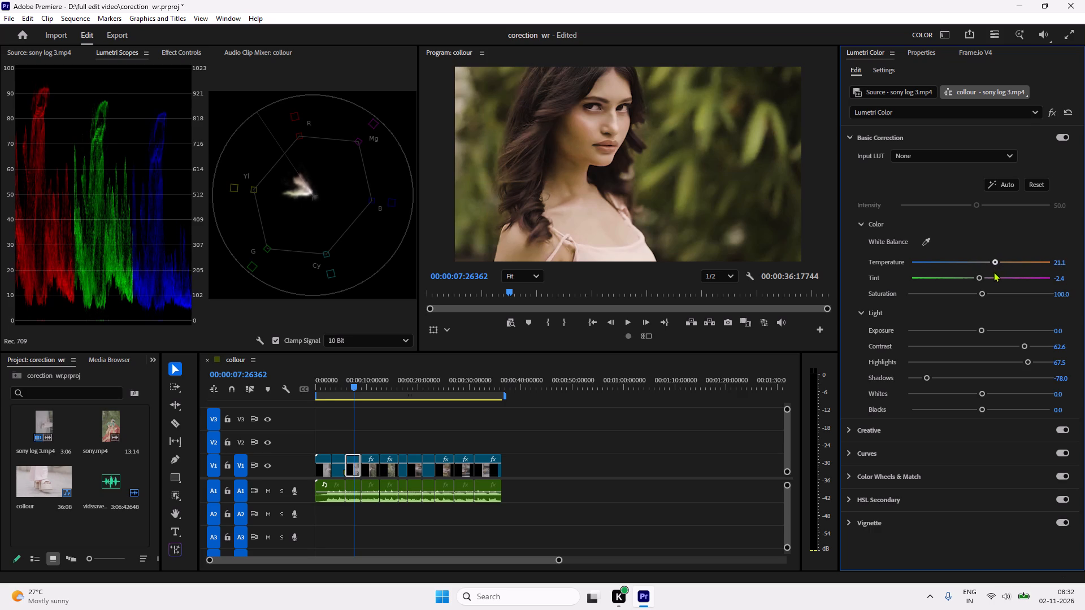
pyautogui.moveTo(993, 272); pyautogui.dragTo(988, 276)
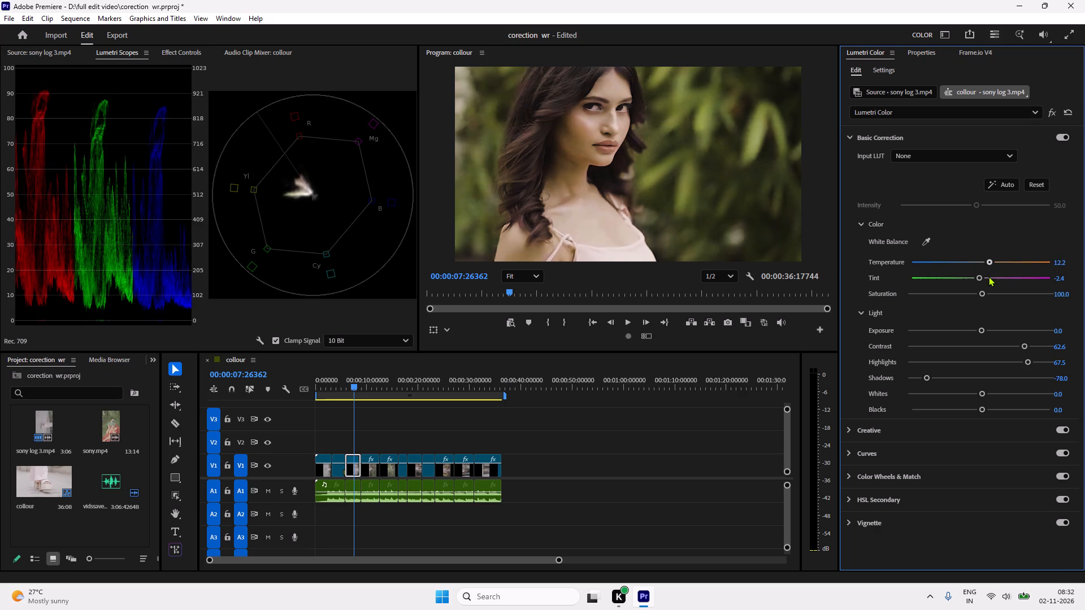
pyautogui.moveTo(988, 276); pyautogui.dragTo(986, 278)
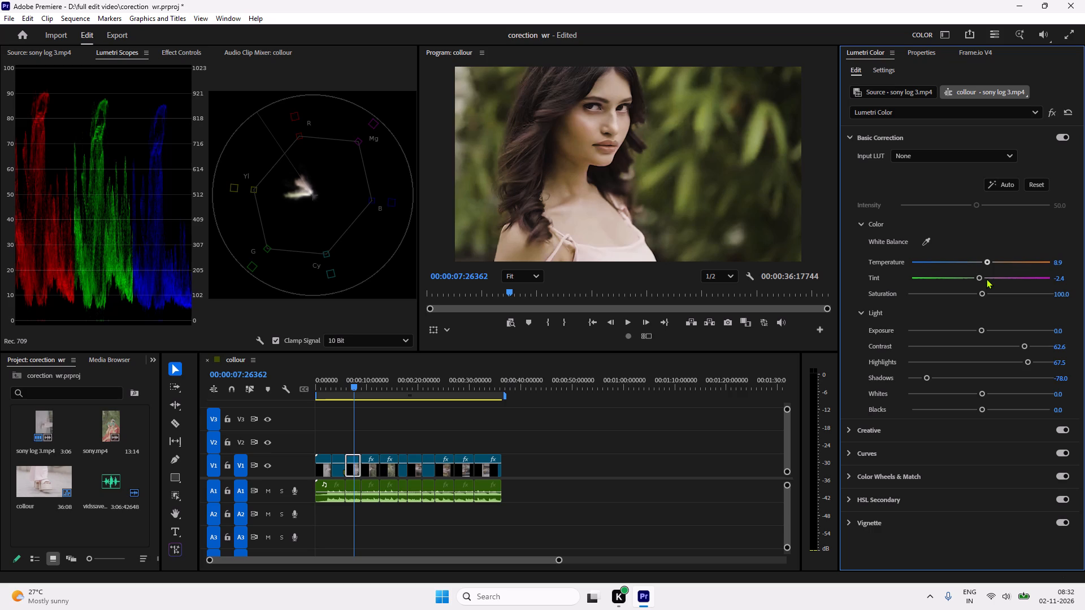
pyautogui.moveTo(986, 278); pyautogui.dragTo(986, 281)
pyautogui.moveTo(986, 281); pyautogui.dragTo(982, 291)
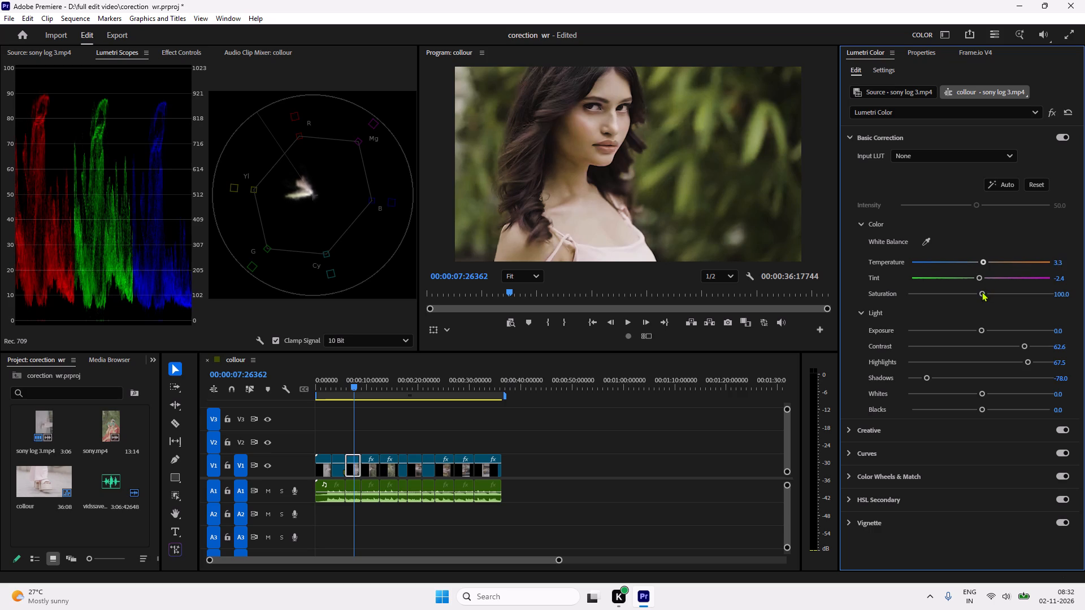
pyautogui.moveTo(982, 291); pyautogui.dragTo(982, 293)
# Review the sequence from its start to the portrait clip, and compare that clip with its Lumetri effect off and on.
pyautogui.moveTo(353, 386); pyautogui.dragTo(348, 387)
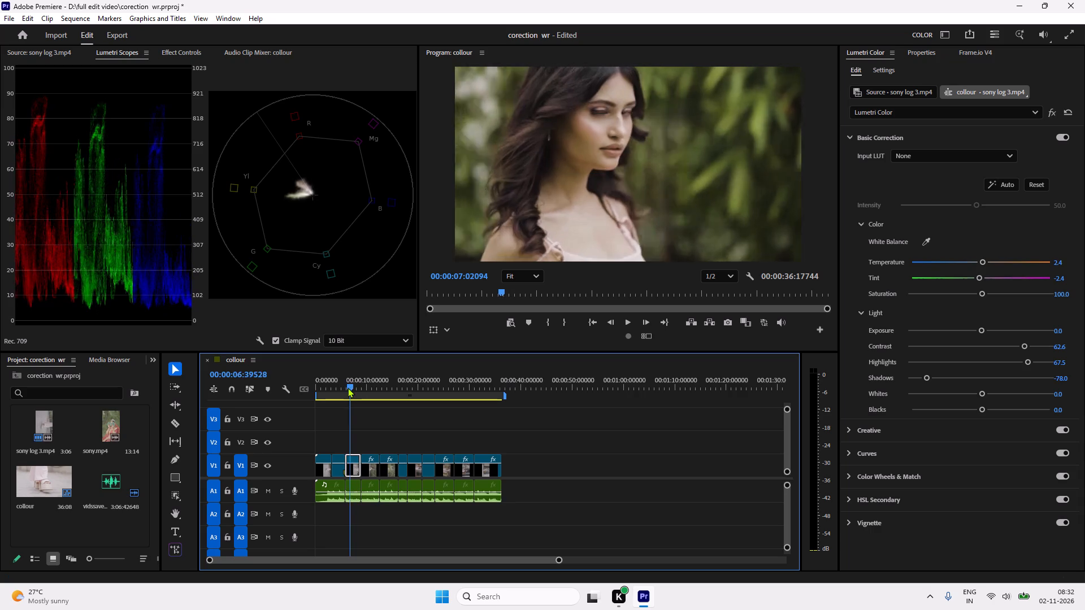
pyautogui.moveTo(348, 387); pyautogui.dragTo(261, 409)
pyautogui.press('space')
pyautogui.moveTo(315, 381); pyautogui.dragTo(329, 381)
pyautogui.moveTo(315, 386); pyautogui.dragTo(353, 393)
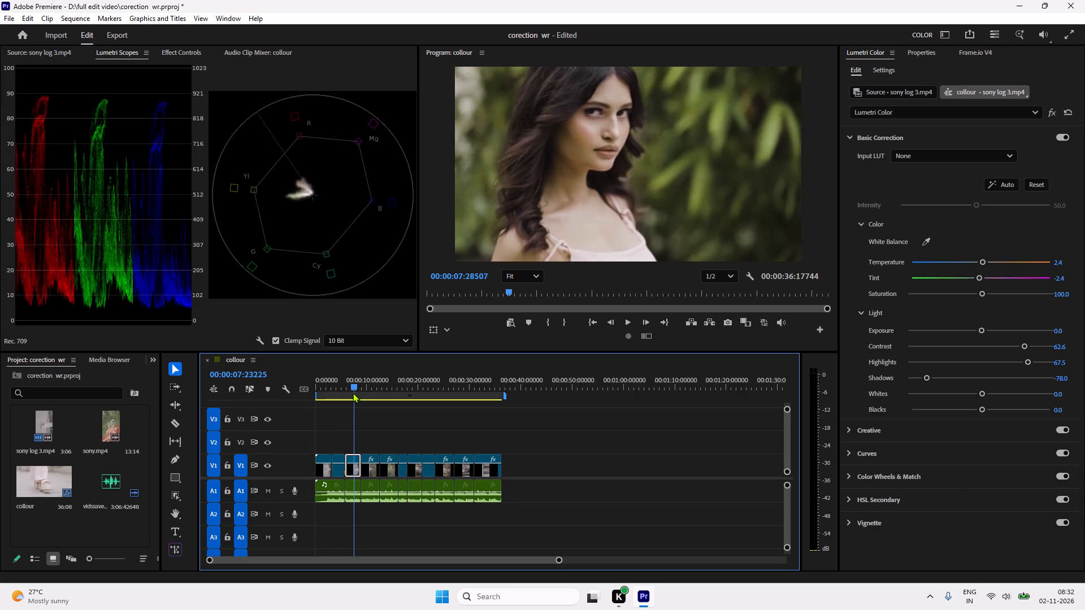
pyautogui.moveTo(353, 393); pyautogui.dragTo(353, 394)
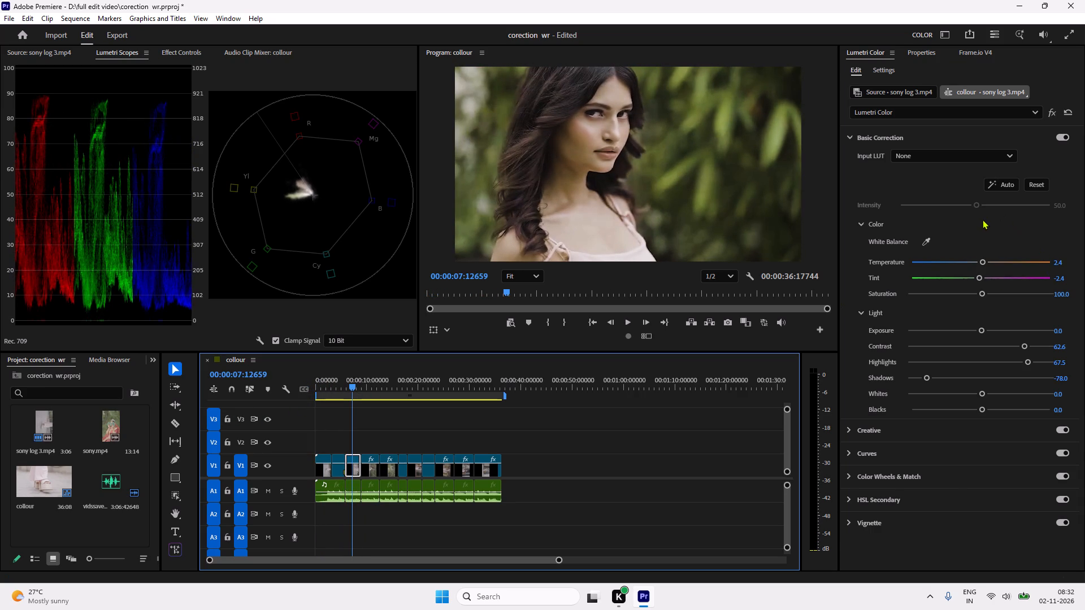
pyautogui.click(1050, 109)
pyautogui.click(1050, 109)
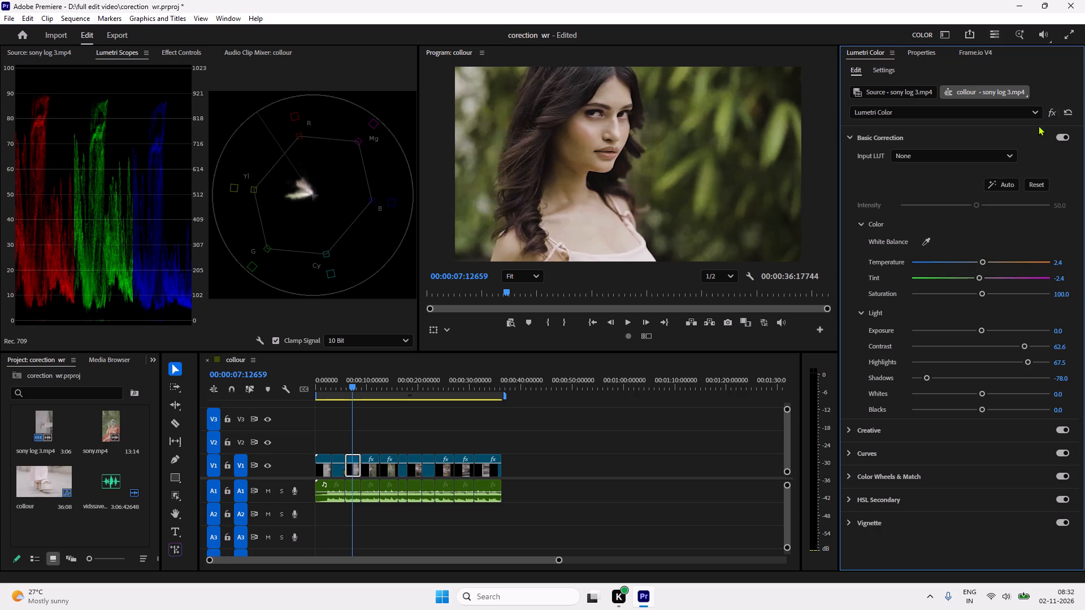
# Set the portrait clip's temperature to 1.6 and its tint to -0.8 in Basic Correction.
pyautogui.click(982, 262)
pyautogui.moveTo(979, 276); pyautogui.dragTo(982, 277)
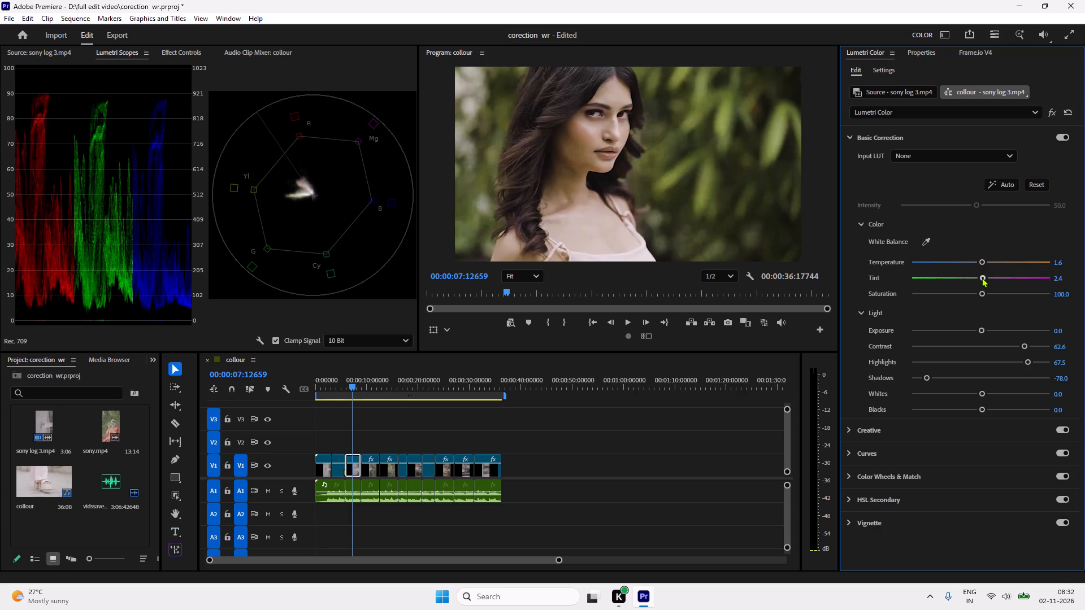
pyautogui.moveTo(982, 277); pyautogui.dragTo(980, 281)
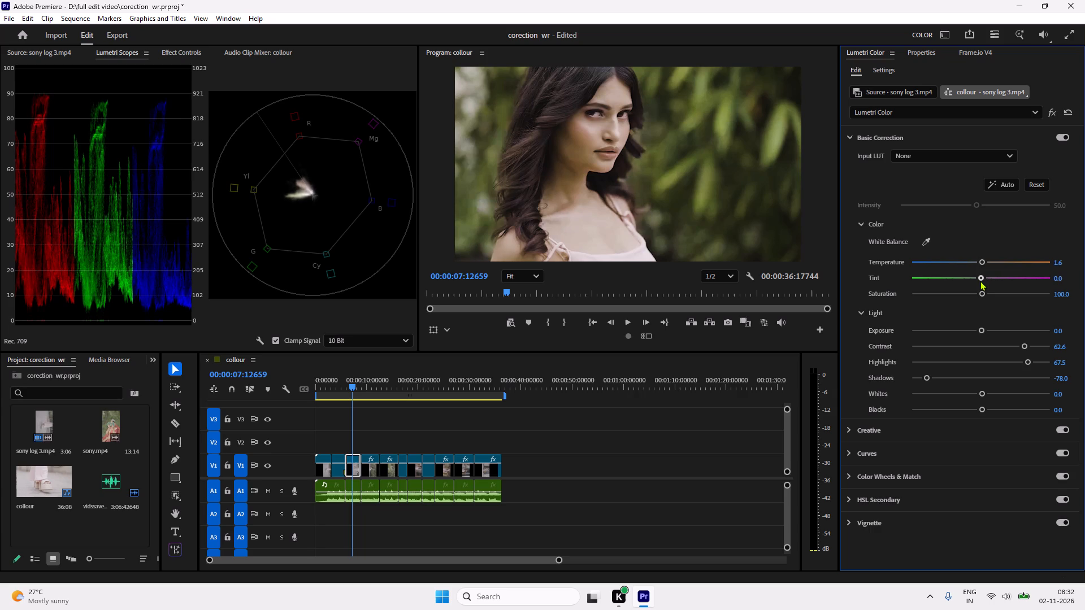
pyautogui.moveTo(980, 281); pyautogui.dragTo(979, 281)
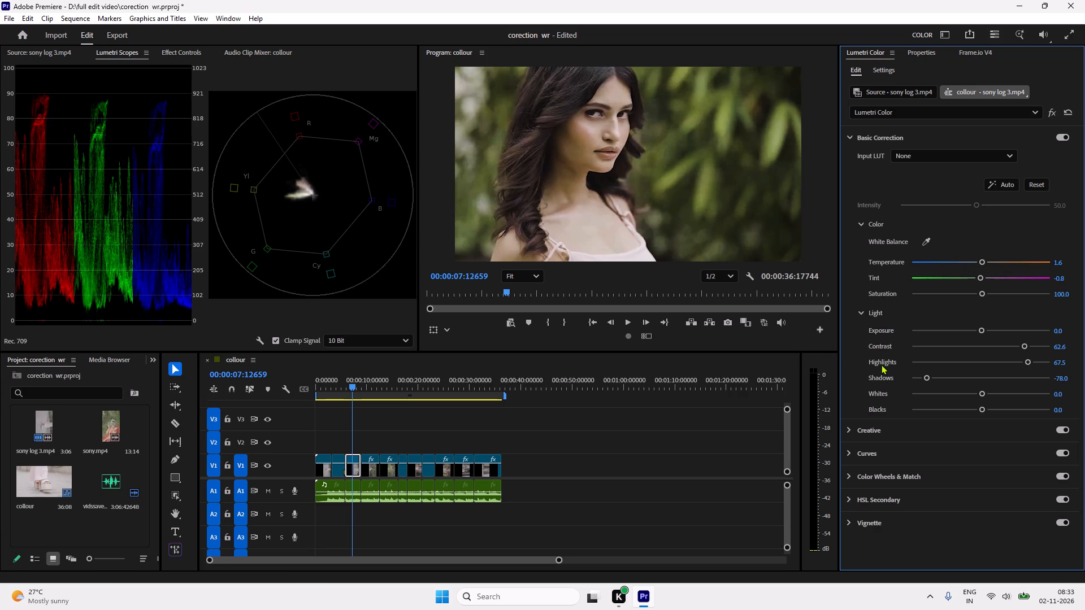
# Fine-tune the portrait clip's white RGB curve by slightly shifting its shadow and midtone points and easing the highlight point down.
pyautogui.click(853, 426)
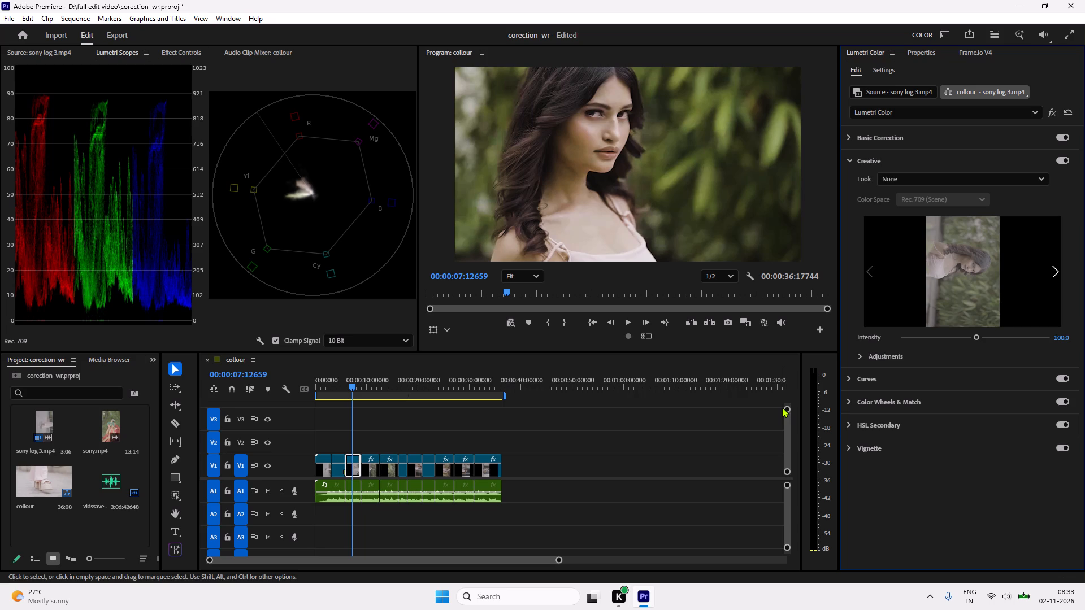
pyautogui.click(846, 158)
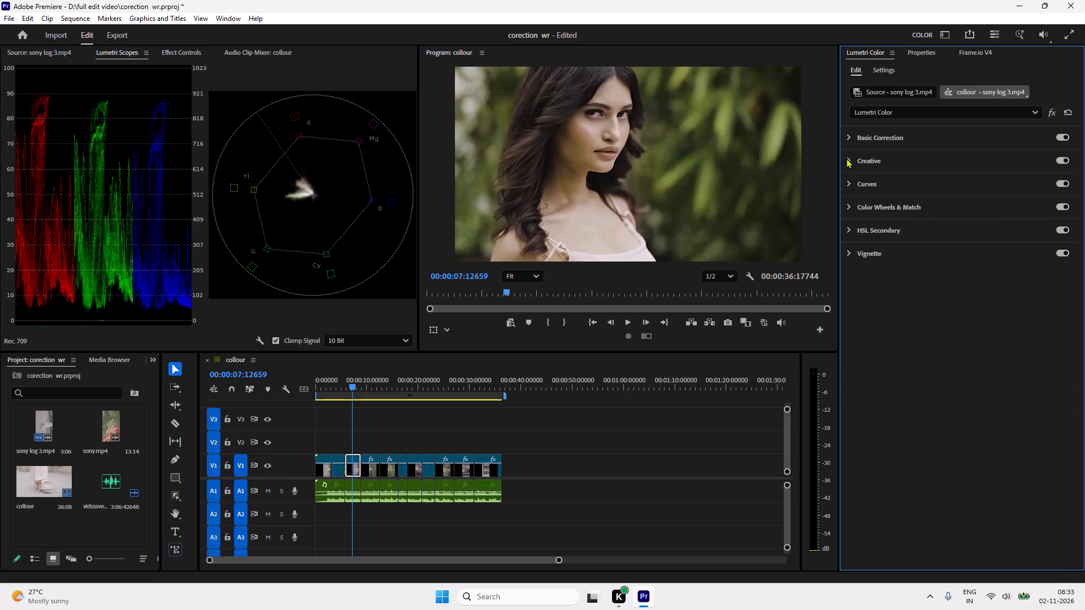
pyautogui.click(853, 185)
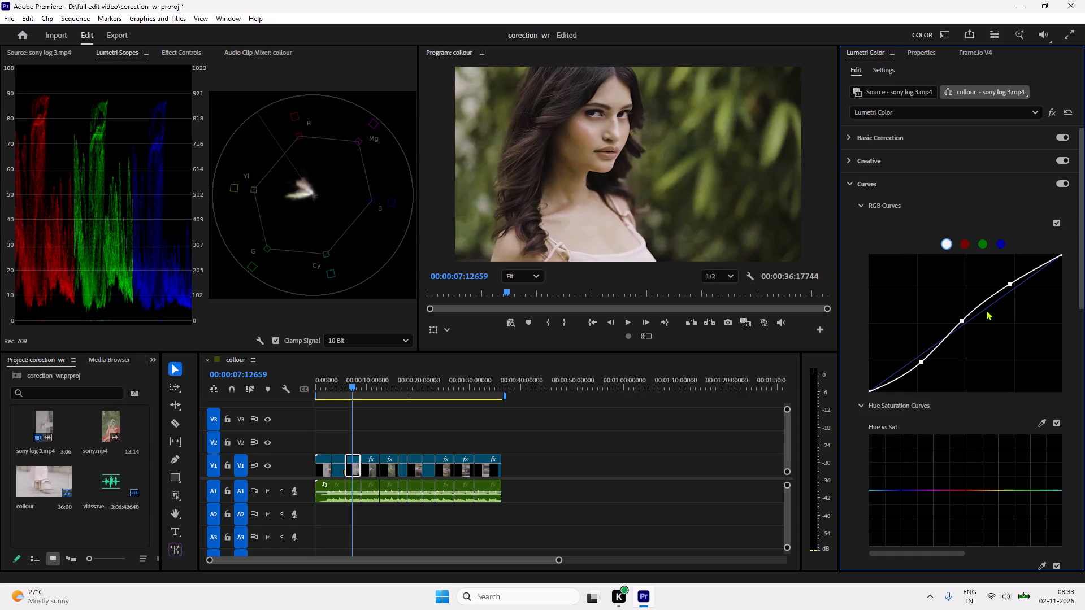
pyautogui.scroll(-12, 953, 426)
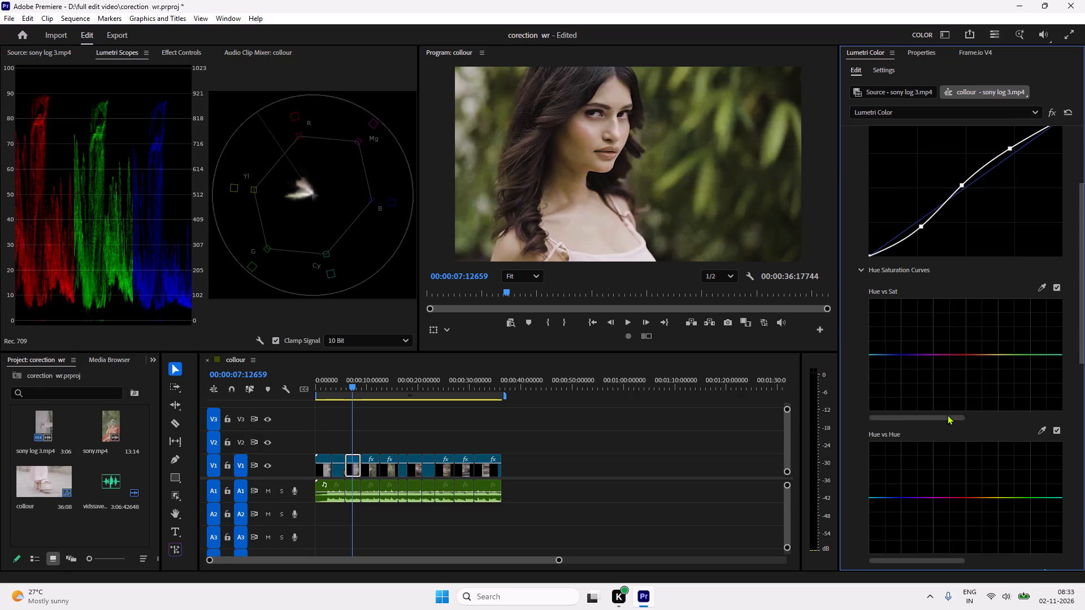
pyautogui.scroll(-5, 946, 413)
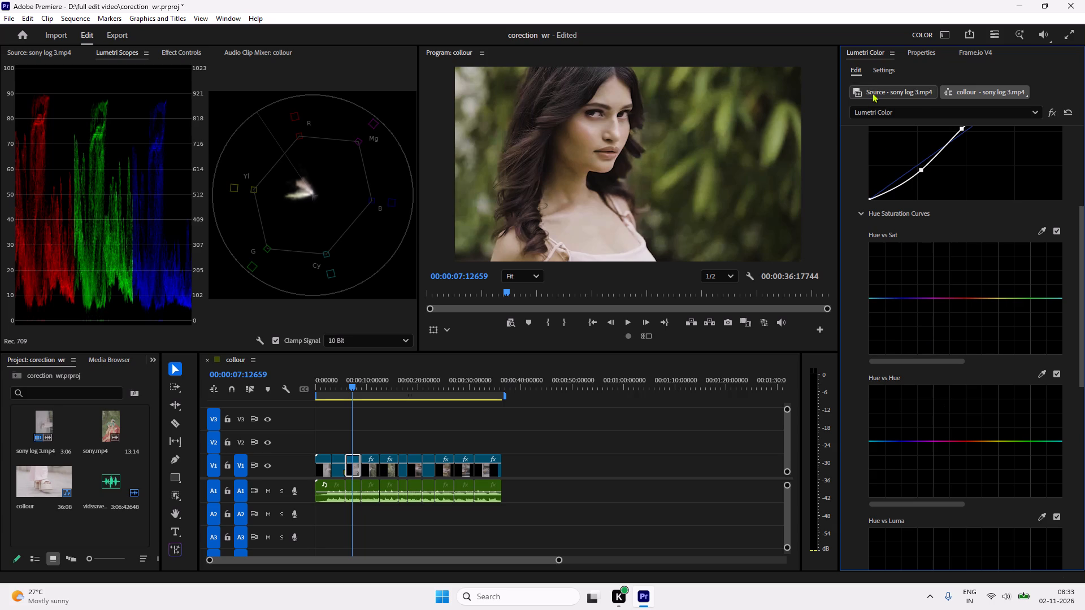
pyautogui.scroll(15, 887, 151)
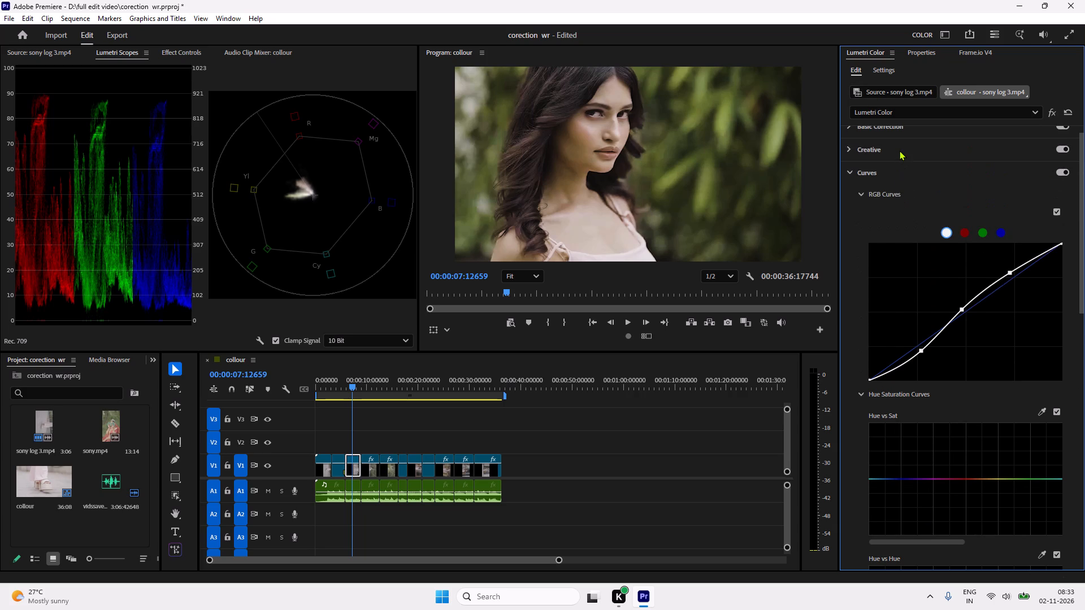
pyautogui.scroll(9, 899, 150)
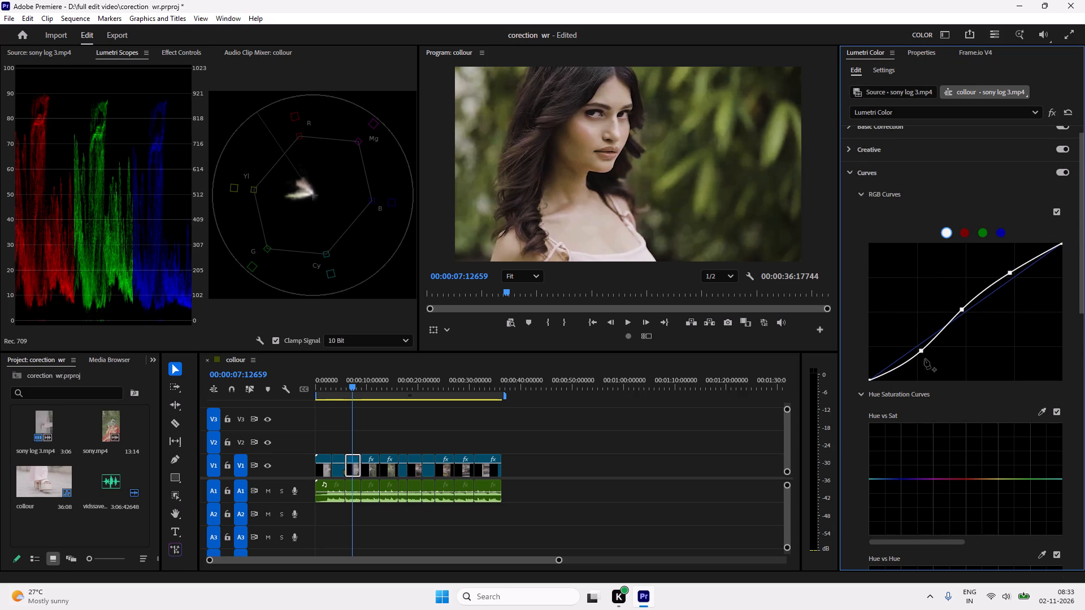
pyautogui.click(920, 363)
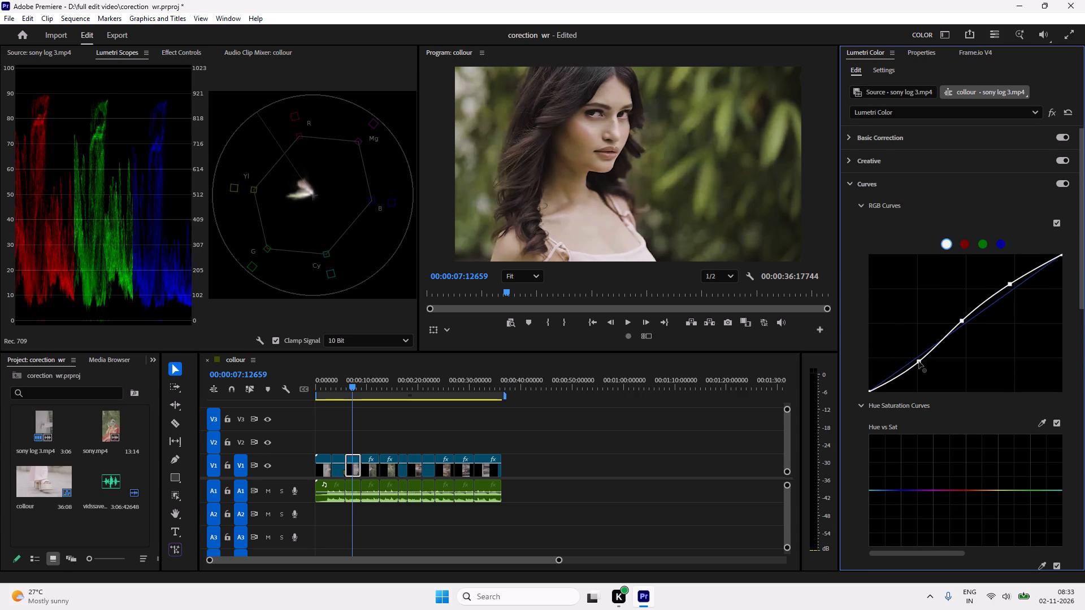
pyautogui.click(1012, 284)
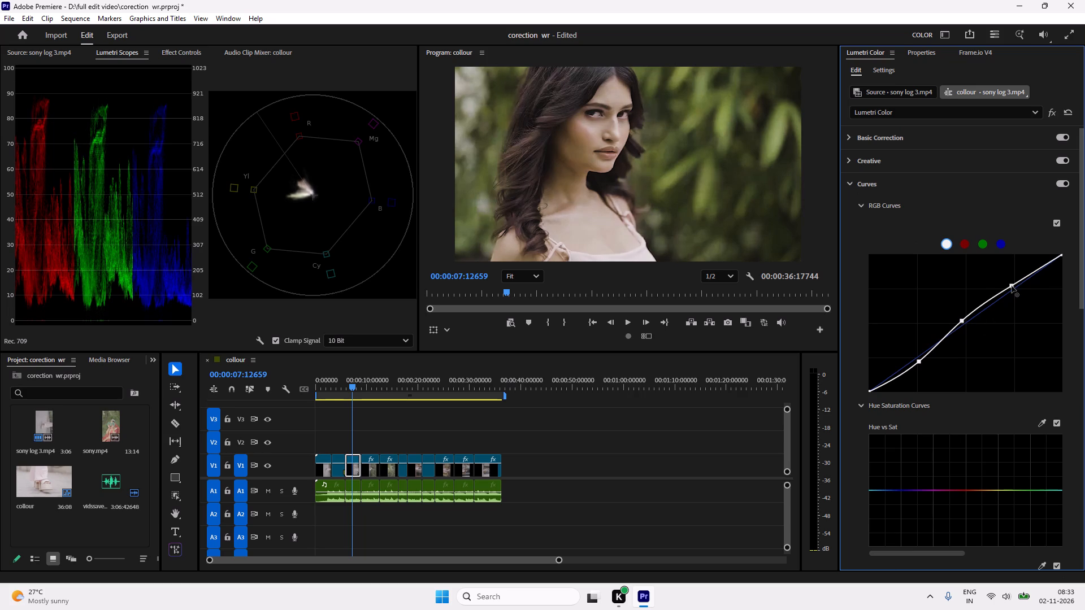
pyautogui.click(965, 320)
# Nudge the highlight point of the portrait clip's white RGB curve very slightly.
pyautogui.click(1012, 284)
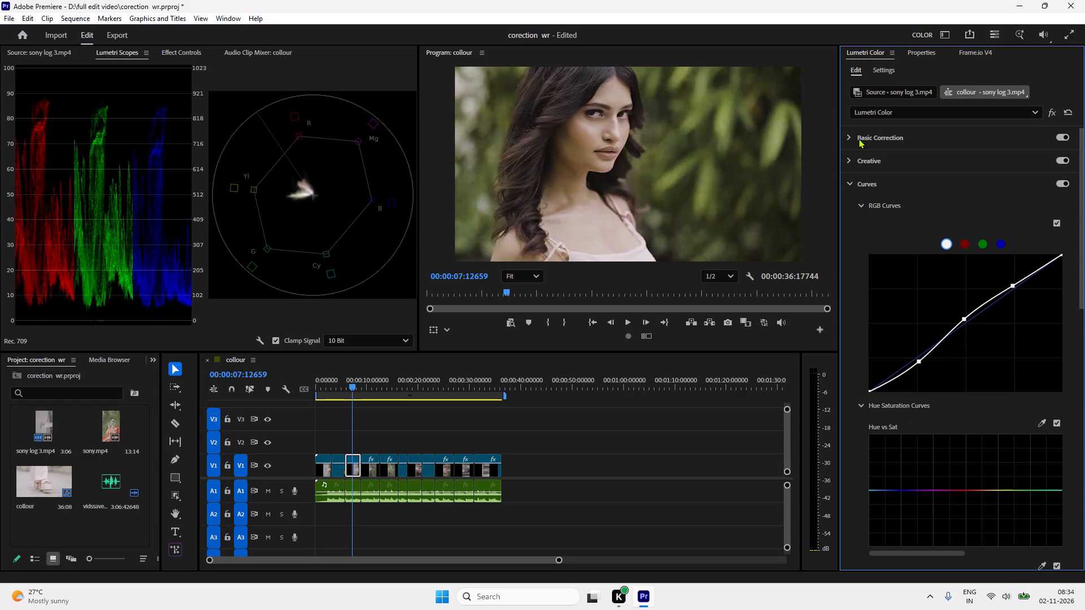
# Examine the Creative section's look, adjustment and tint settings for the portrait clip.
pyautogui.click(849, 165)
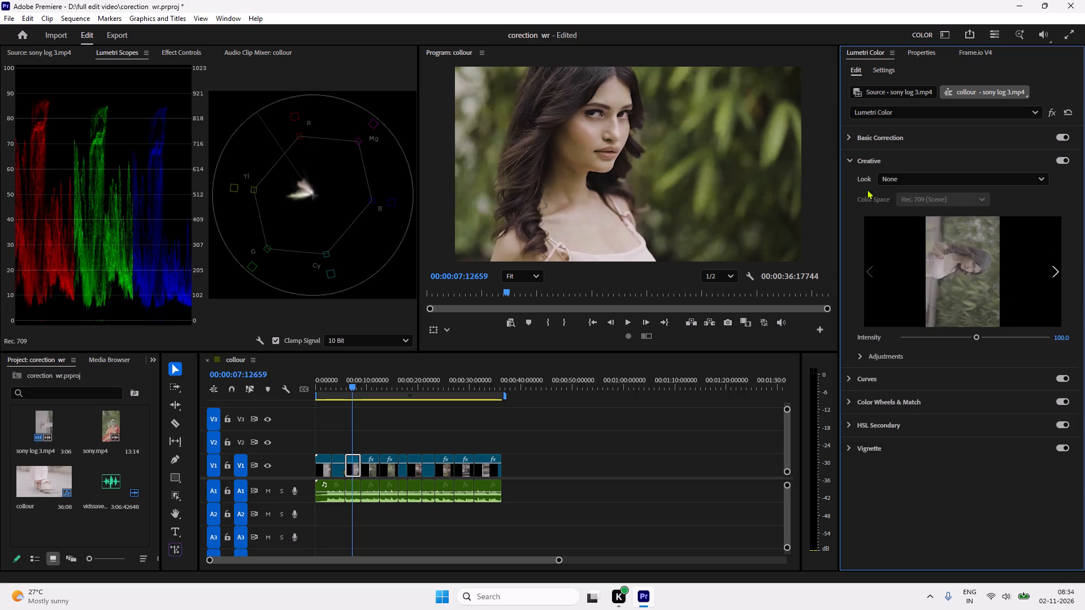
pyautogui.scroll(-3, 910, 483)
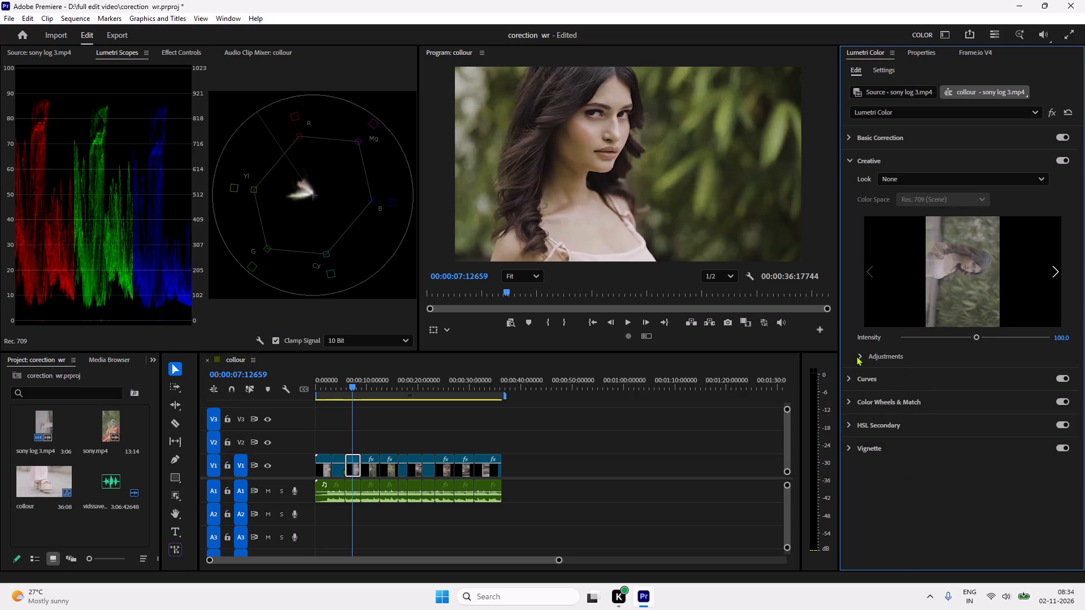
pyautogui.click(857, 355)
pyautogui.click(860, 354)
pyautogui.scroll(-1, 878, 448)
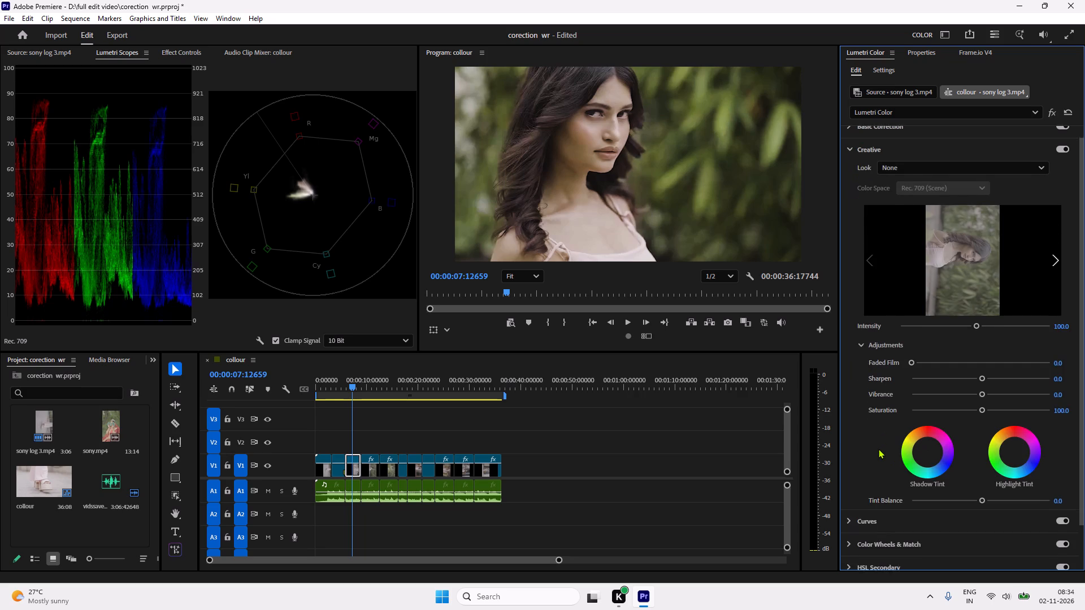
pyautogui.scroll(-4, 878, 448)
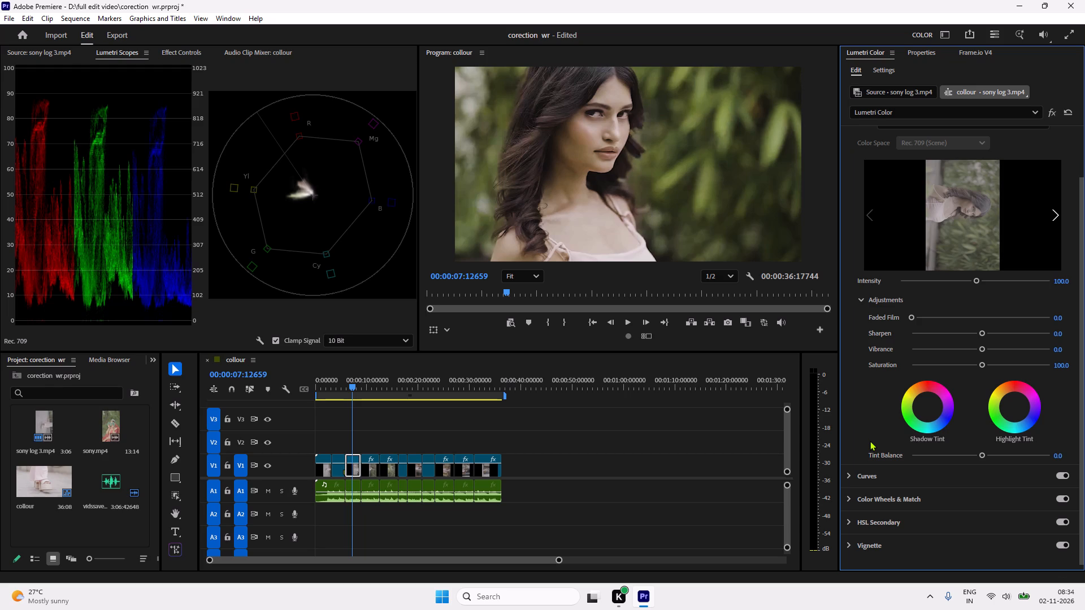
# Add cyan, green and yellow control points on the portrait clip's Hue vs Hue curve, keeping them near the centre line.
pyautogui.click(855, 474)
pyautogui.scroll(-4, 978, 482)
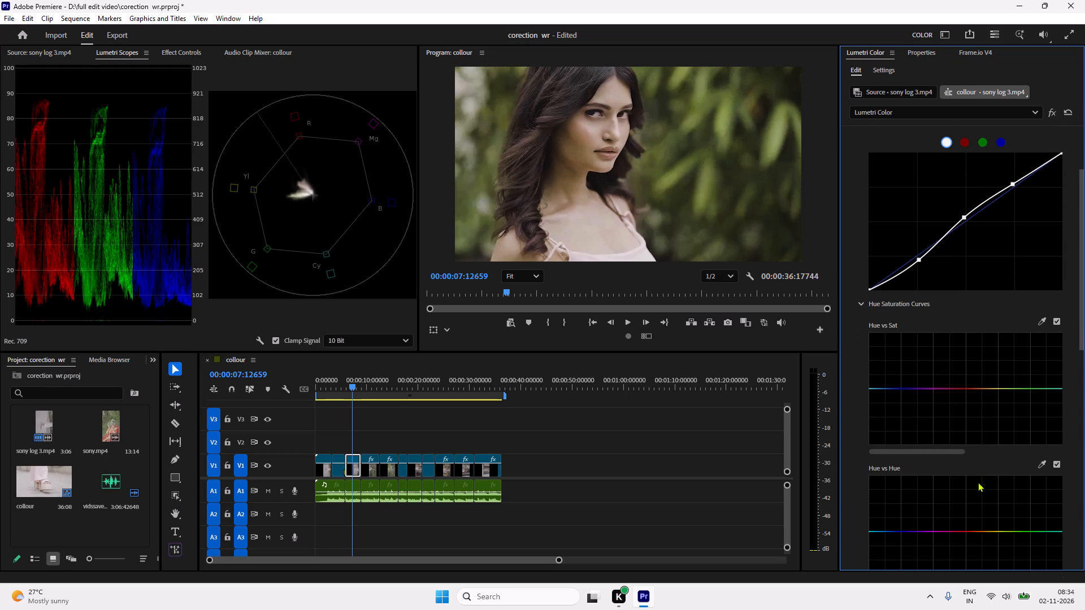
pyautogui.scroll(-1, 978, 482)
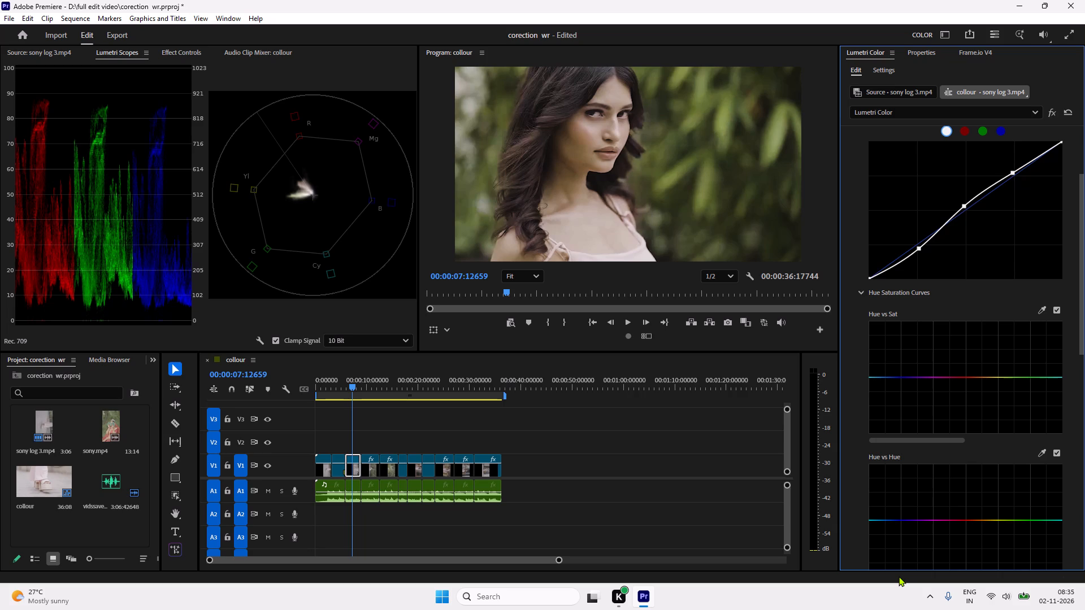
pyautogui.scroll(-4, 1039, 509)
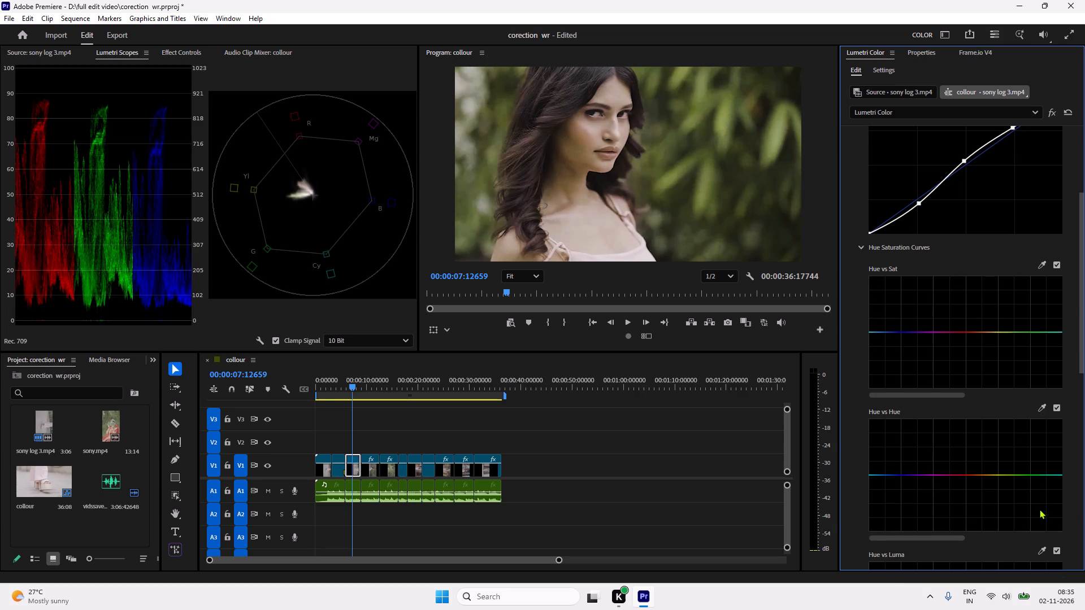
pyautogui.click(1060, 474)
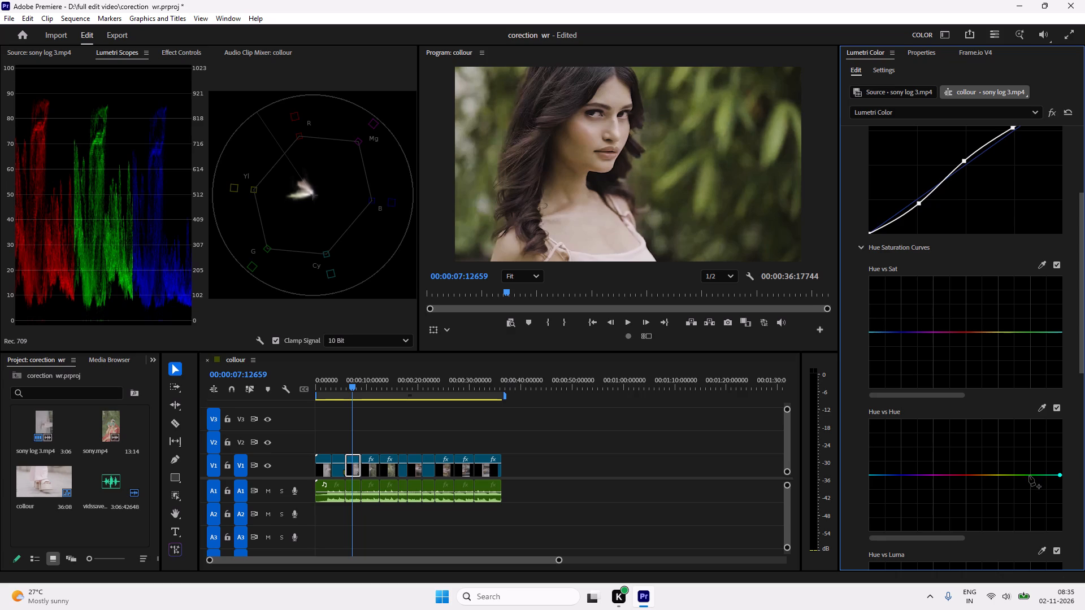
pyautogui.click(1029, 476)
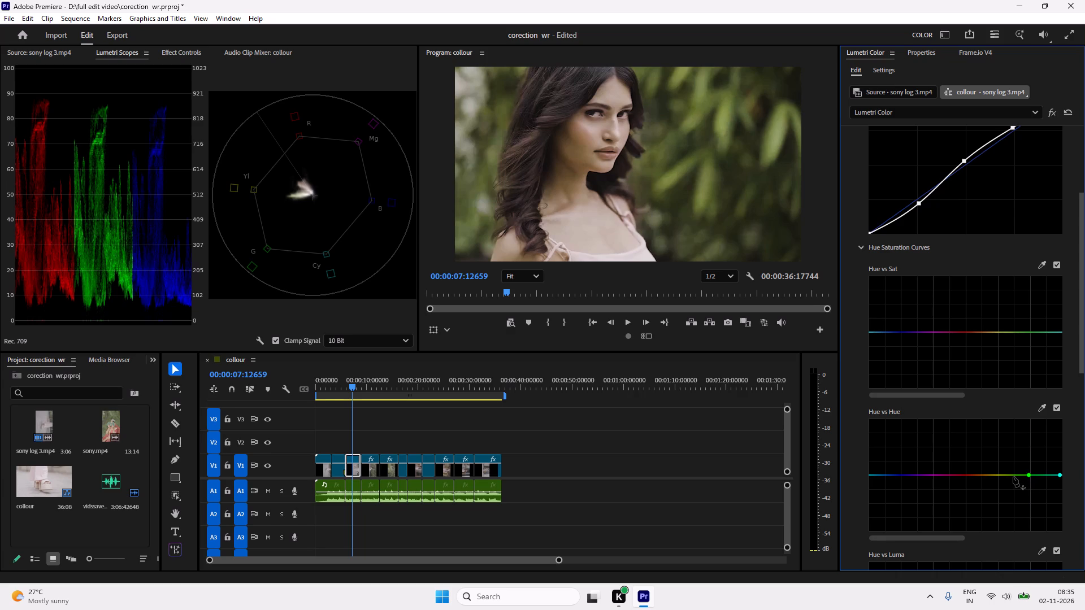
pyautogui.click(1014, 475)
pyautogui.moveTo(1013, 475); pyautogui.dragTo(1011, 475)
pyautogui.moveTo(1011, 475); pyautogui.dragTo(998, 477)
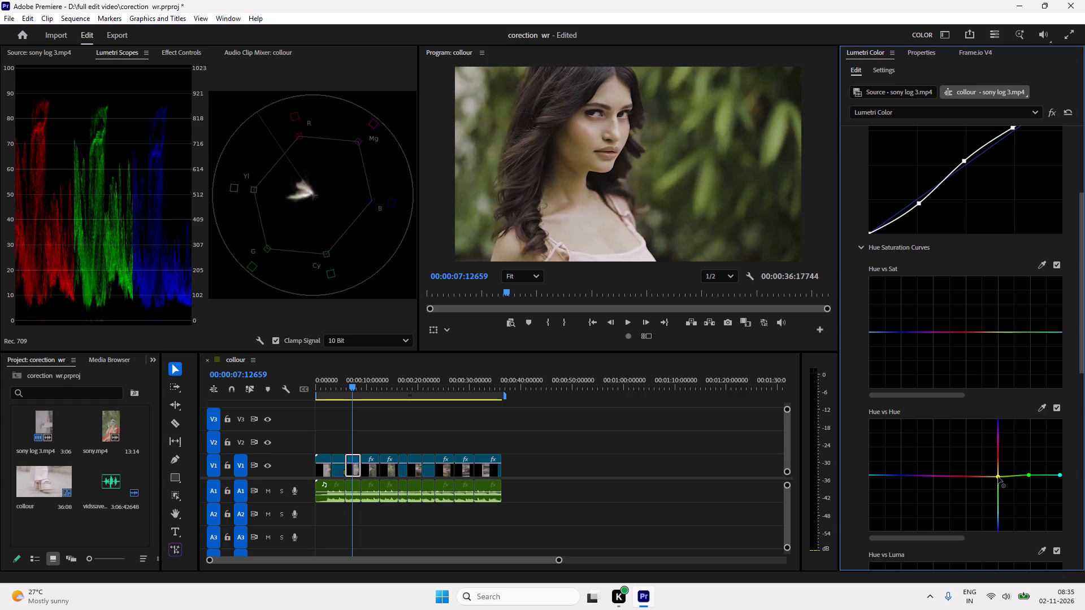
pyautogui.moveTo(998, 477); pyautogui.dragTo(997, 476)
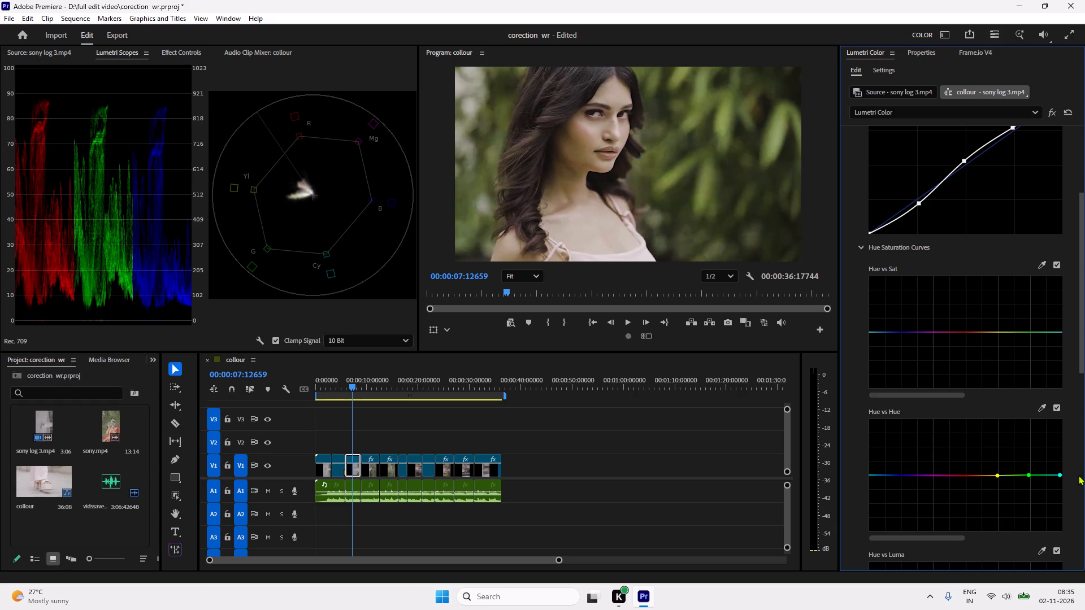
# Try a strong downward shift of the green point on the Hue vs Hue curve, and settle it slightly below the centre line.
pyautogui.moveTo(1029, 476); pyautogui.dragTo(1032, 554)
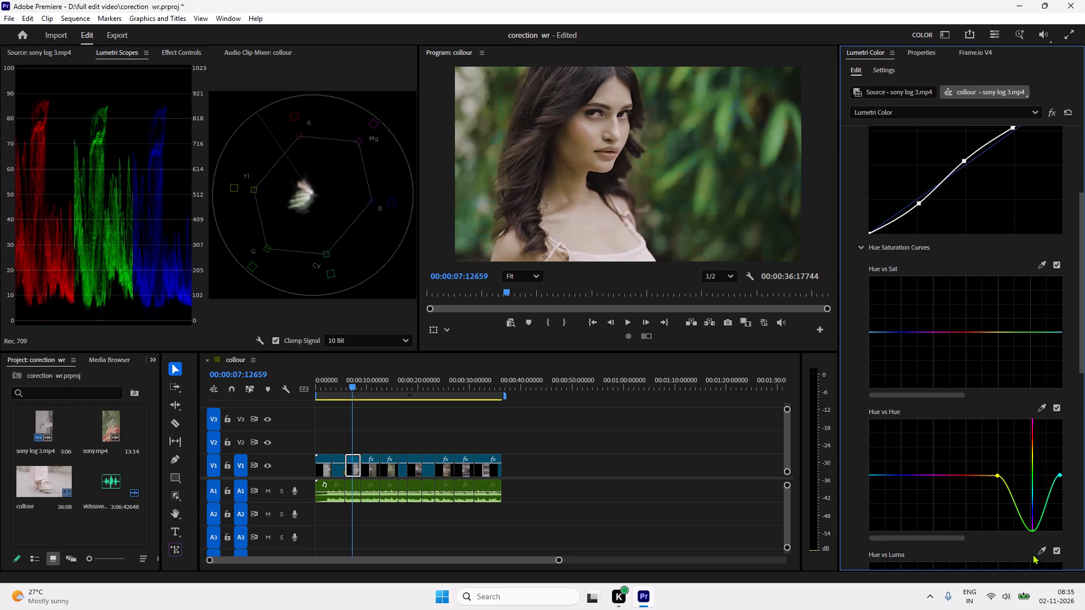
pyautogui.moveTo(1032, 554); pyautogui.dragTo(1028, 483)
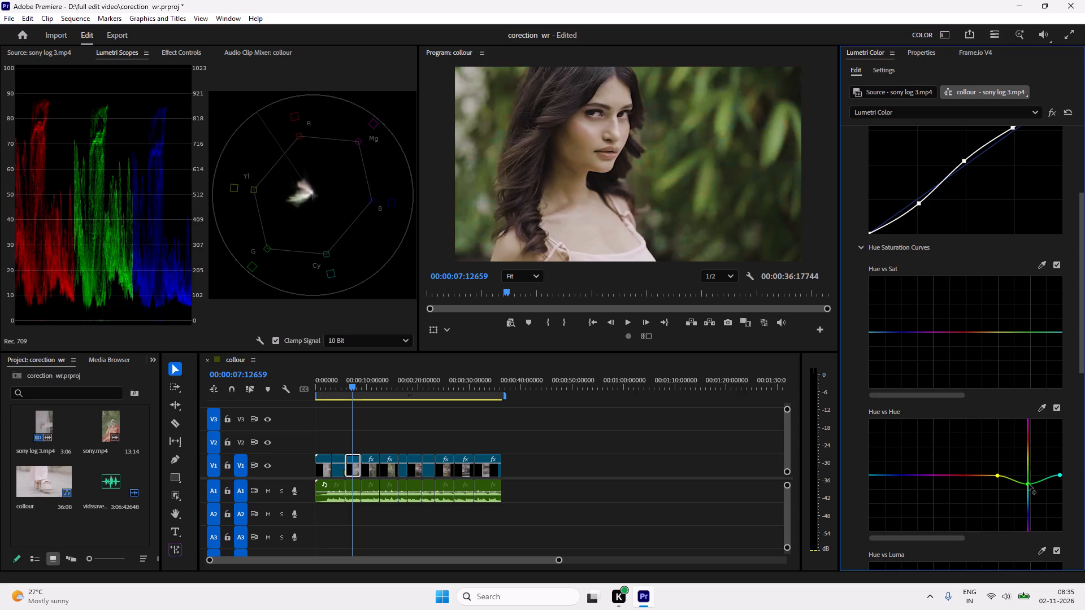
pyautogui.moveTo(1028, 483); pyautogui.dragTo(1032, 480)
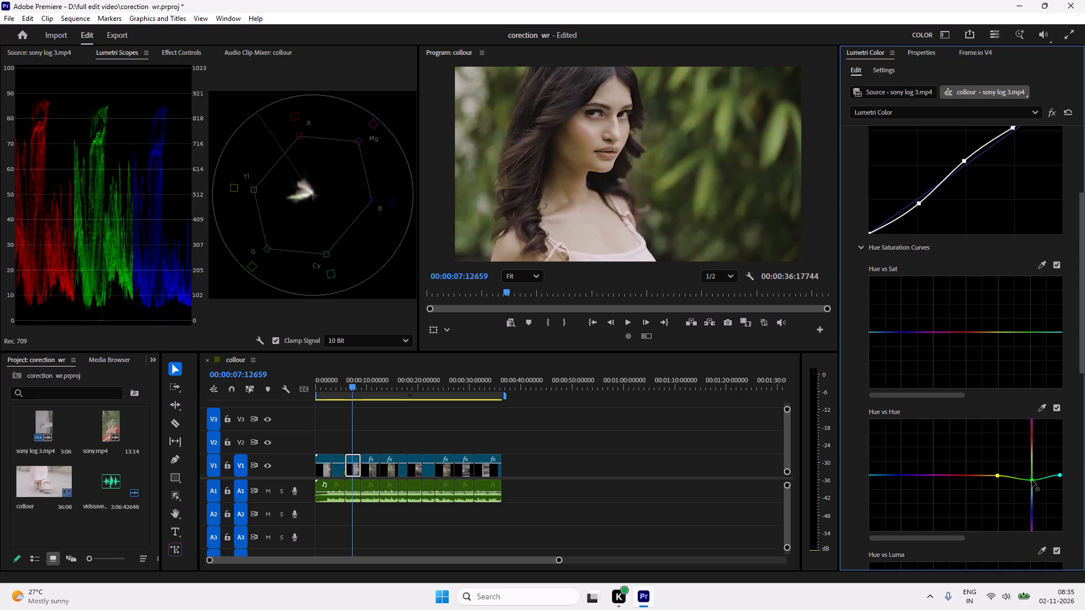
pyautogui.moveTo(1032, 480); pyautogui.dragTo(1032, 483)
pyautogui.click(1032, 481)
# Add magenta and red points on the Hue vs Hue curve and raise the red point slightly above the centre line.
pyautogui.click(934, 472)
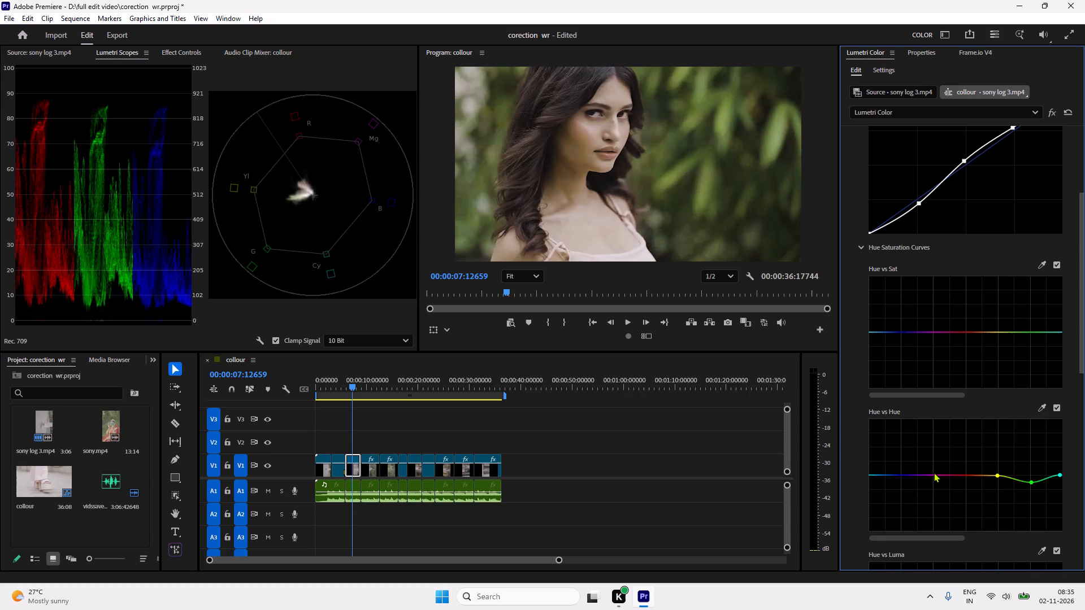
pyautogui.click(933, 473)
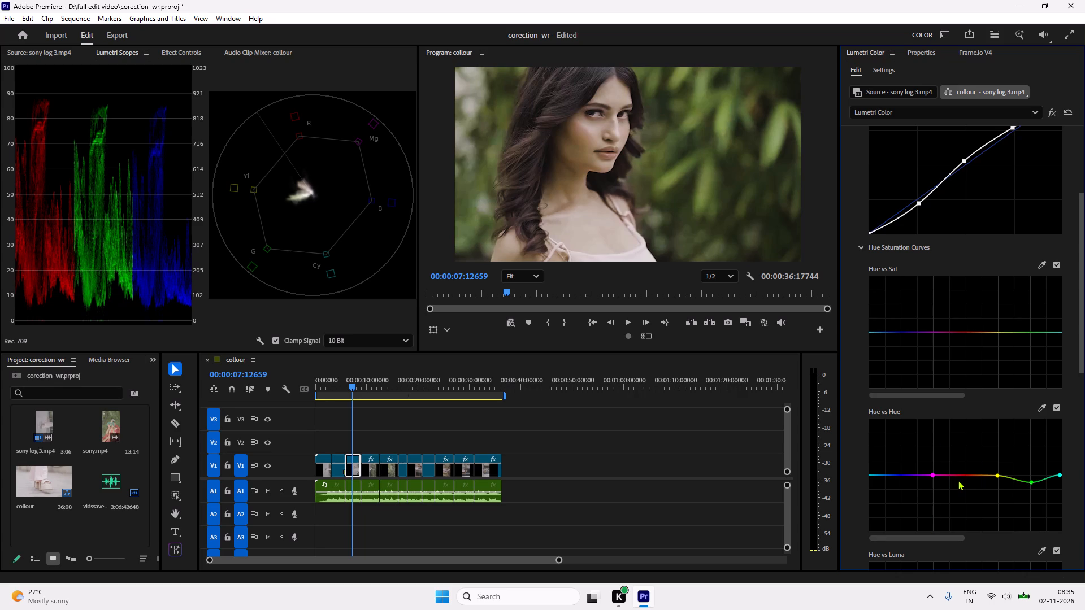
pyautogui.click(965, 475)
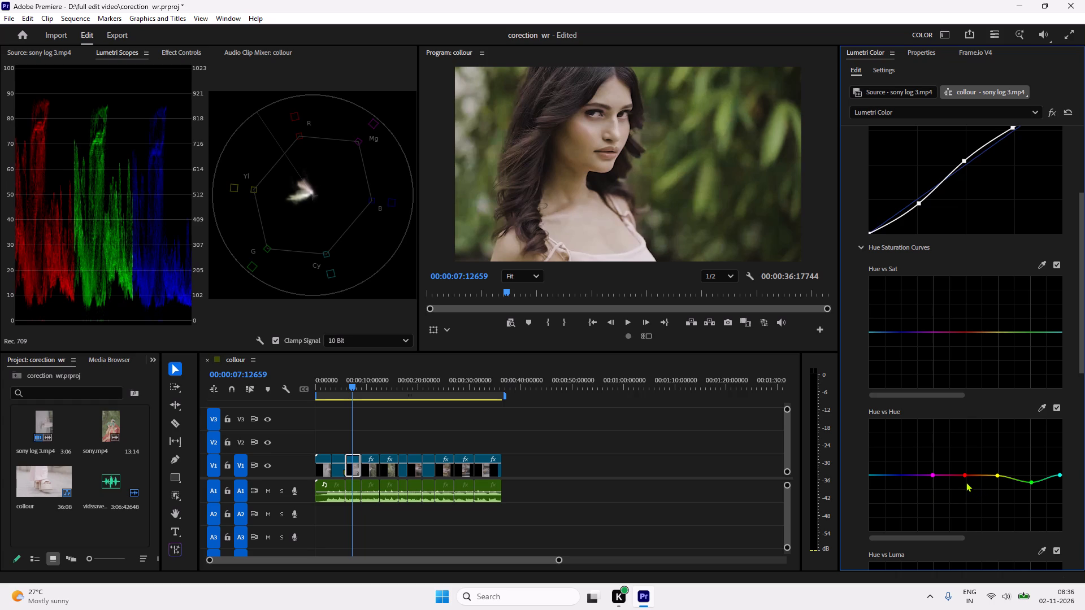
pyautogui.click(965, 477)
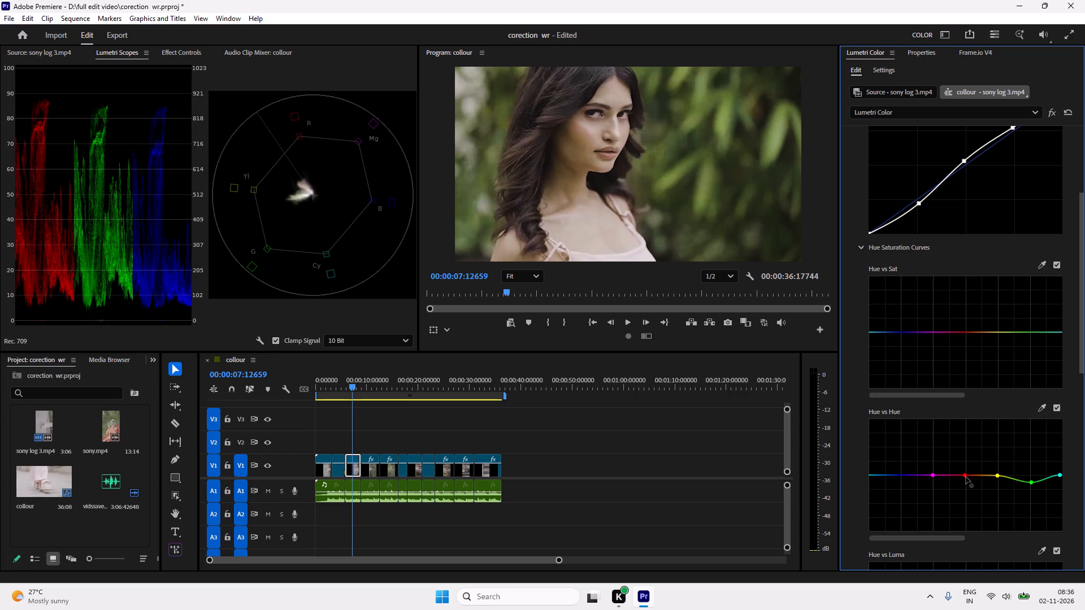
pyautogui.click(966, 477)
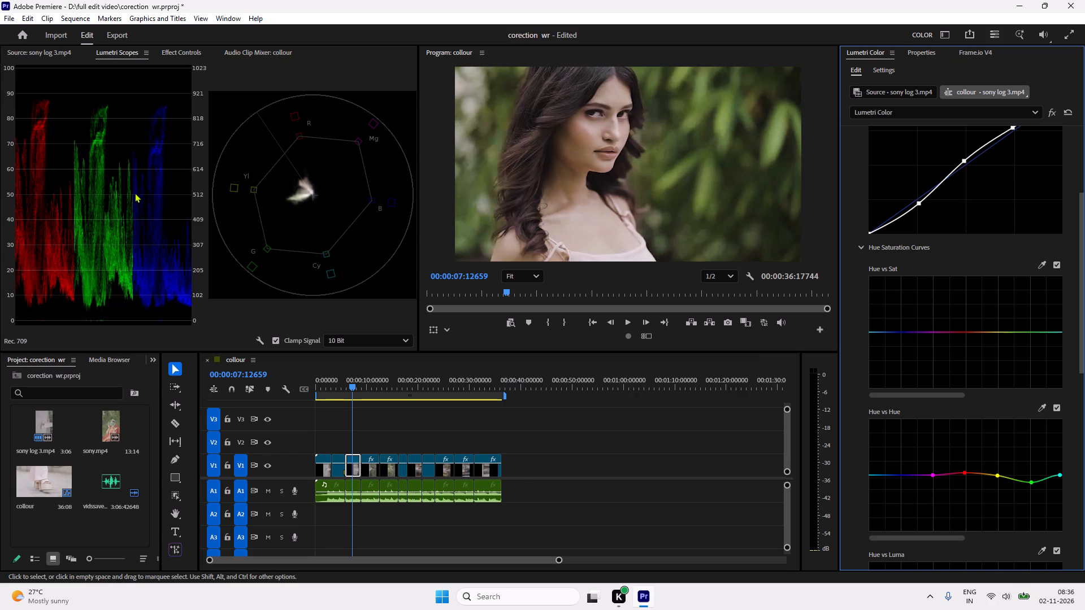
# Examine the portrait clip's Motion, Opacity and Lumetri Color settings in Effect Controls.
pyautogui.click(166, 50)
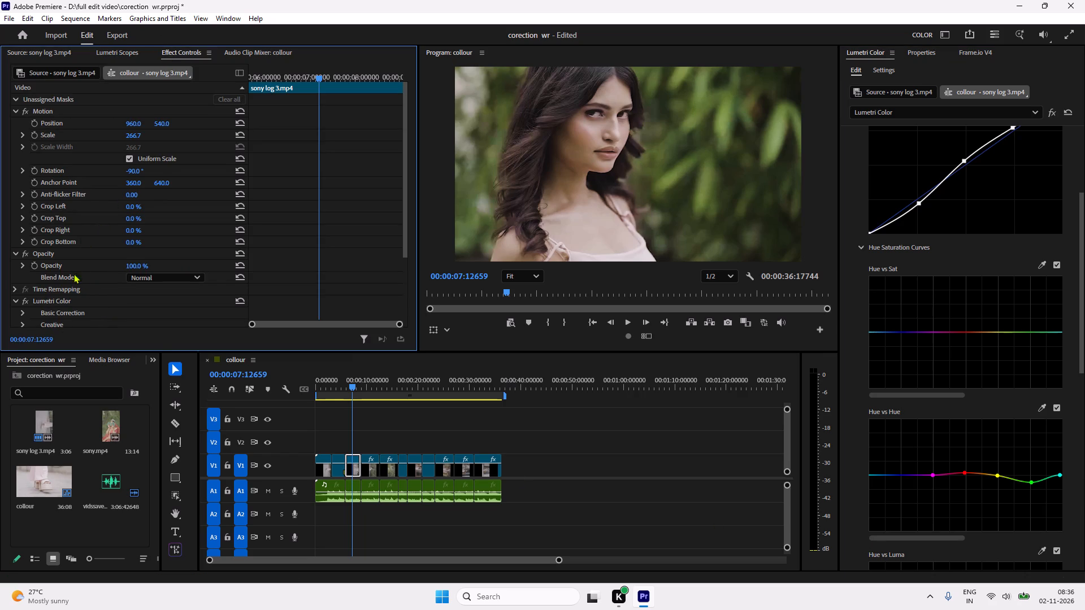
pyautogui.scroll(-2, 82, 189)
pyautogui.scroll(2, 82, 189)
pyautogui.scroll(-11, 82, 189)
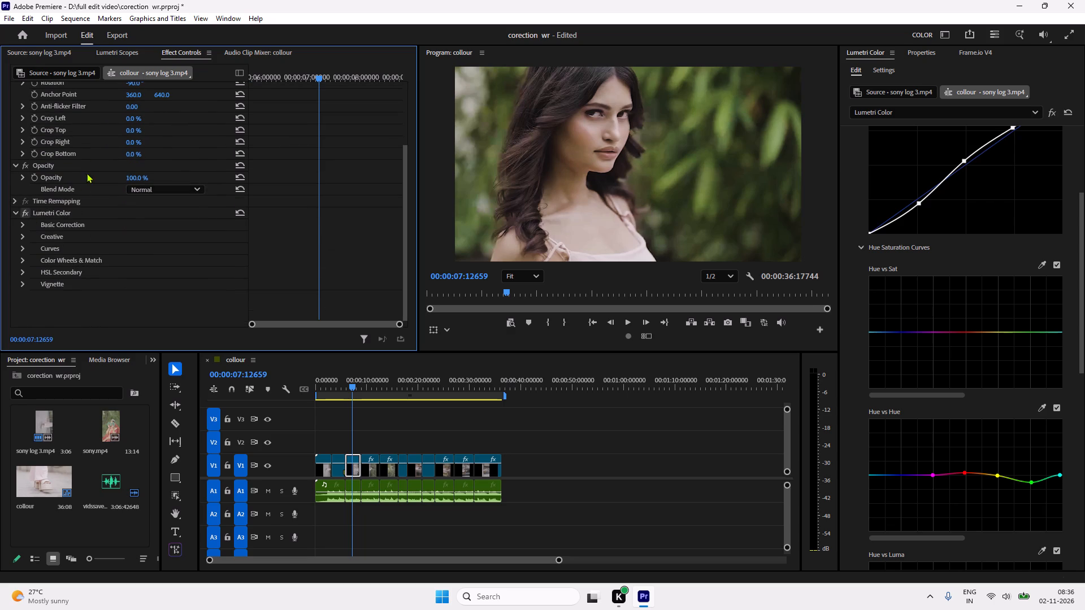
pyautogui.click(66, 173)
pyautogui.click(19, 174)
pyautogui.click(19, 176)
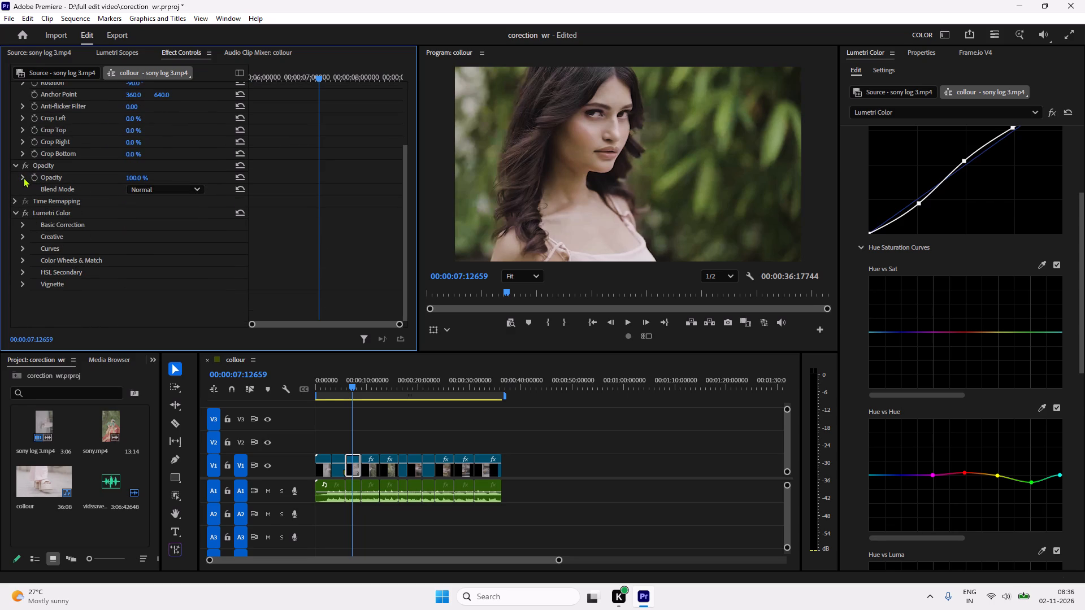
pyautogui.doubleClick(23, 177)
pyautogui.click(23, 177)
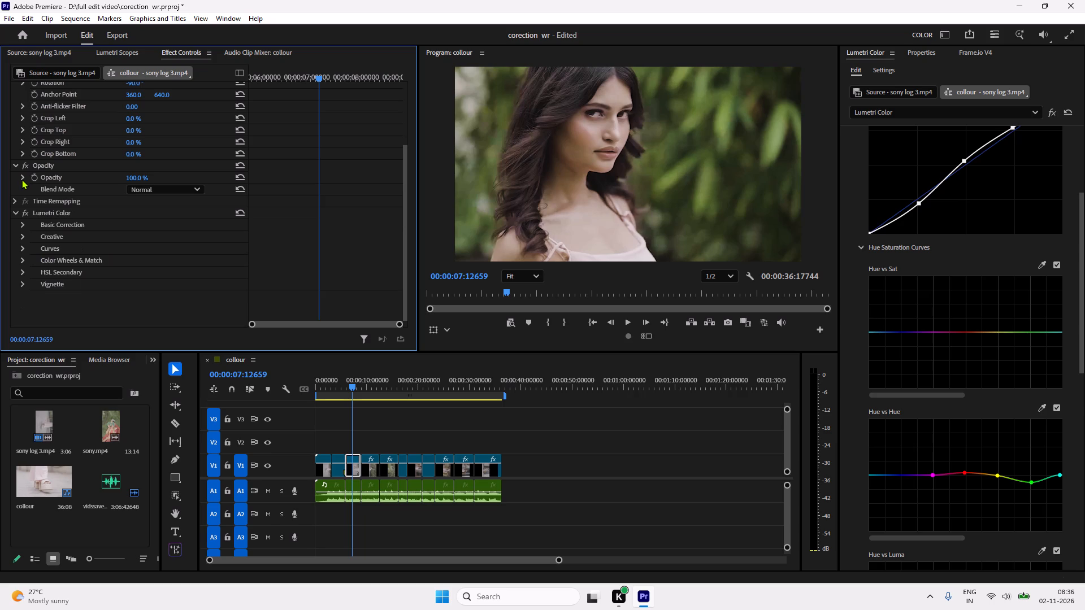
pyautogui.click(22, 176)
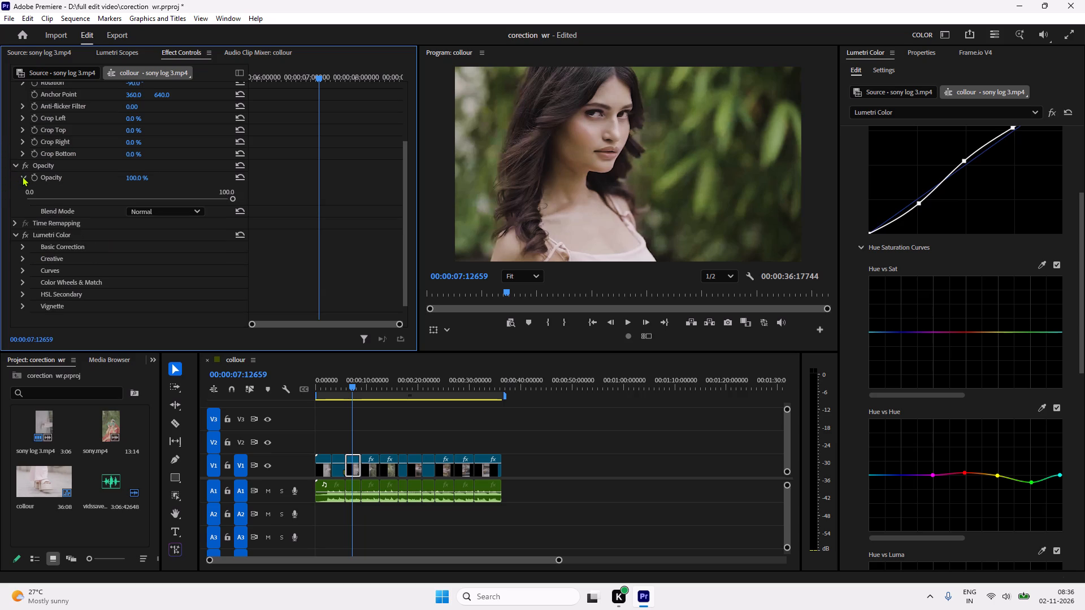
pyautogui.click(15, 166)
pyautogui.scroll(3, 77, 160)
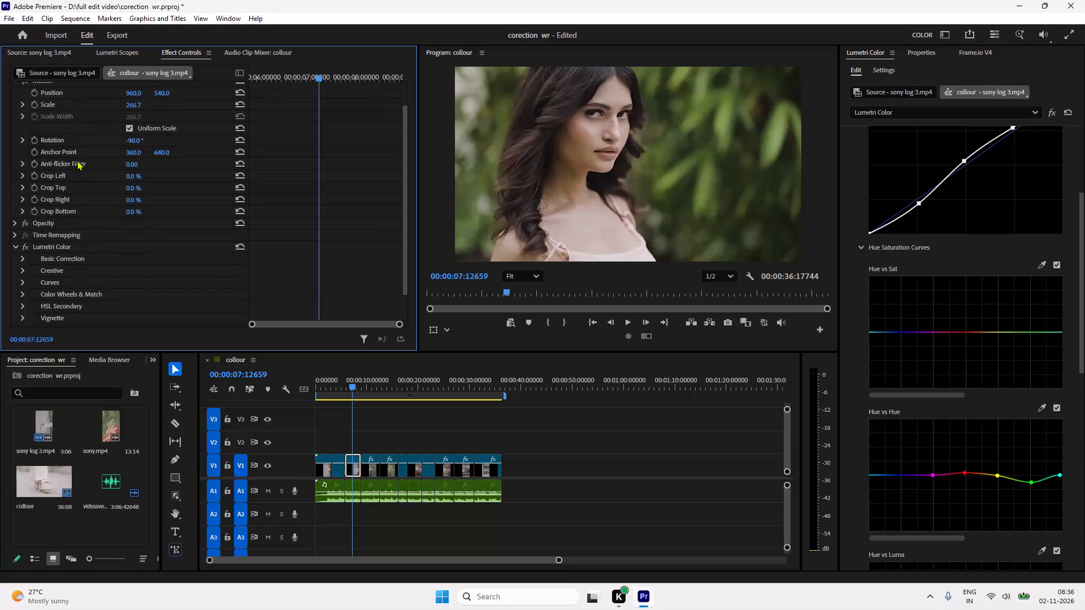
pyautogui.scroll(4, 77, 160)
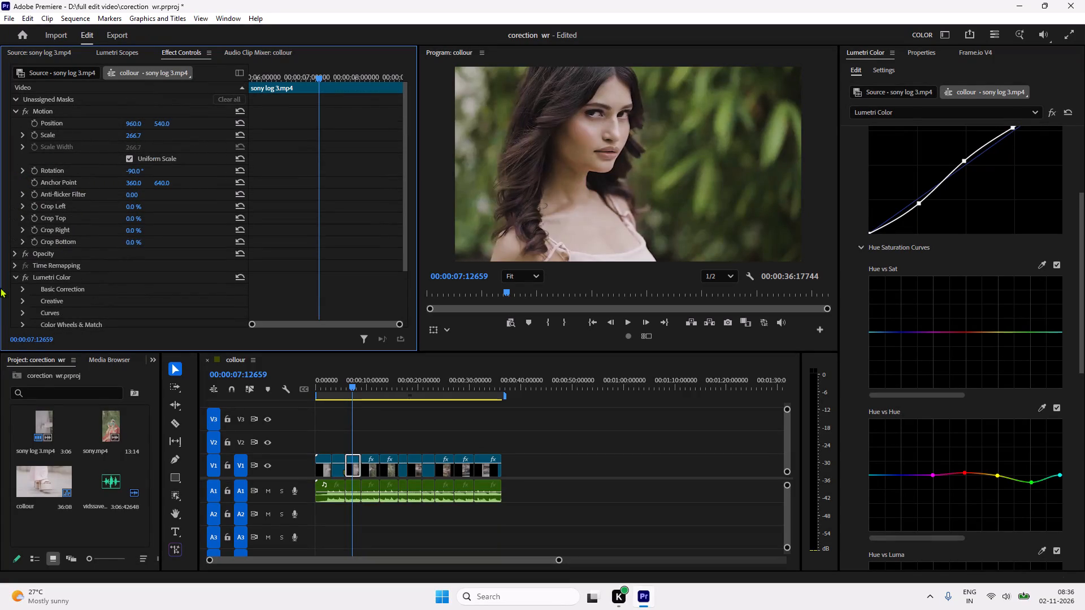
# Examine the portrait clip's Opacity settings and the available blend modes, keeping Blend Mode at Normal.
pyautogui.click(13, 251)
pyautogui.click(49, 255)
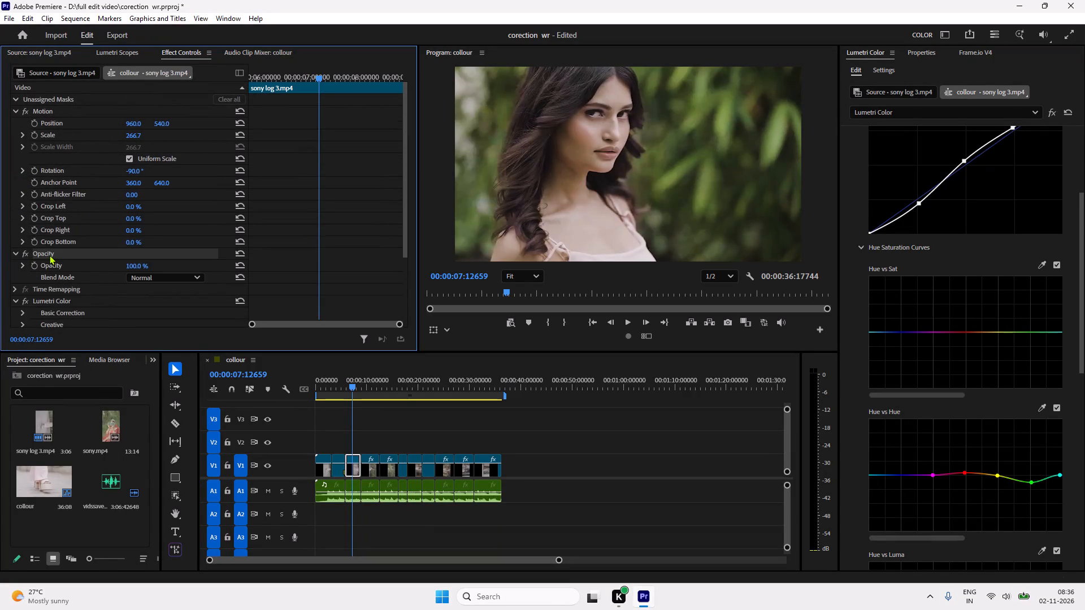
pyautogui.click(22, 264)
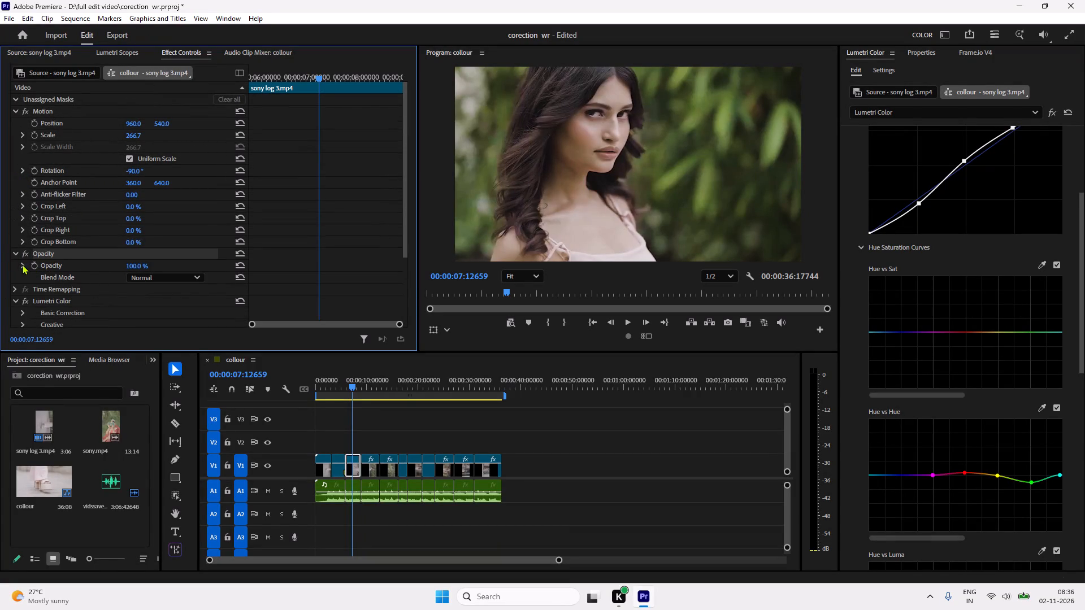
pyautogui.click(22, 264)
pyautogui.click(159, 279)
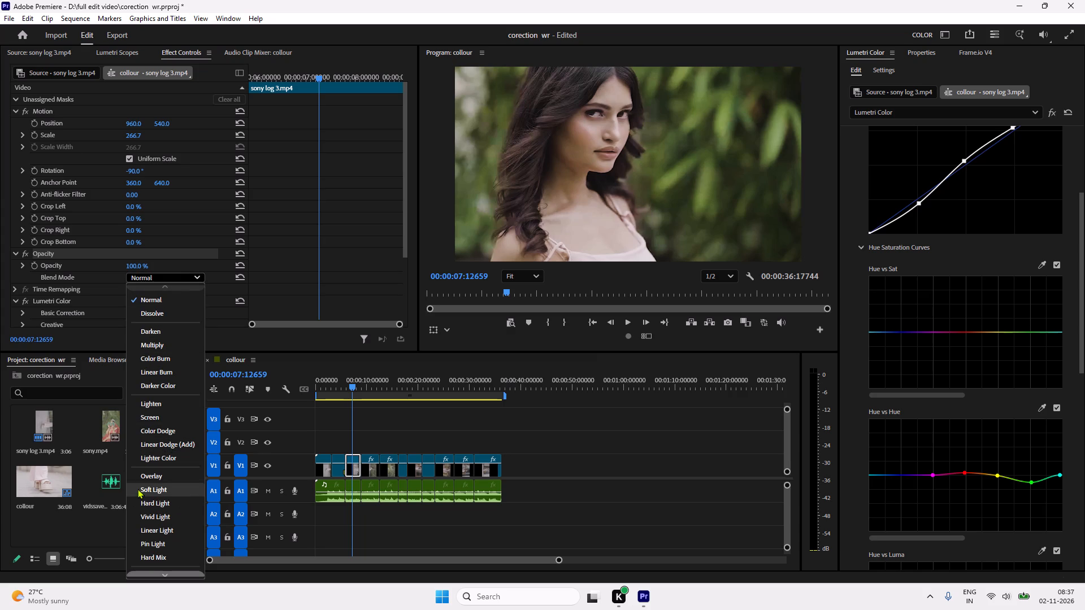
pyautogui.scroll(-4, 165, 461)
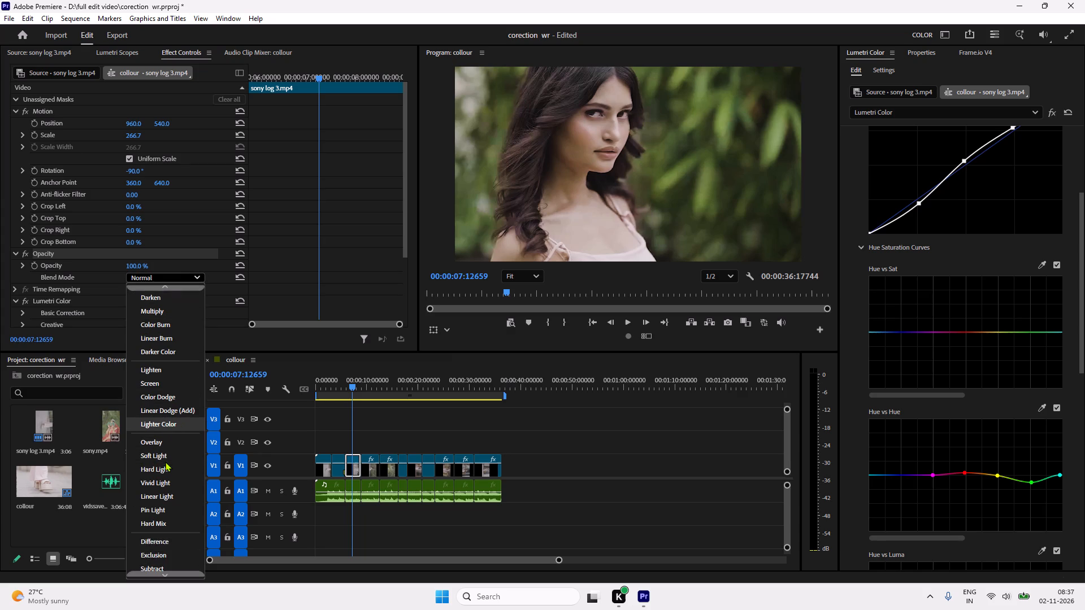
pyautogui.scroll(-16, 165, 461)
pyautogui.scroll(9, 162, 470)
pyautogui.click(180, 273)
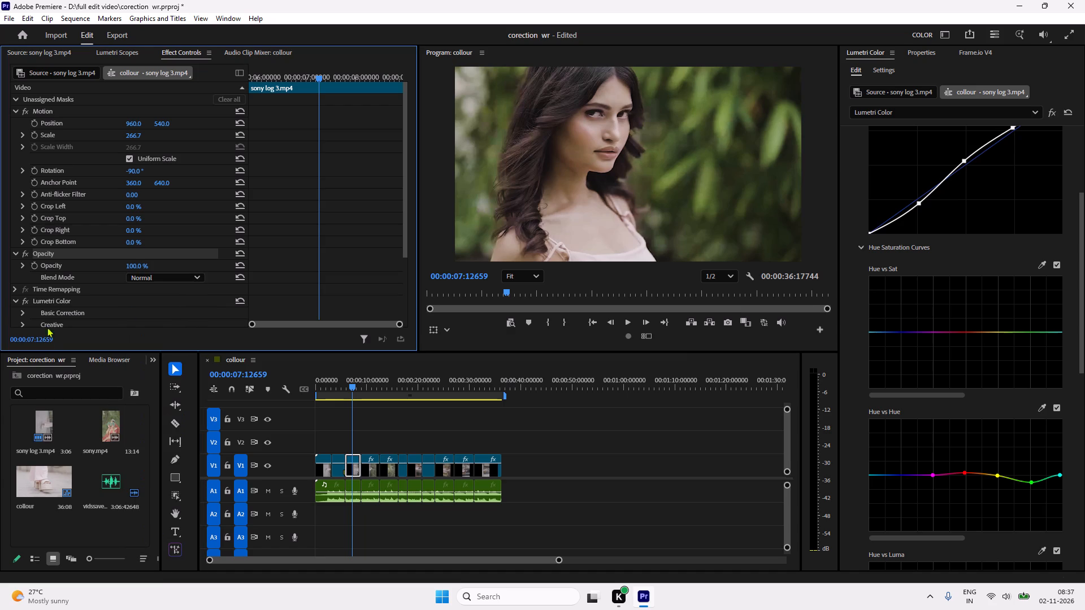
# Examine the portrait clip's opacity value and Lumetri Color sections, from Basic Correction through Vignette.
pyautogui.scroll(-2, 97, 302)
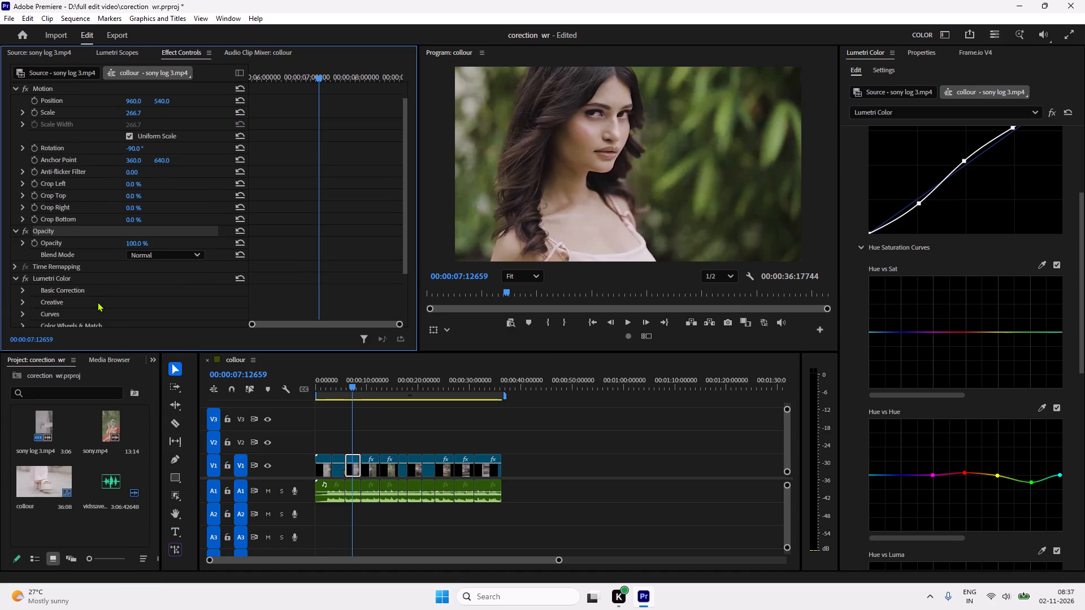
pyautogui.scroll(-8, 97, 302)
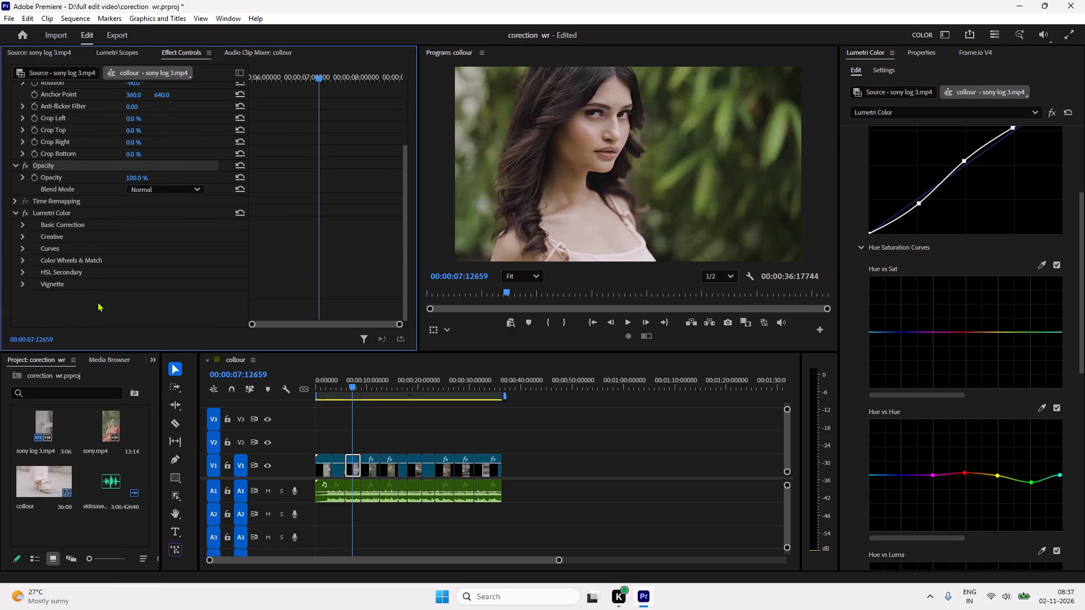
pyautogui.scroll(-3, 97, 302)
pyautogui.scroll(7, 97, 302)
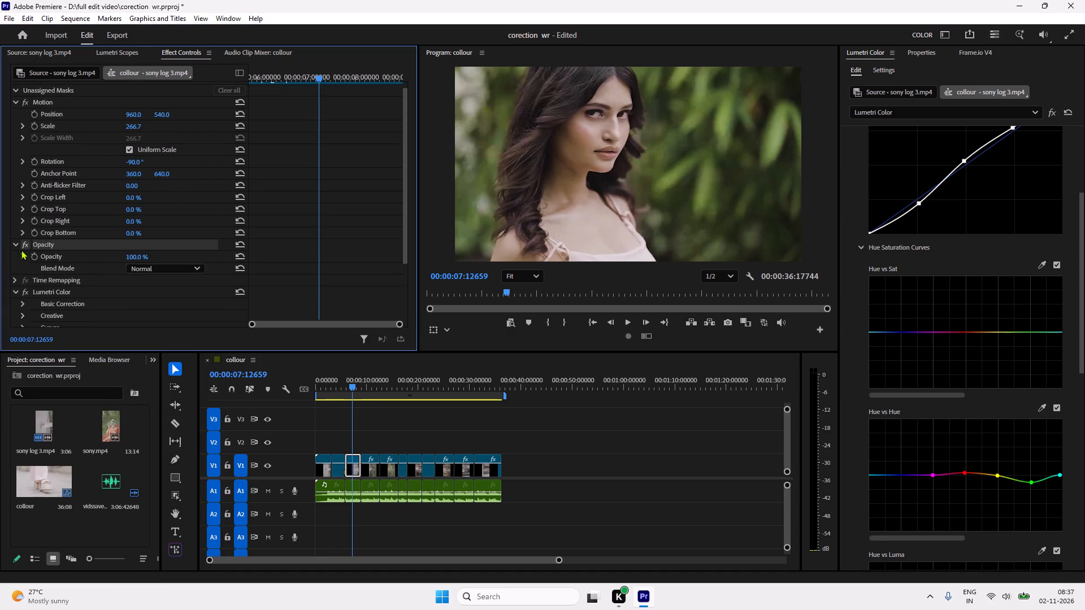
pyautogui.click(23, 256)
pyautogui.click(23, 256)
pyautogui.scroll(-7, 58, 304)
pyautogui.scroll(2, 46, 304)
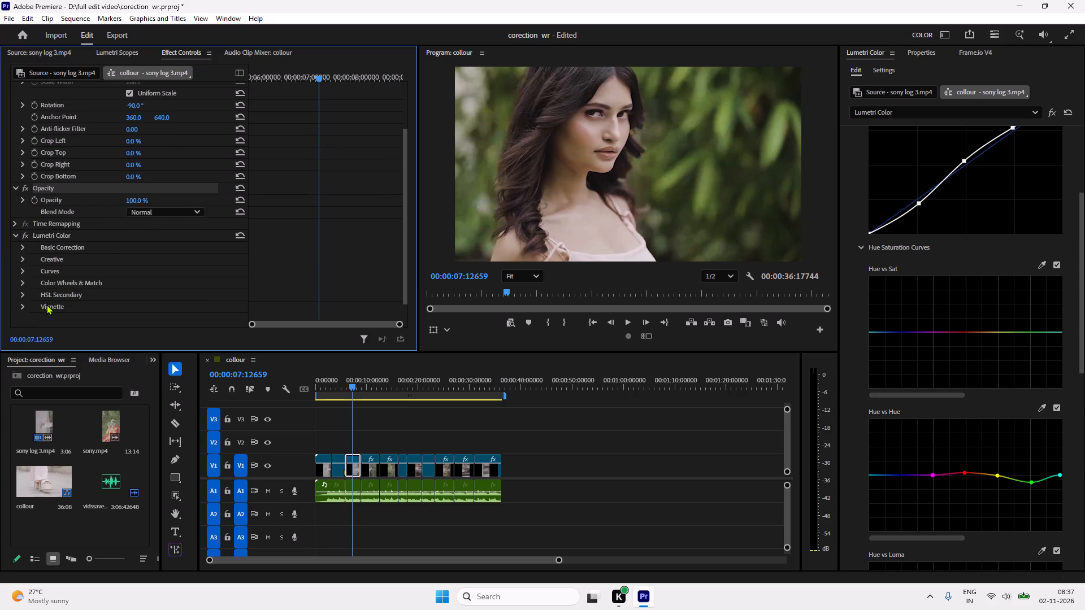
pyautogui.click(19, 247)
pyautogui.click(20, 247)
pyautogui.click(23, 248)
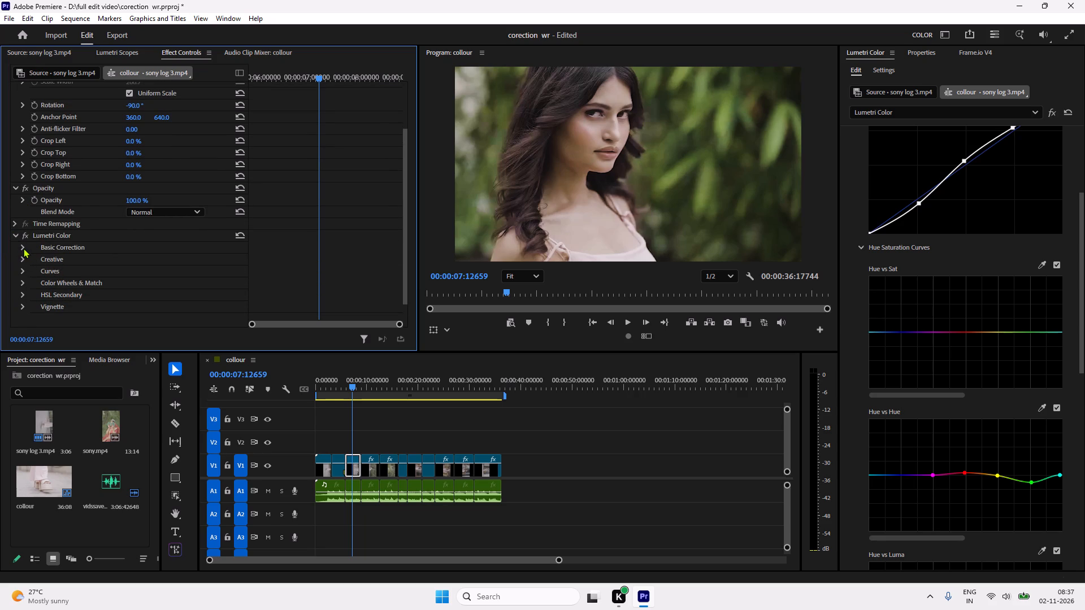
pyautogui.click(23, 248)
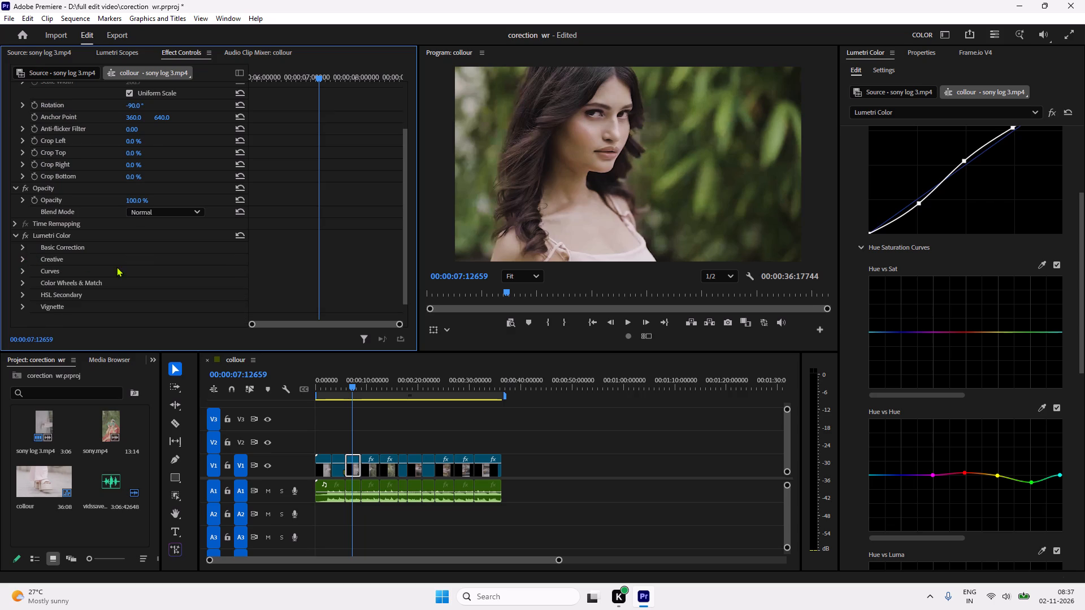
# Check the portrait clip's opacity range and blend mode list again, and collapse the Opacity and Motion groups.
pyautogui.scroll(2, 116, 267)
pyautogui.click(80, 218)
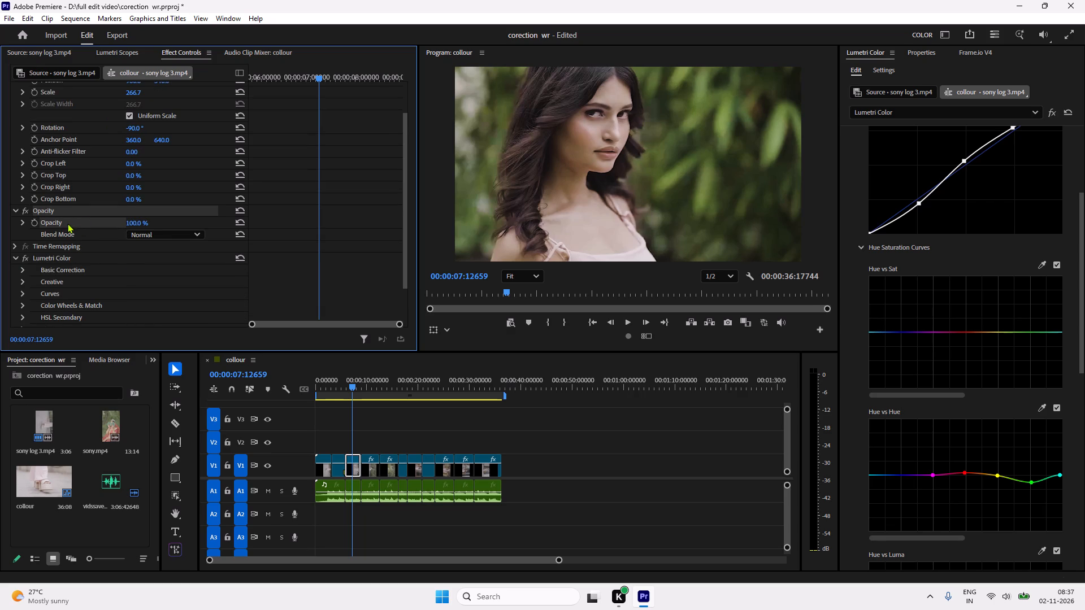
pyautogui.click(24, 221)
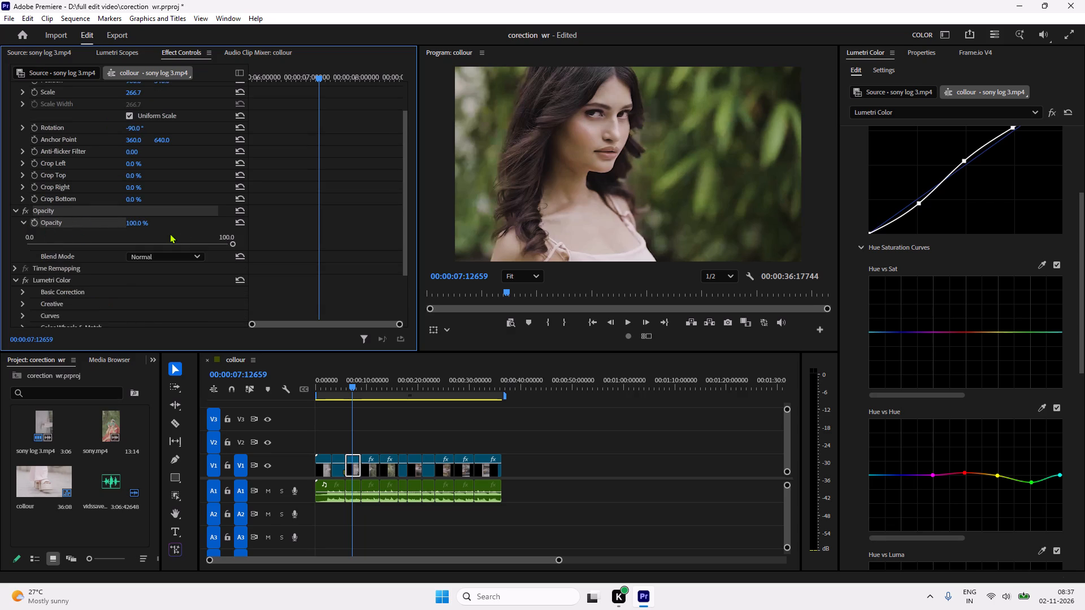
pyautogui.moveTo(231, 243); pyautogui.dragTo(254, 249)
pyautogui.moveTo(254, 249); pyautogui.dragTo(263, 249)
pyautogui.click(144, 254)
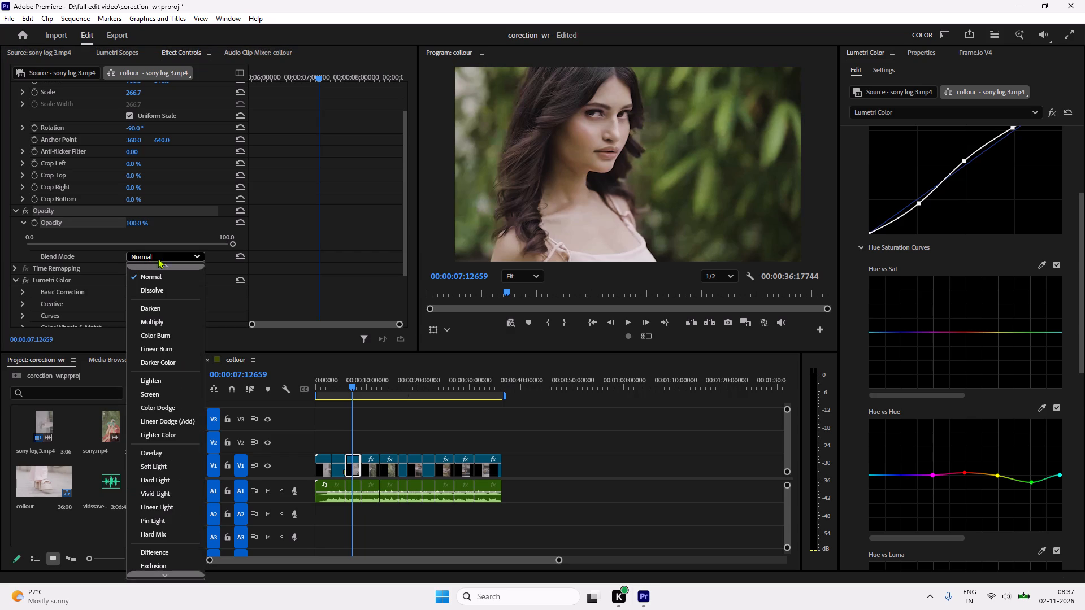
pyautogui.click(160, 253)
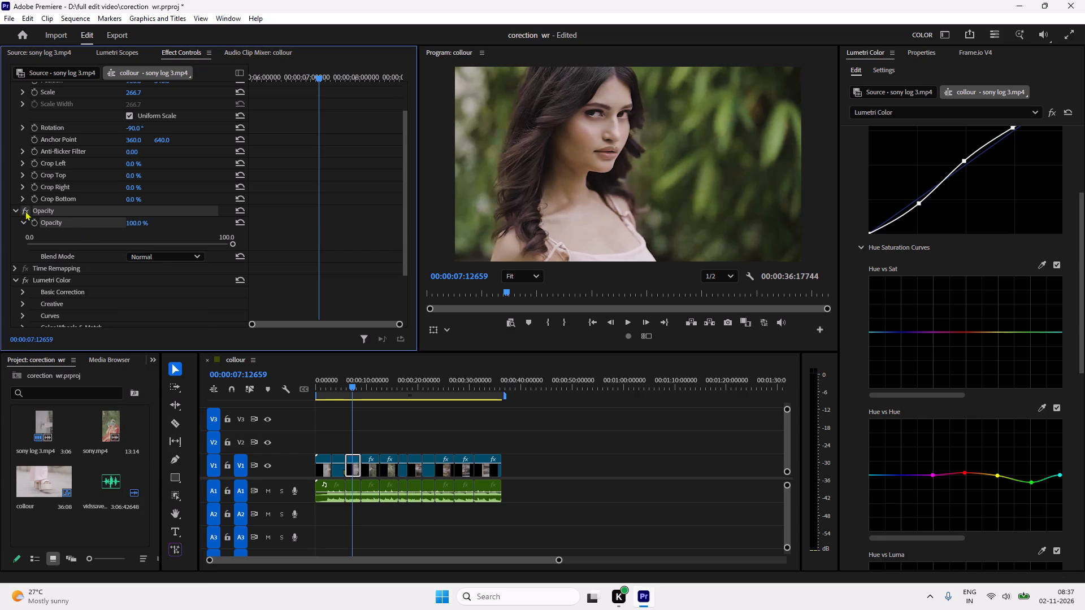
pyautogui.click(14, 208)
pyautogui.scroll(10, 140, 233)
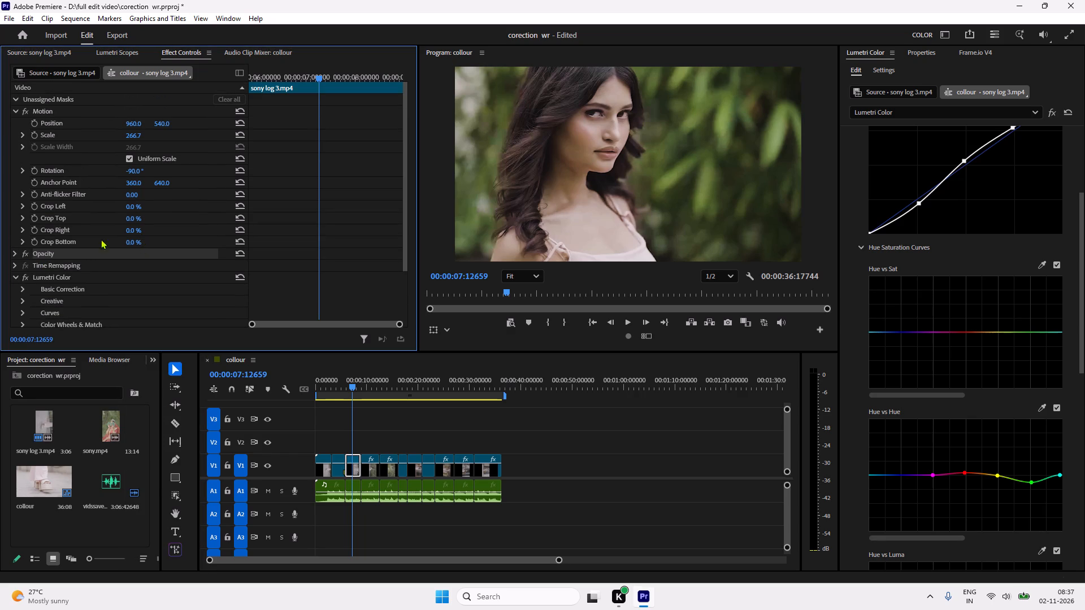
pyautogui.click(17, 99)
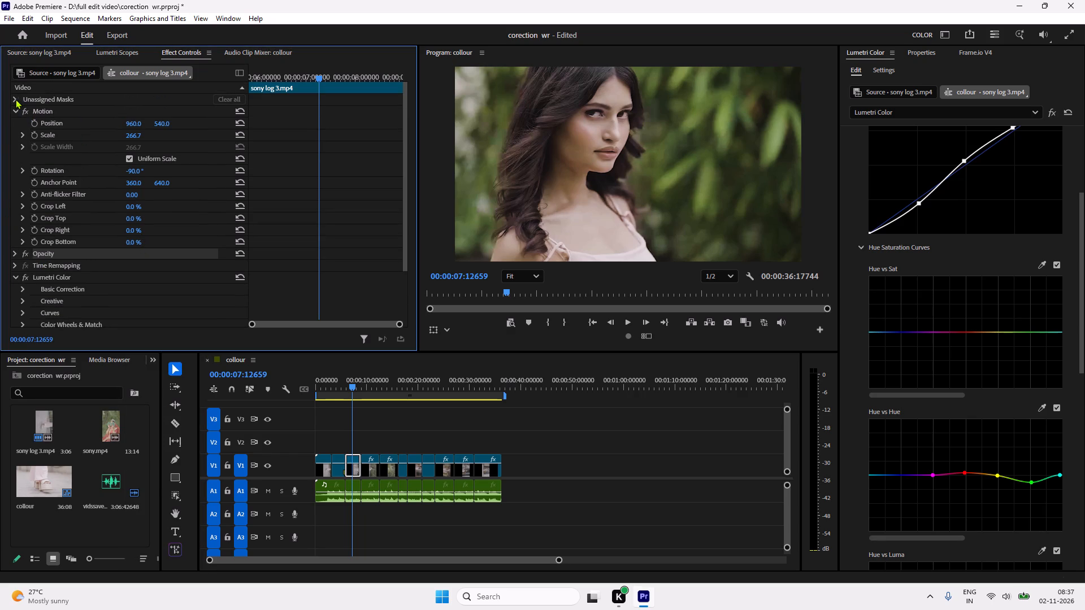
pyautogui.click(15, 99)
pyautogui.click(17, 109)
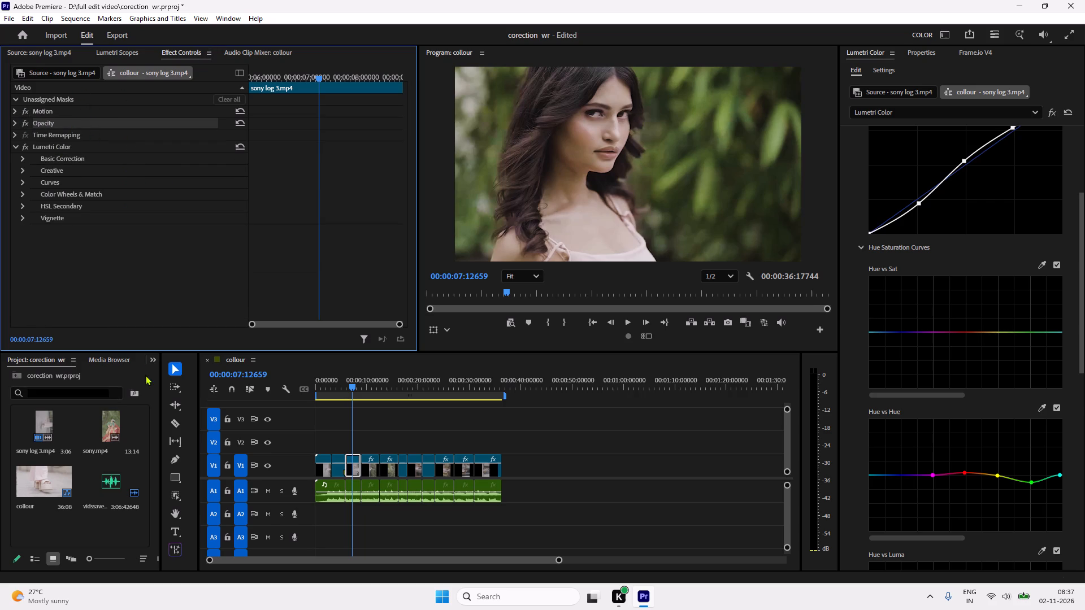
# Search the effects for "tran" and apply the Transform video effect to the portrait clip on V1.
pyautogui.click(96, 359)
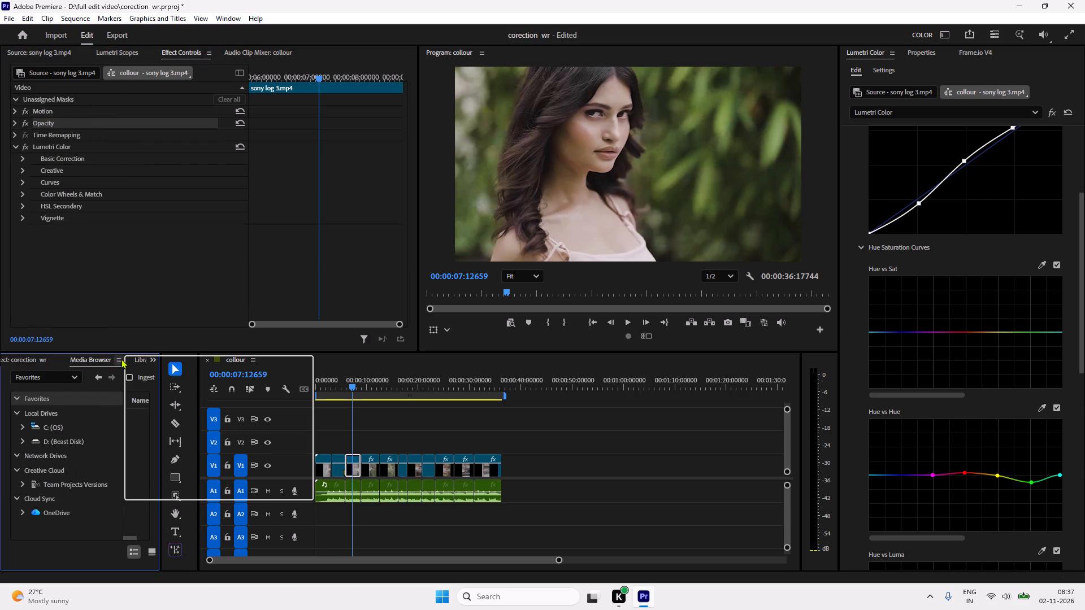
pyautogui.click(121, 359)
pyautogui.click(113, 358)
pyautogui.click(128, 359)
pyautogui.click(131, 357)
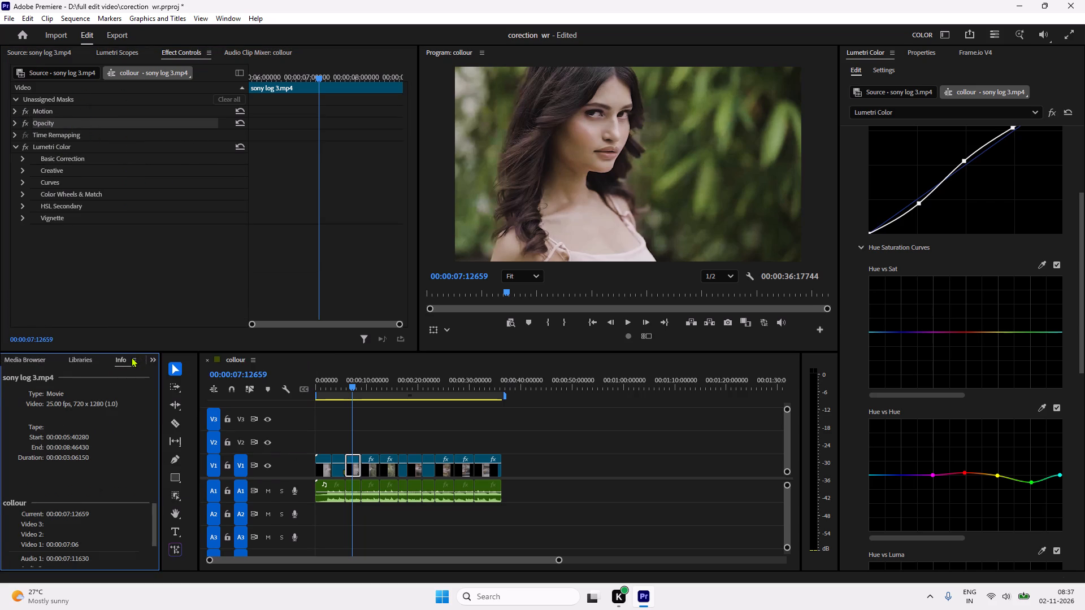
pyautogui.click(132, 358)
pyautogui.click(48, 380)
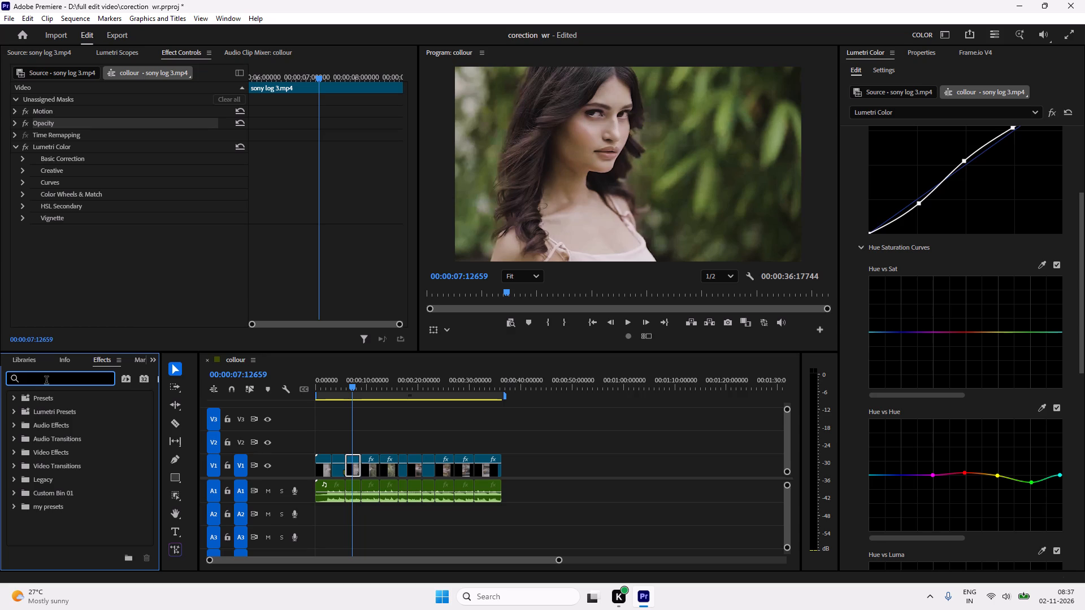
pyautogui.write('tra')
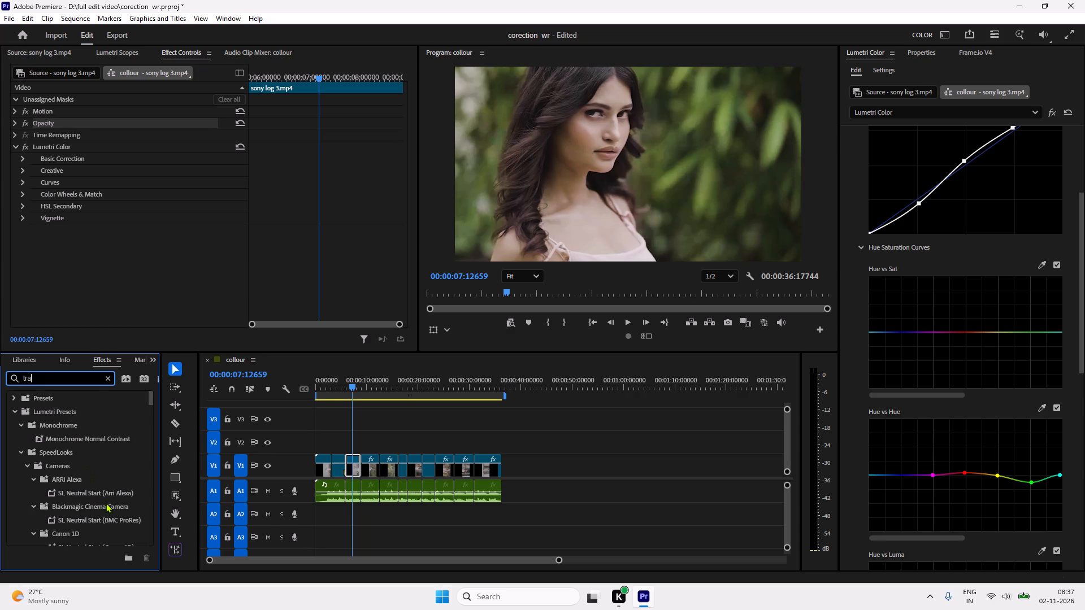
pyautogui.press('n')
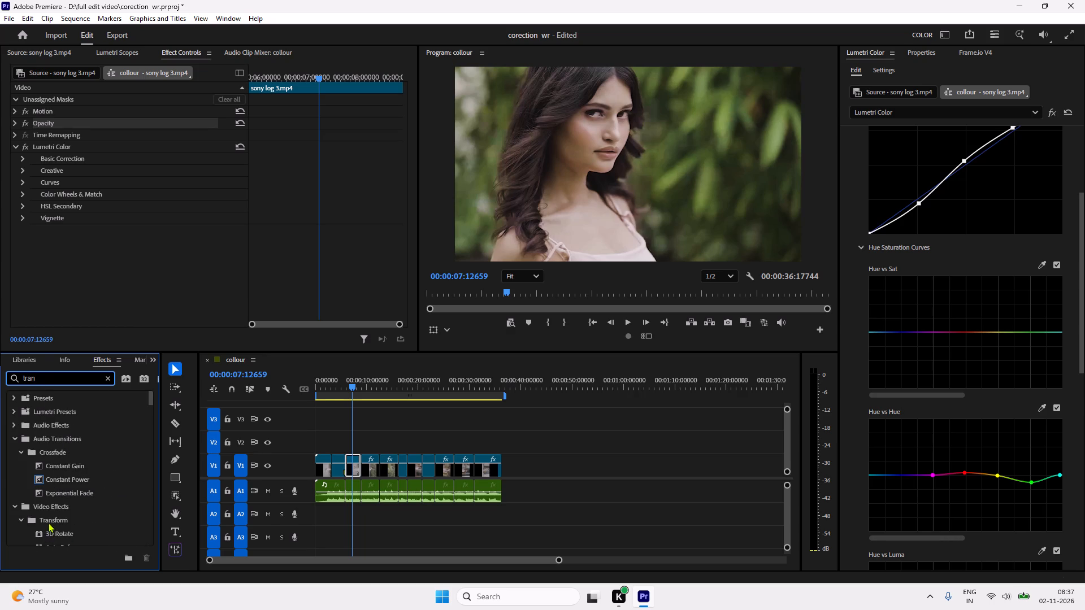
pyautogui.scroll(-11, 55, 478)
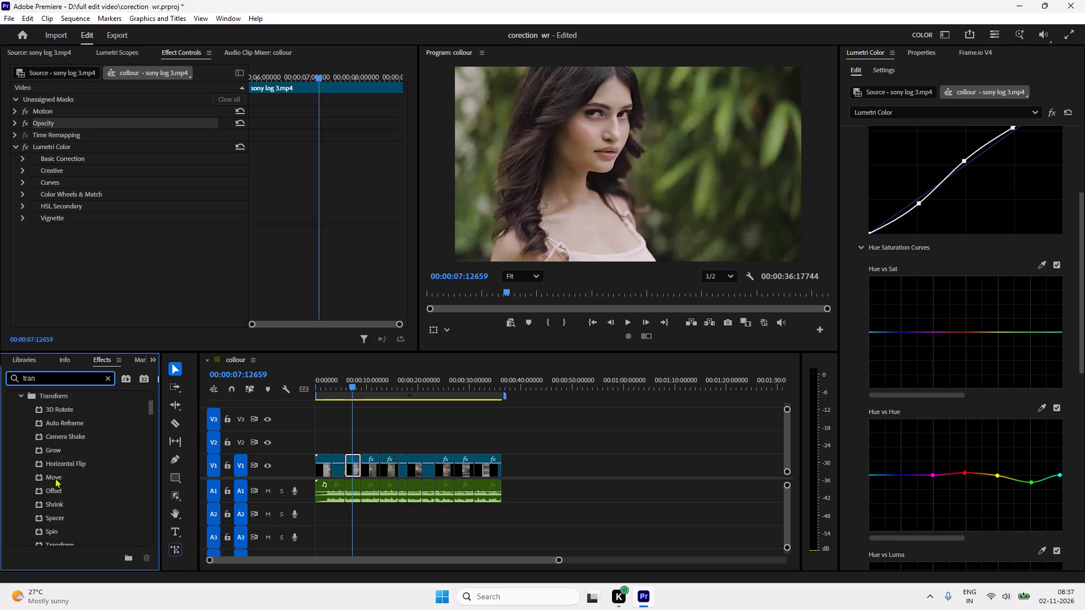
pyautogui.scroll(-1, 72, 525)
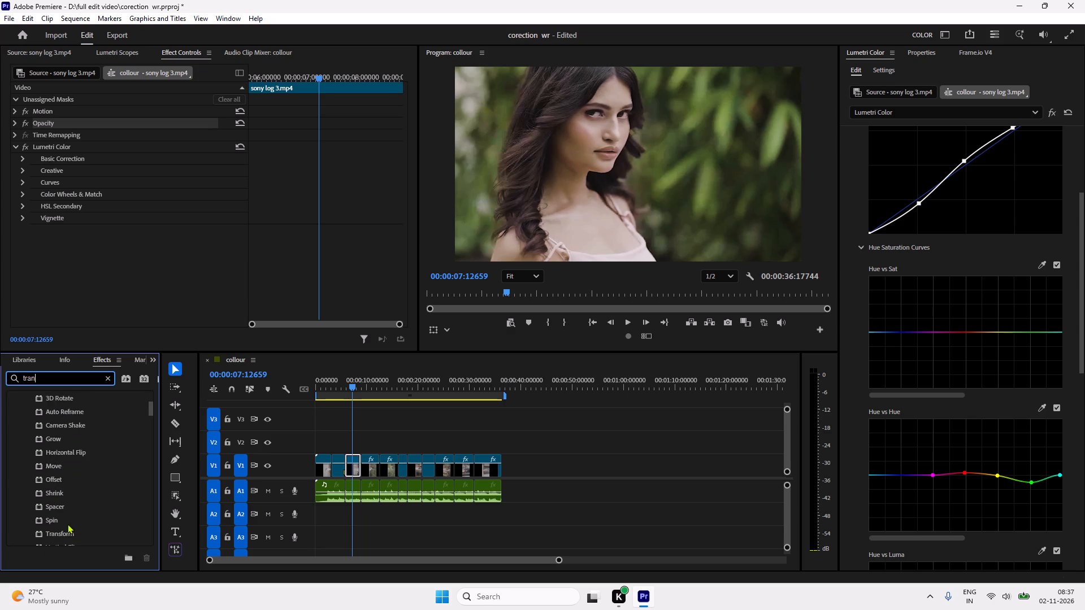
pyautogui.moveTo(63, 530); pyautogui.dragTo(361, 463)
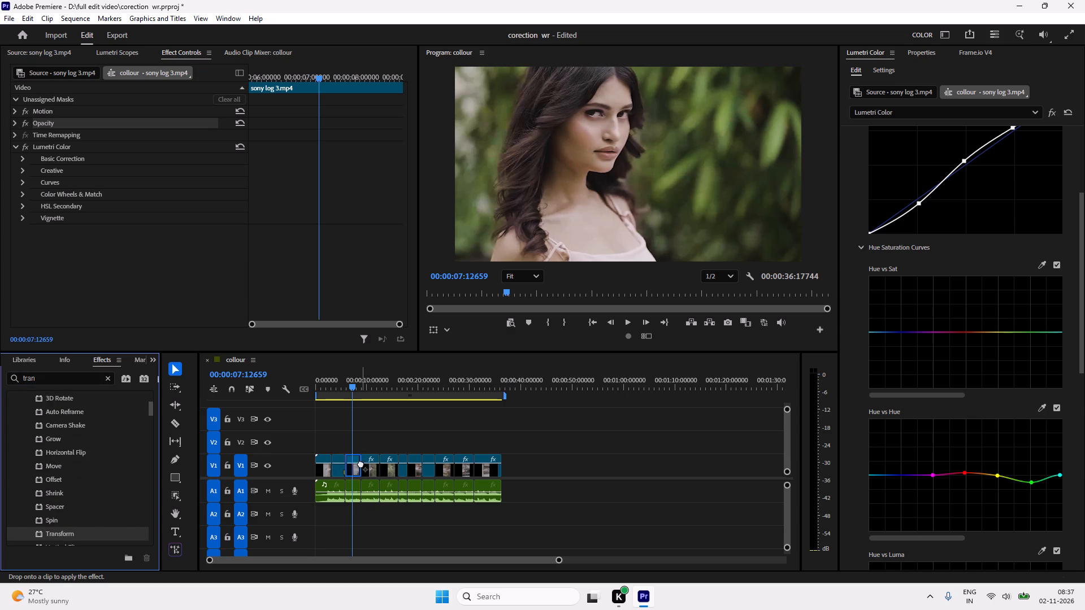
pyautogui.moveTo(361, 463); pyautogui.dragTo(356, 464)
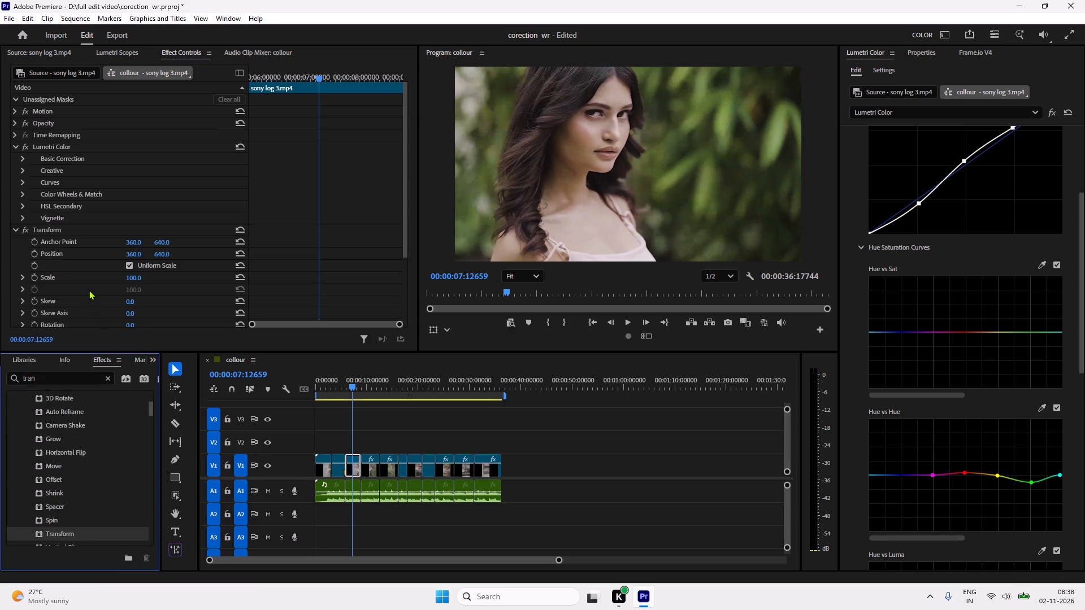
# Examine the Transform effect's parameters on the portrait clip, including its Opacity setting.
pyautogui.scroll(-7, 89, 290)
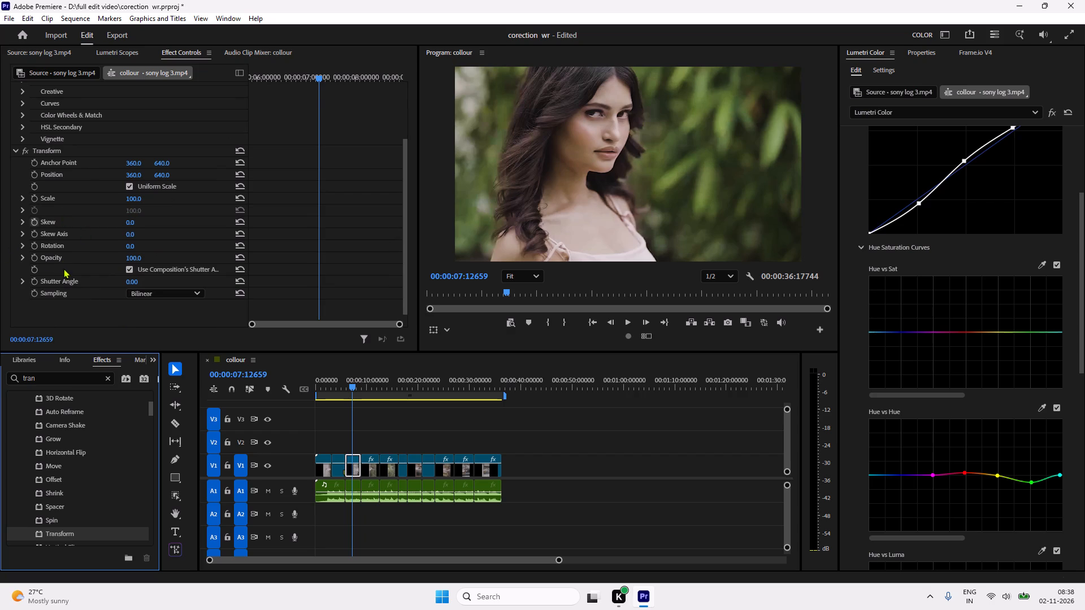
pyautogui.click(51, 256)
pyautogui.click(24, 256)
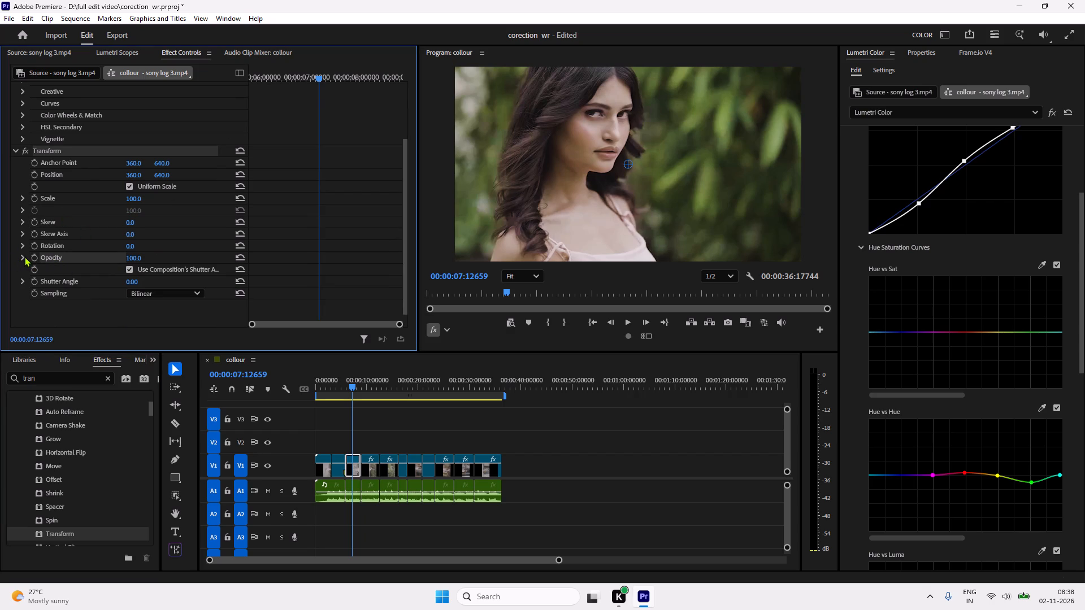
pyautogui.click(24, 256)
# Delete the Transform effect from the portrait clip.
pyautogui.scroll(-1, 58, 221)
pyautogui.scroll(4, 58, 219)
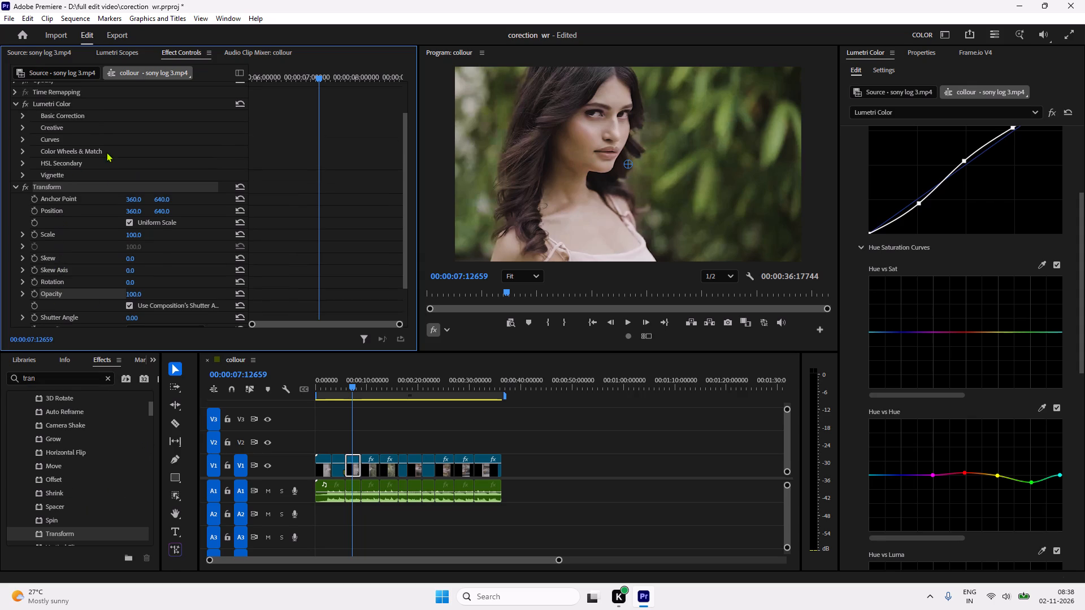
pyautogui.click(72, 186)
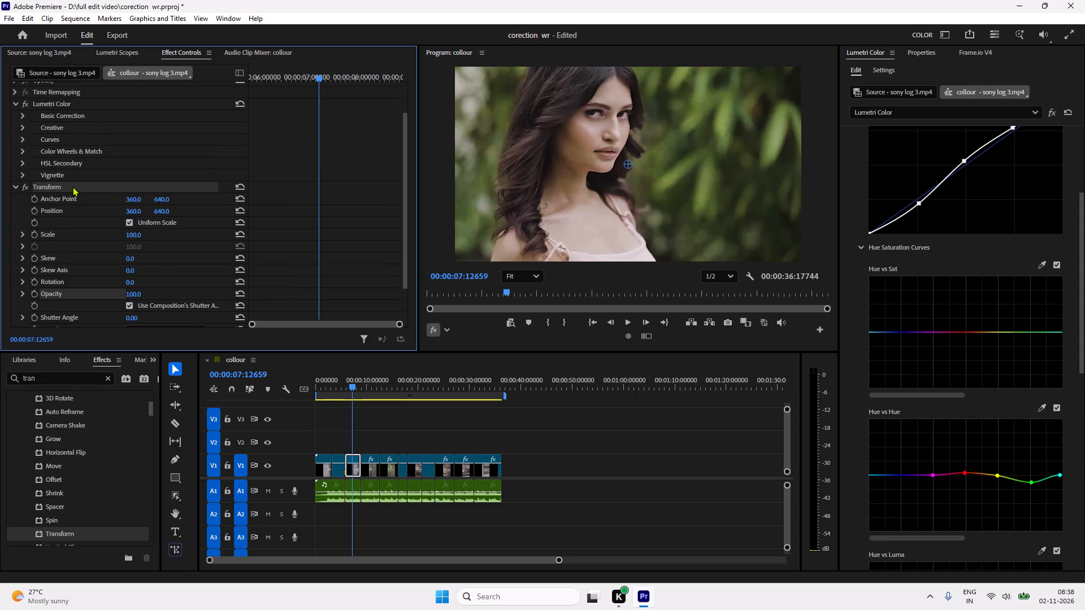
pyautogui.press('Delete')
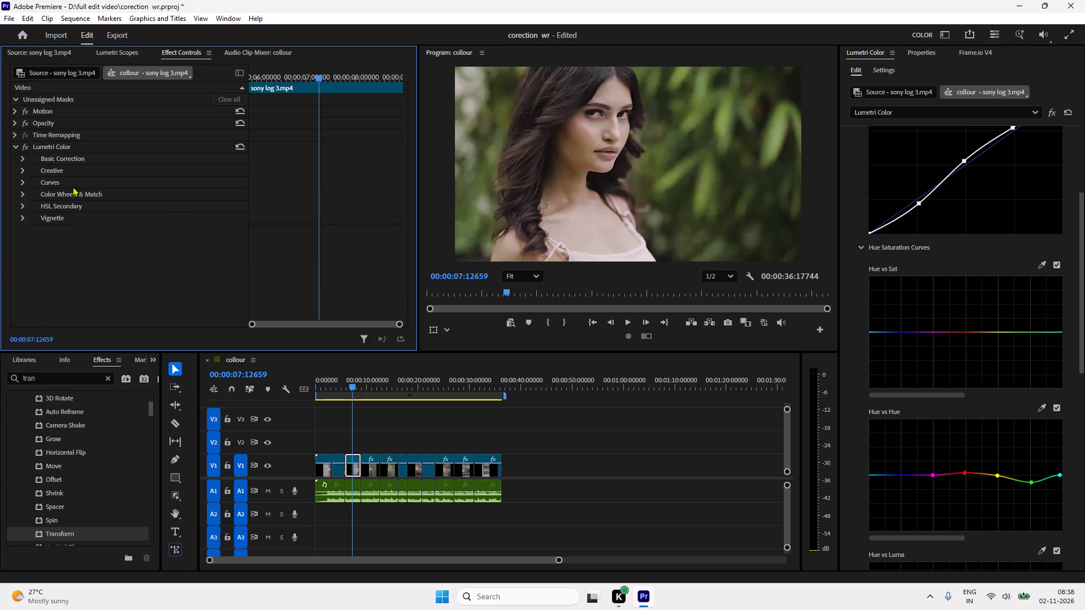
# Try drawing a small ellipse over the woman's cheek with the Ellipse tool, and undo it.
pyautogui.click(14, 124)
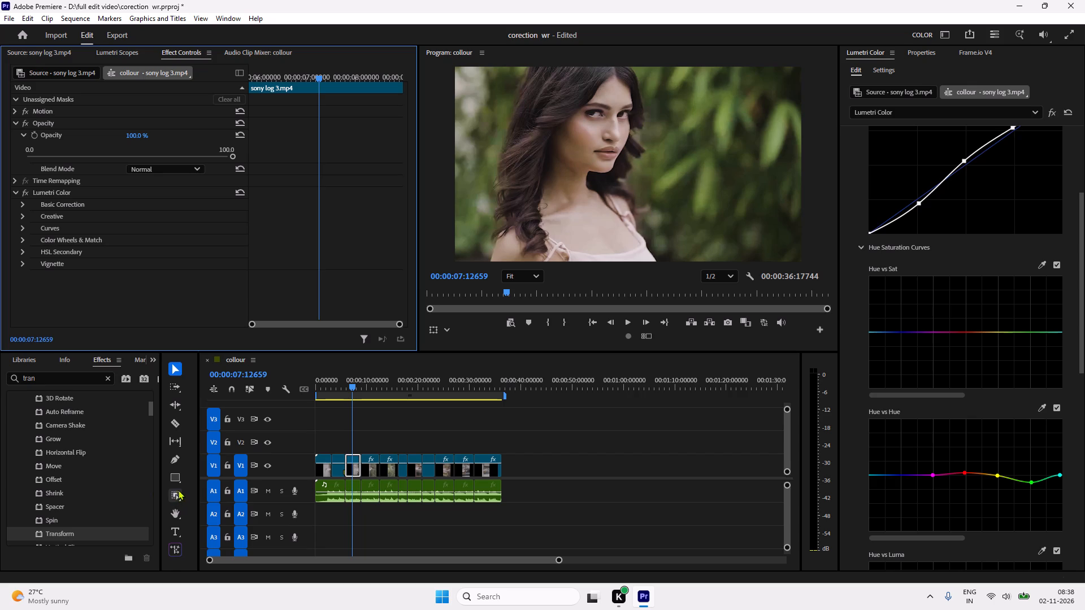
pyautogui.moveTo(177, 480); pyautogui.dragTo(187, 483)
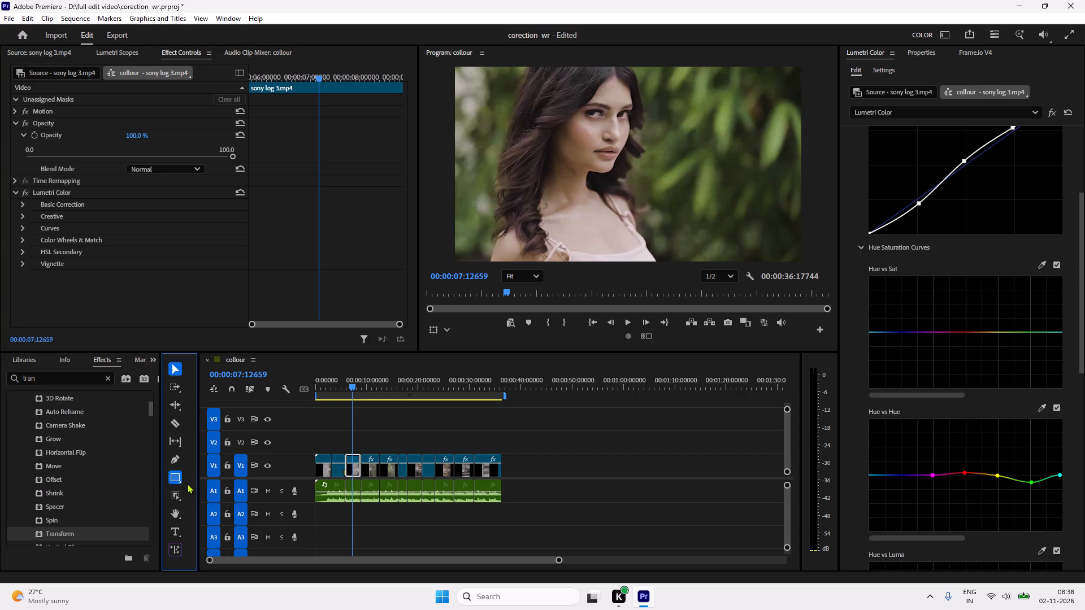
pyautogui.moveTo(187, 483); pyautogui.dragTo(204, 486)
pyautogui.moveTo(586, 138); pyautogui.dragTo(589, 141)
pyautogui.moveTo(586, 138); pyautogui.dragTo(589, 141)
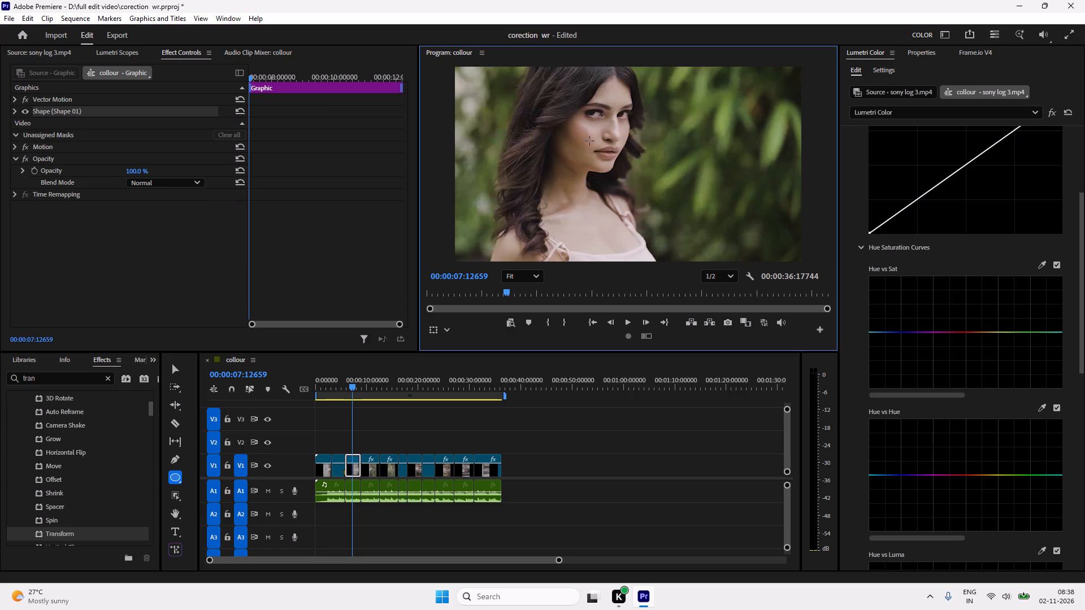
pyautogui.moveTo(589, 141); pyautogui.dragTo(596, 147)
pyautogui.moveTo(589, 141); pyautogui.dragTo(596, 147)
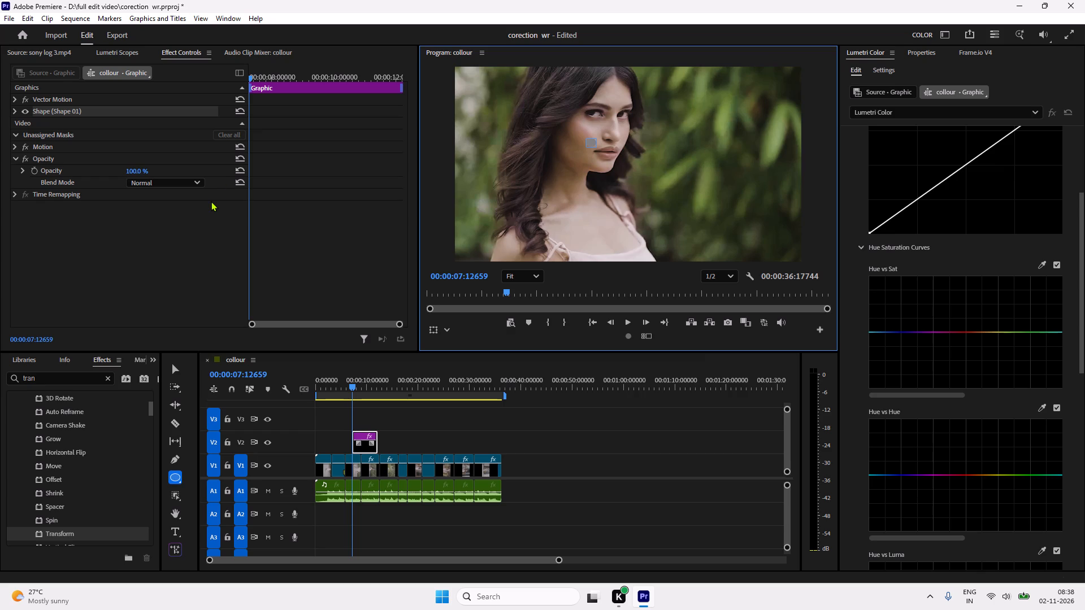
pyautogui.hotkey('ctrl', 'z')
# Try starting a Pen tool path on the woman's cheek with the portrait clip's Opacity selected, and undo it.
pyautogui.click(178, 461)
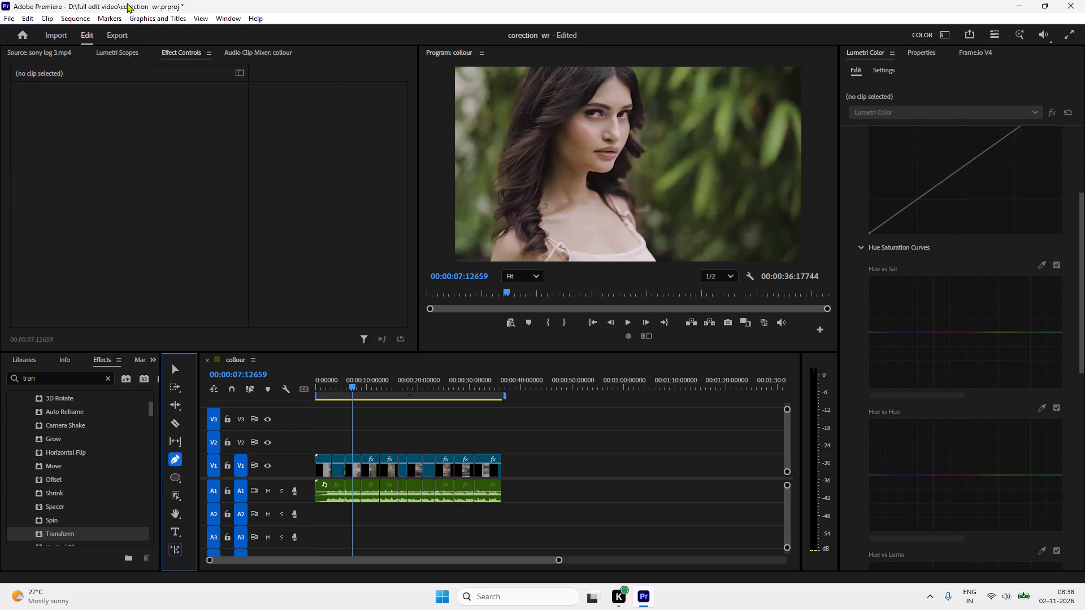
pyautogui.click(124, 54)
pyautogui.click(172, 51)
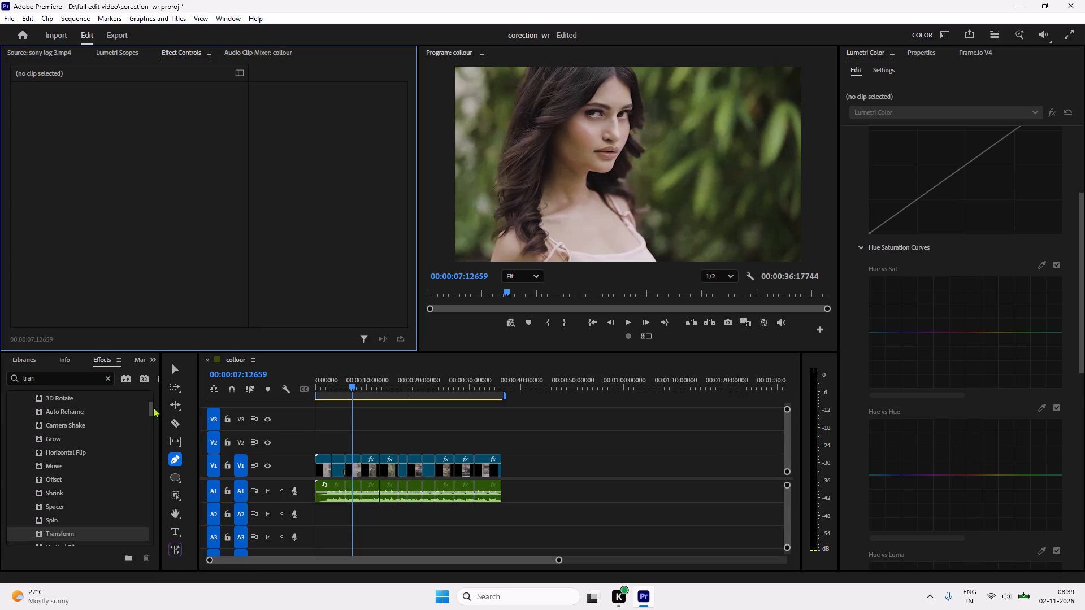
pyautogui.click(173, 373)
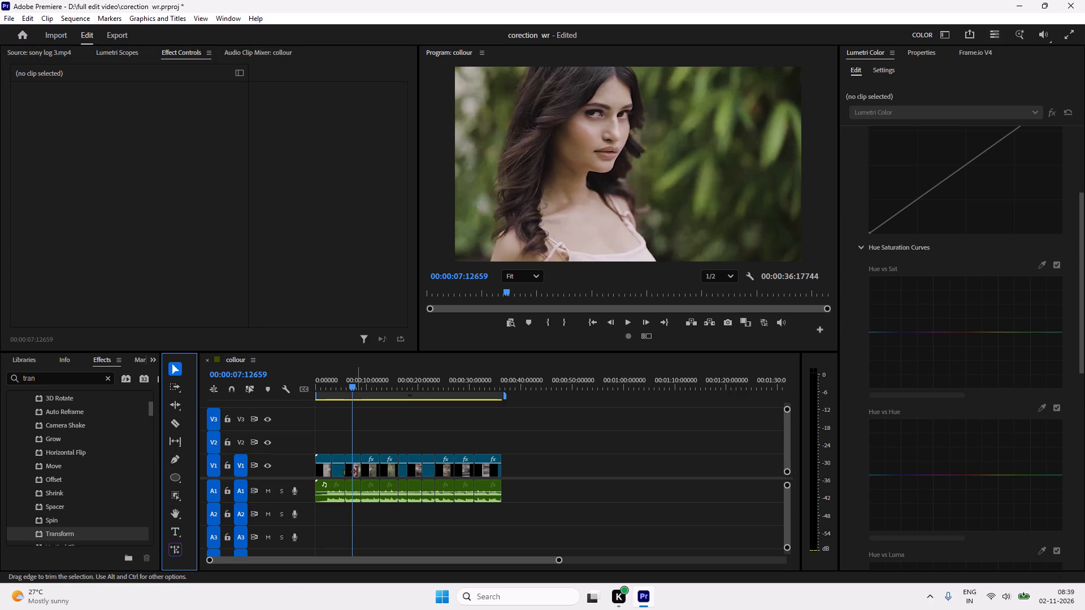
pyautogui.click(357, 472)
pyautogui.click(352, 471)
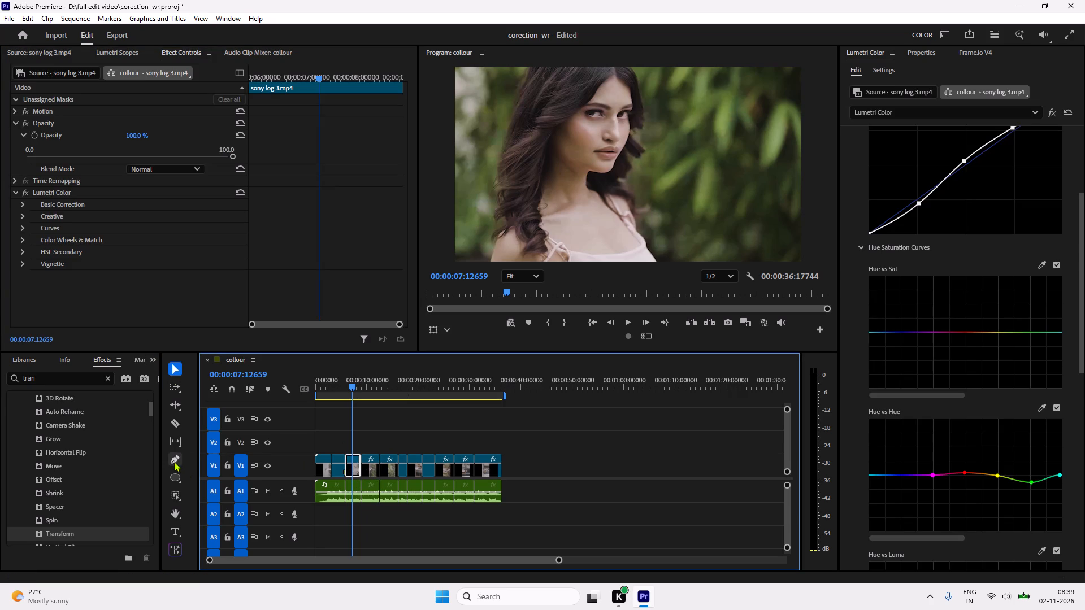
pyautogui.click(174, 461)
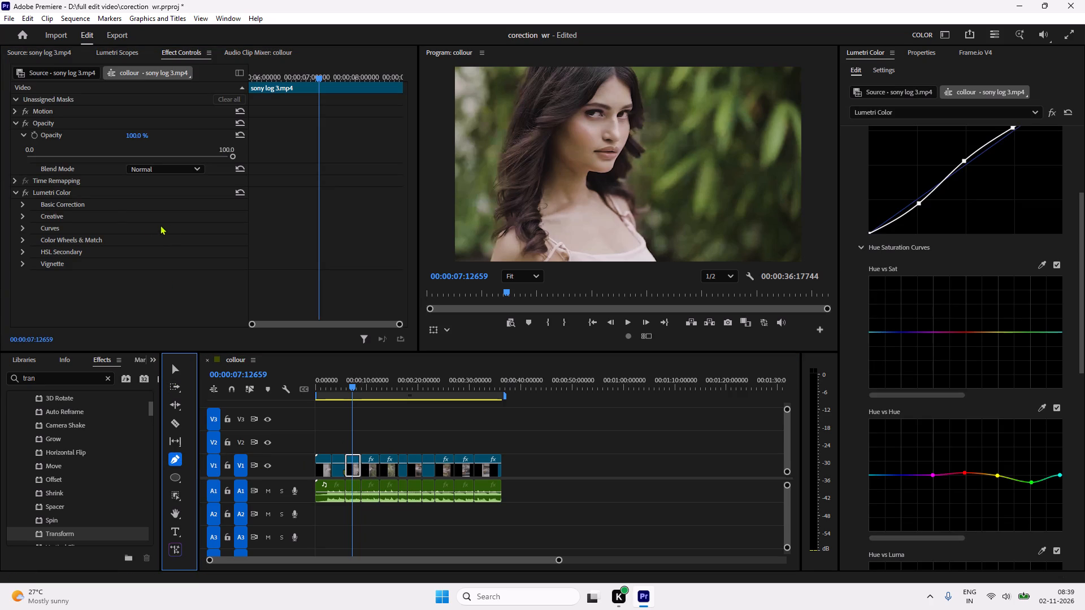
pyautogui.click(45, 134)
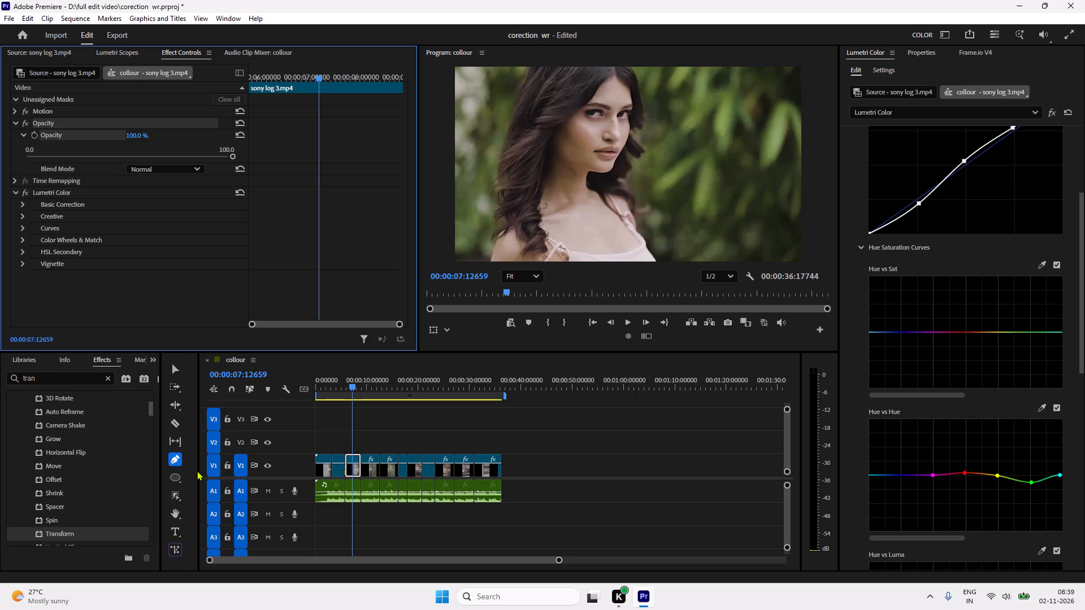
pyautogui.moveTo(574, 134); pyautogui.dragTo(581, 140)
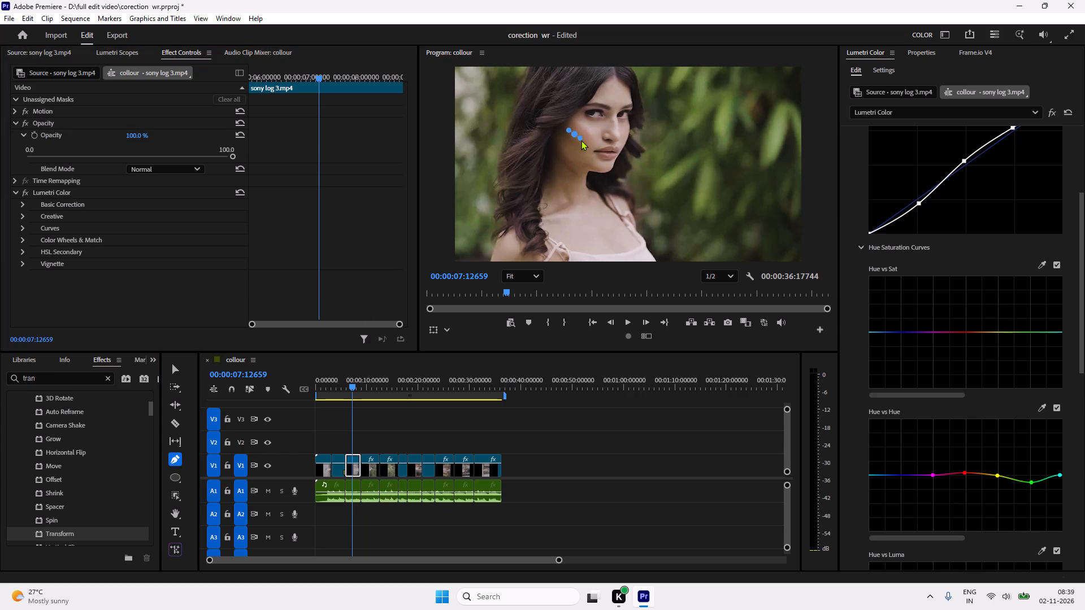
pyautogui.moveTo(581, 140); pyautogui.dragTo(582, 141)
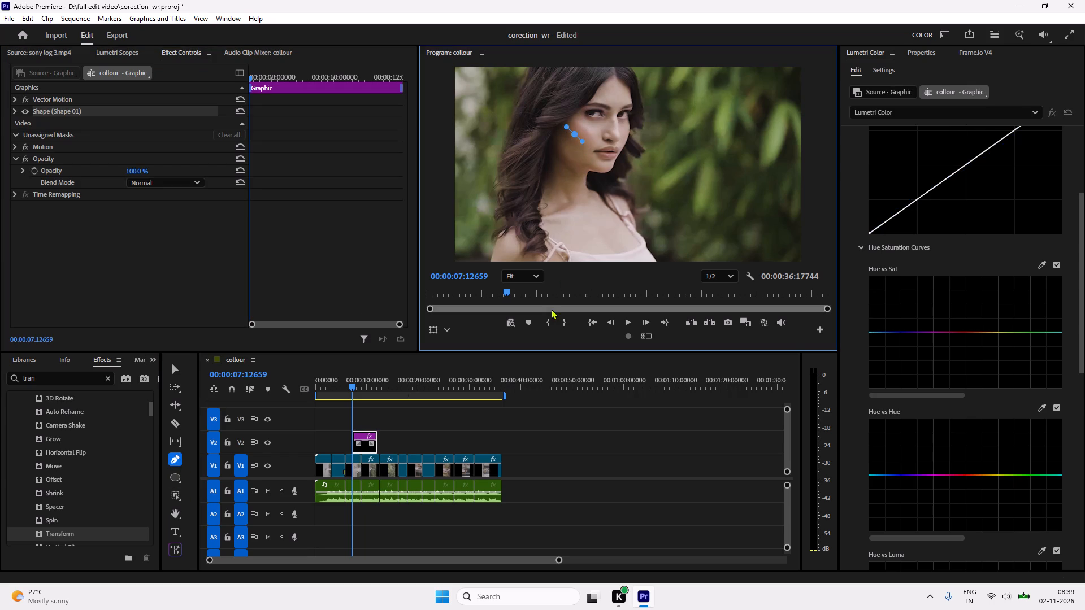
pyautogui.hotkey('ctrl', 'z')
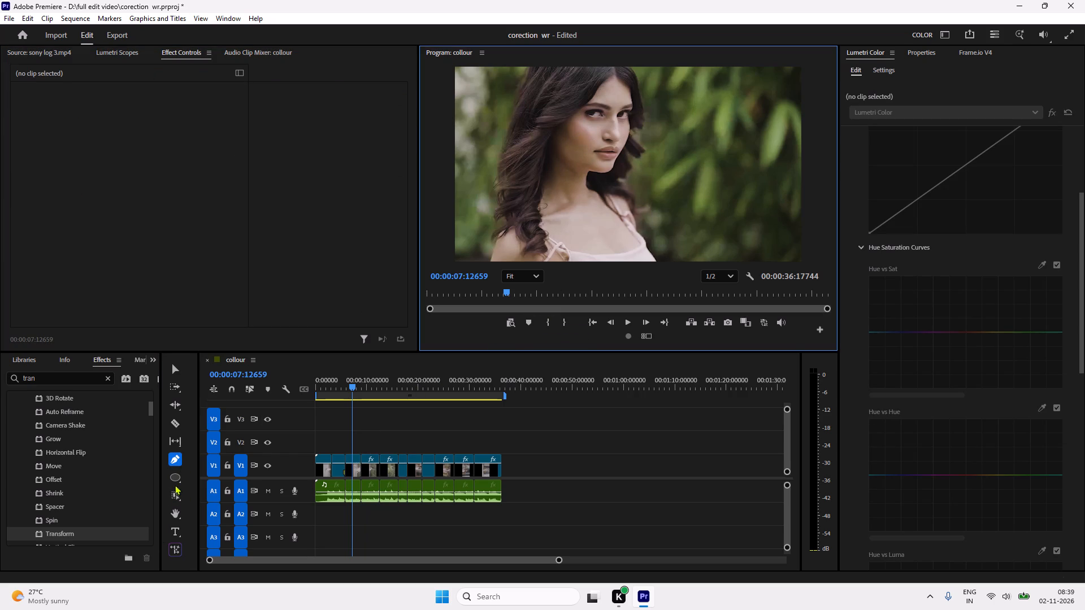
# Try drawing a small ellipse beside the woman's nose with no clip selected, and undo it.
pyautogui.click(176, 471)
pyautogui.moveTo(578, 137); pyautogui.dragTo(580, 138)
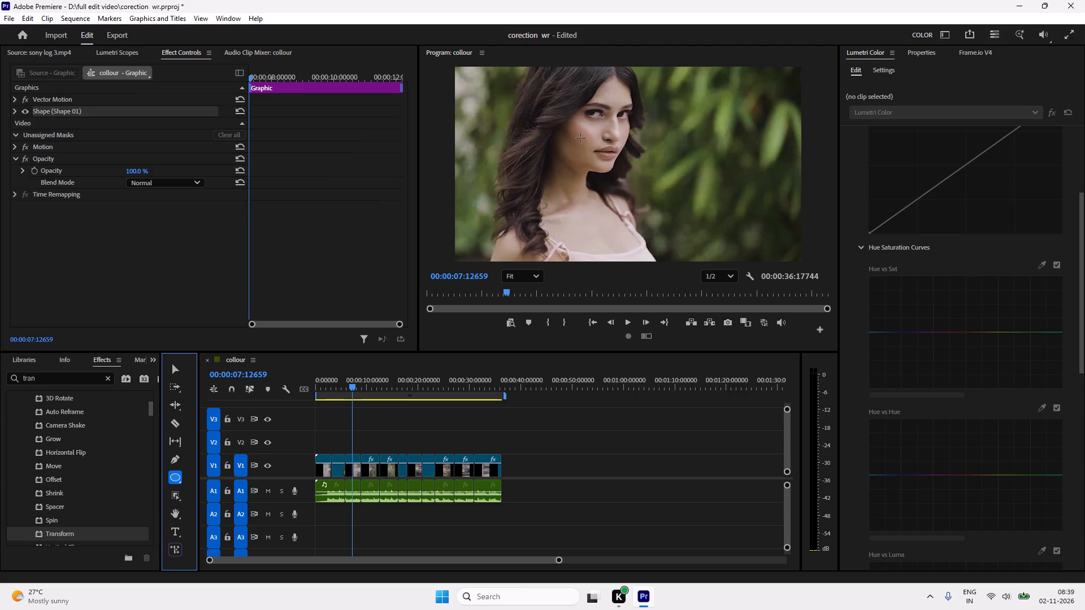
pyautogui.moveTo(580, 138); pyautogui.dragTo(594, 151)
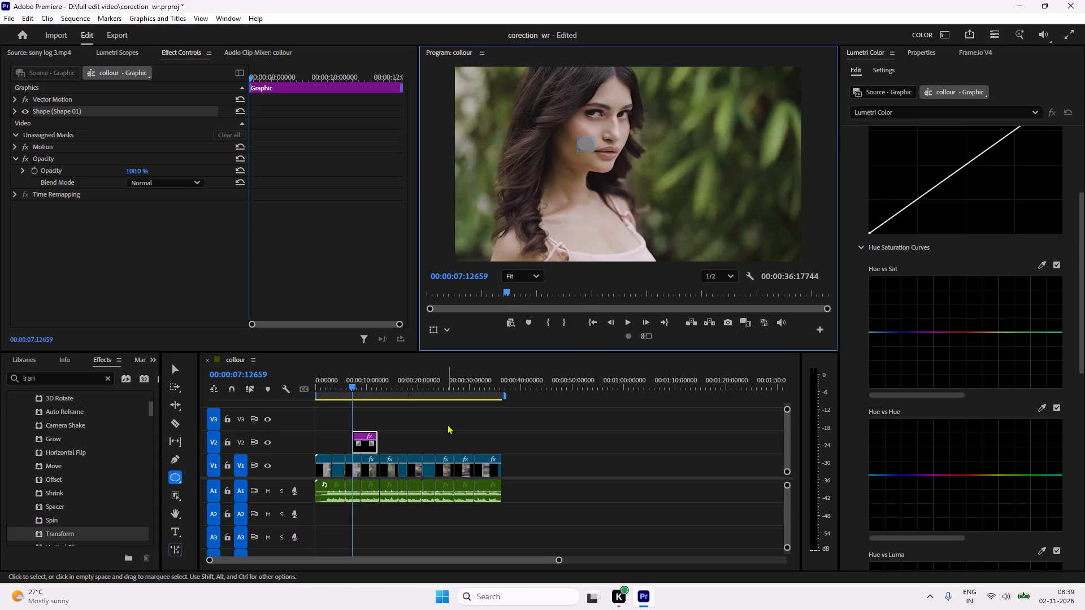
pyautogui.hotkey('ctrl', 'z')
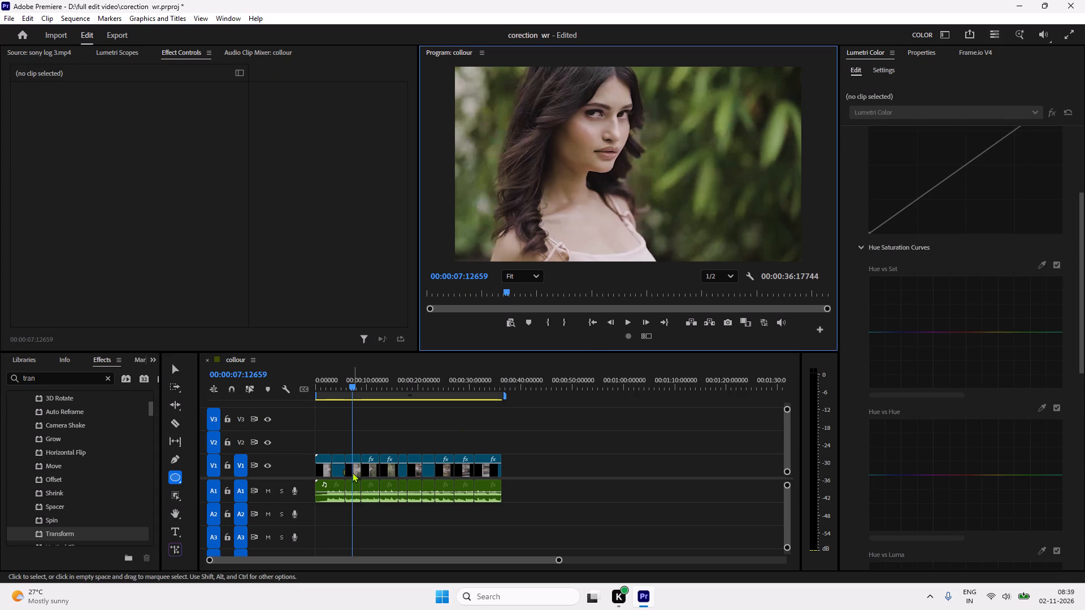
# With the portrait clip on V1 selected, draw a small ellipse over the woman's lower cheek beside the mouth.
pyautogui.click(351, 474)
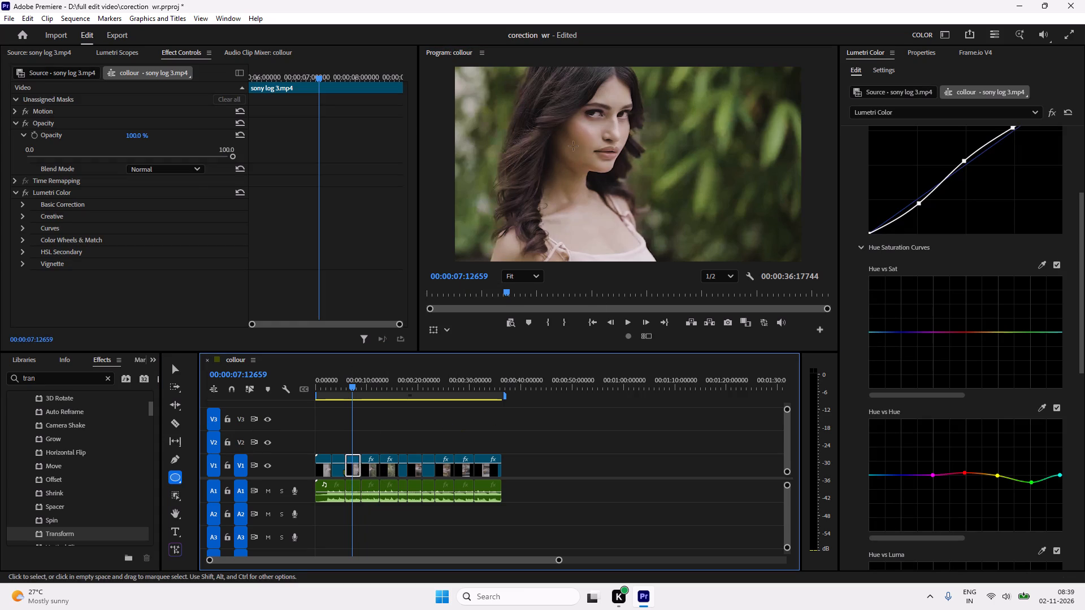
pyautogui.moveTo(570, 144); pyautogui.dragTo(591, 165)
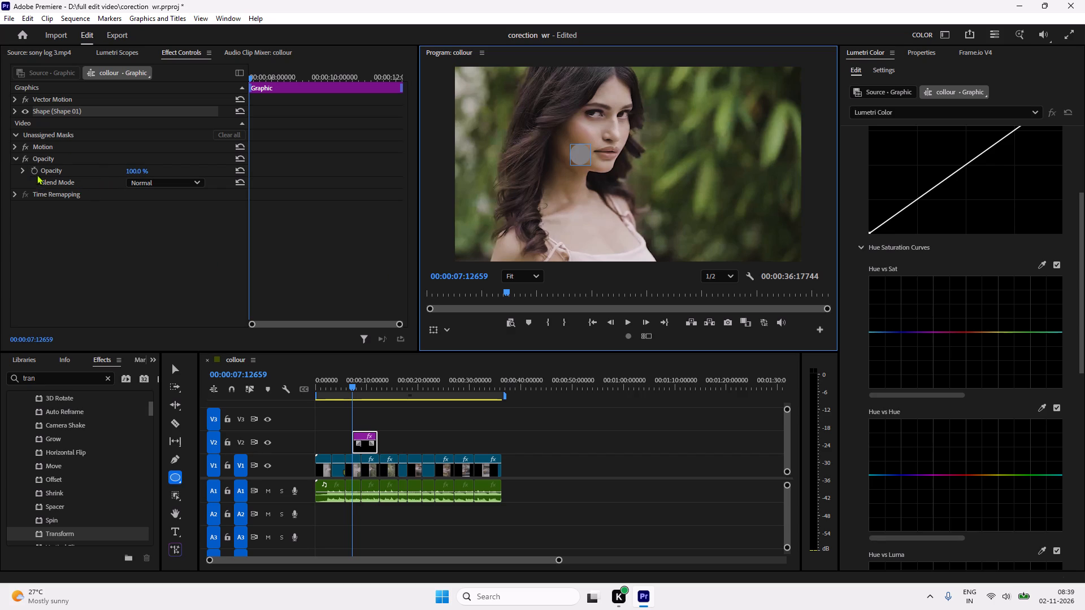
# Turn off the ellipse's fill and enable Mask with Shape in its Appearance settings.
pyautogui.click(12, 108)
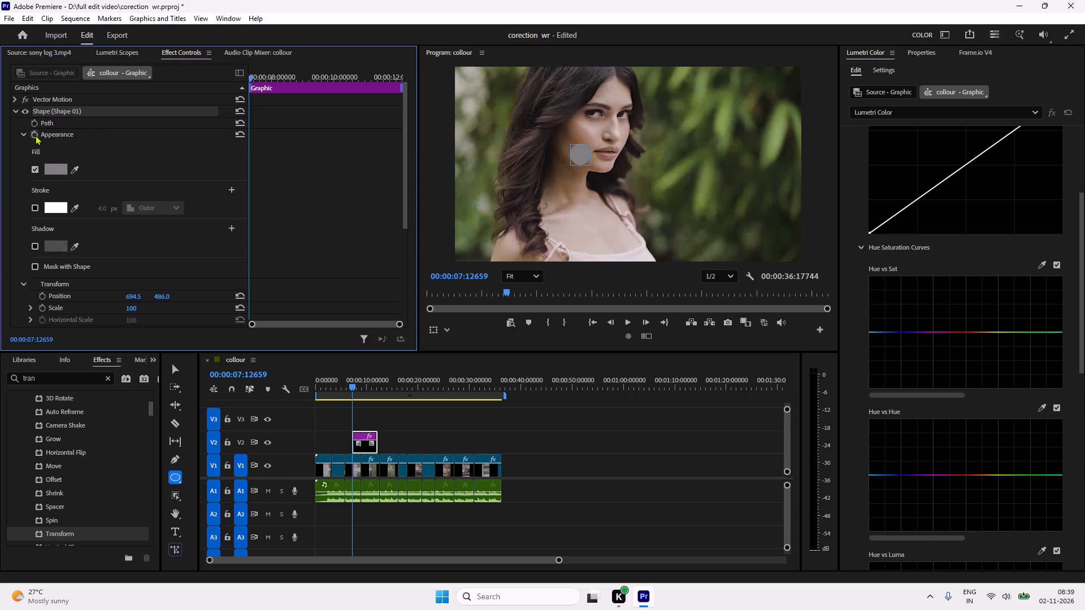
pyautogui.click(34, 168)
pyautogui.click(34, 168)
pyautogui.click(34, 168)
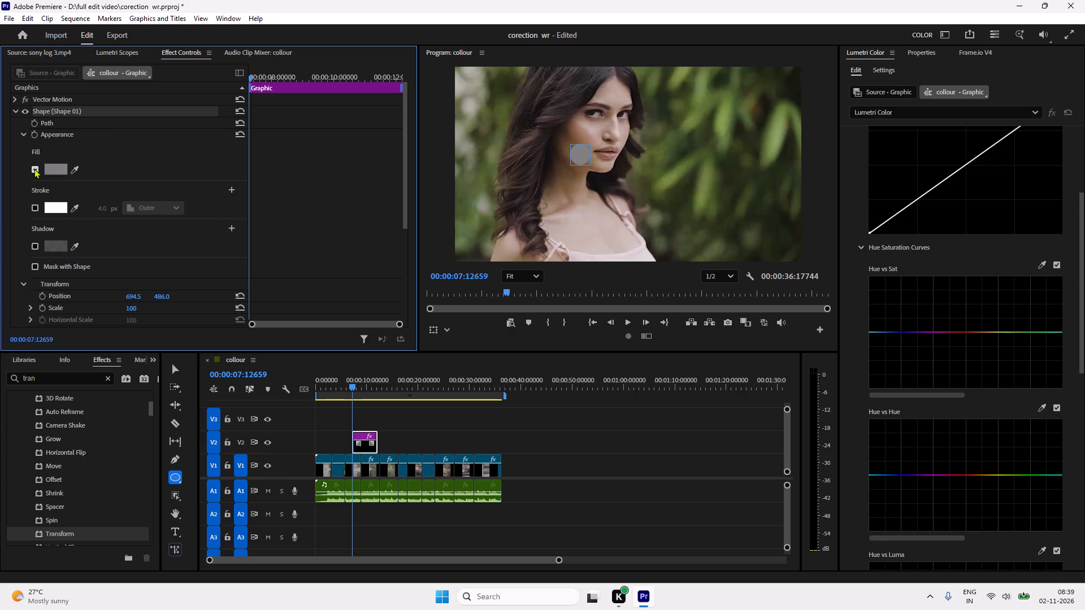
pyautogui.doubleClick(34, 168)
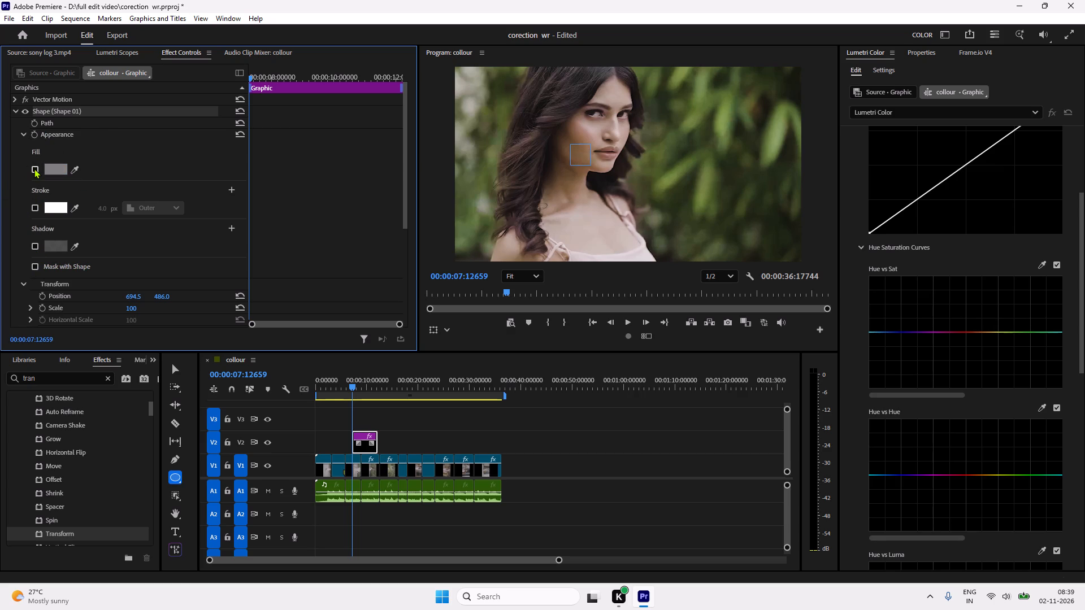
pyautogui.click(34, 168)
pyautogui.click(34, 168)
pyautogui.click(35, 267)
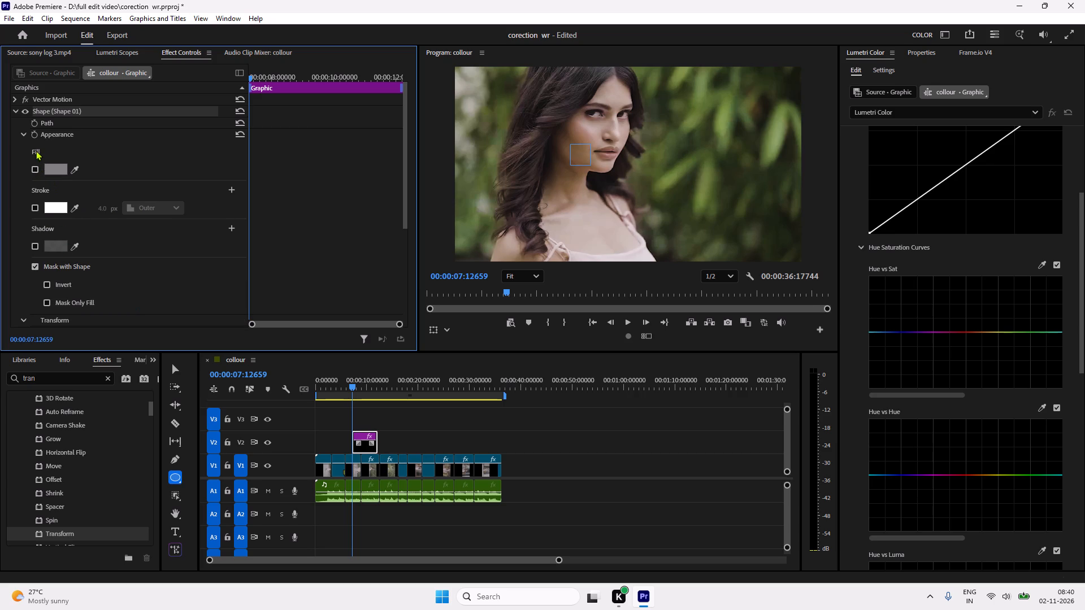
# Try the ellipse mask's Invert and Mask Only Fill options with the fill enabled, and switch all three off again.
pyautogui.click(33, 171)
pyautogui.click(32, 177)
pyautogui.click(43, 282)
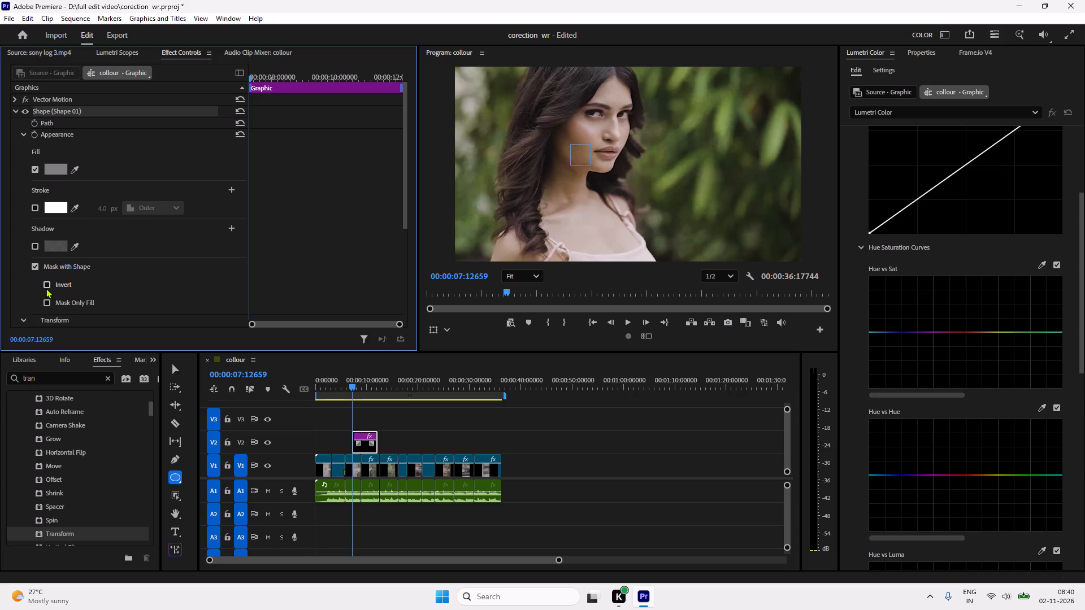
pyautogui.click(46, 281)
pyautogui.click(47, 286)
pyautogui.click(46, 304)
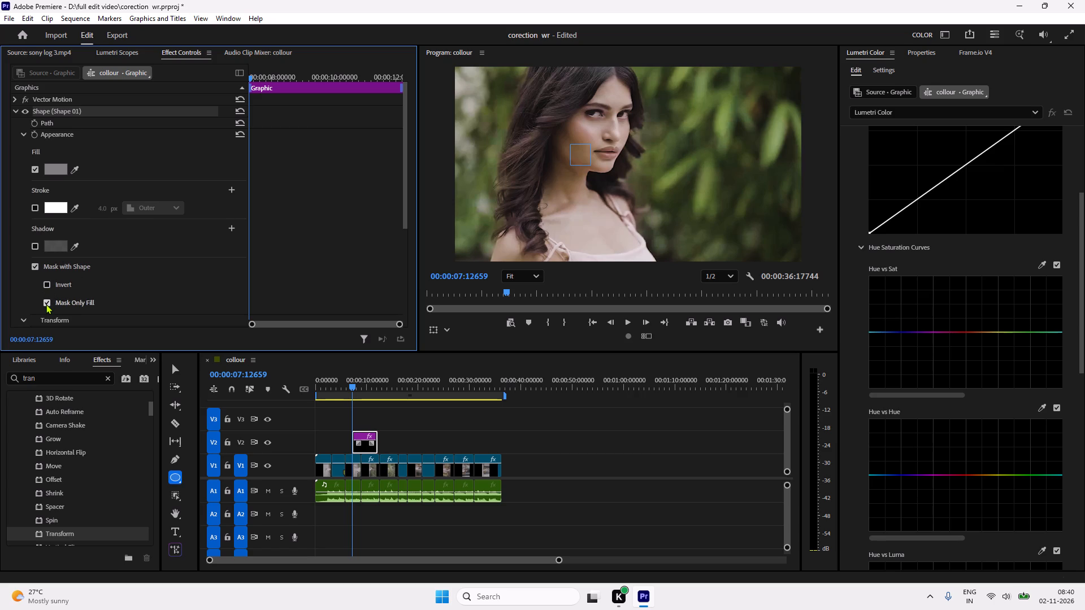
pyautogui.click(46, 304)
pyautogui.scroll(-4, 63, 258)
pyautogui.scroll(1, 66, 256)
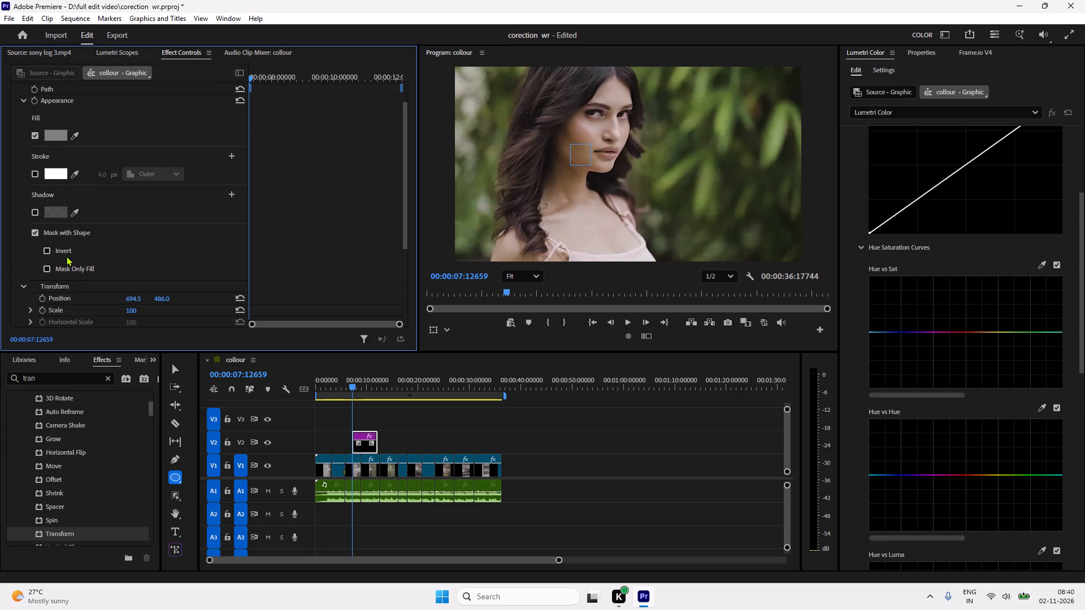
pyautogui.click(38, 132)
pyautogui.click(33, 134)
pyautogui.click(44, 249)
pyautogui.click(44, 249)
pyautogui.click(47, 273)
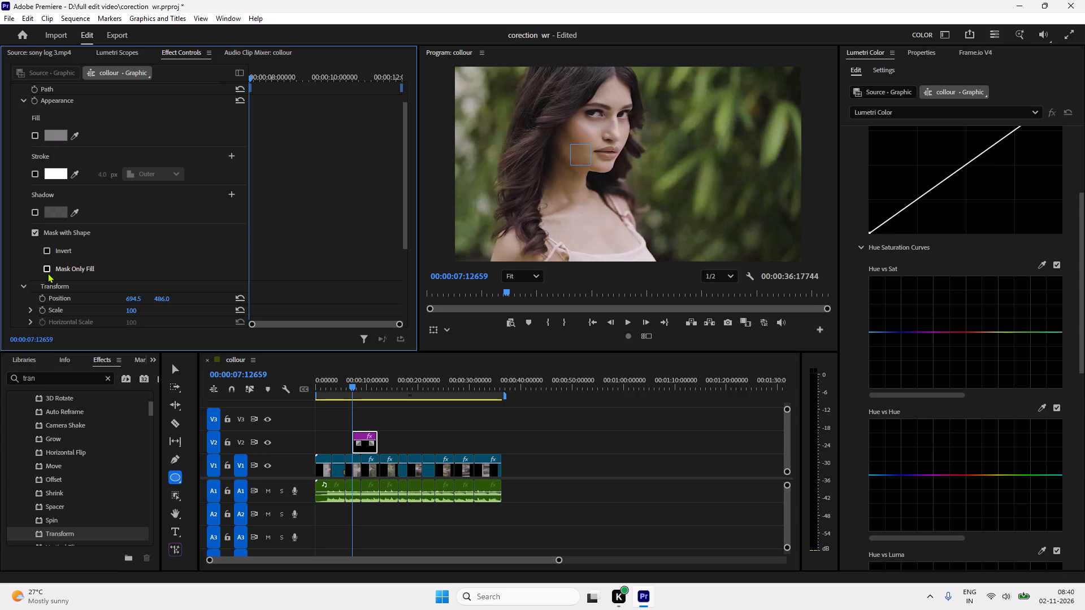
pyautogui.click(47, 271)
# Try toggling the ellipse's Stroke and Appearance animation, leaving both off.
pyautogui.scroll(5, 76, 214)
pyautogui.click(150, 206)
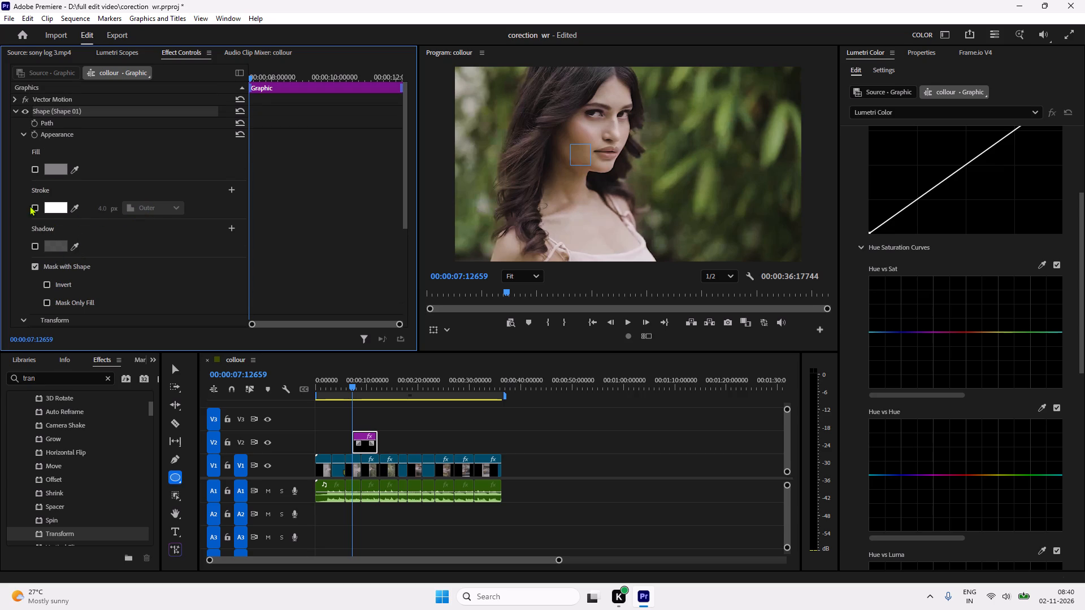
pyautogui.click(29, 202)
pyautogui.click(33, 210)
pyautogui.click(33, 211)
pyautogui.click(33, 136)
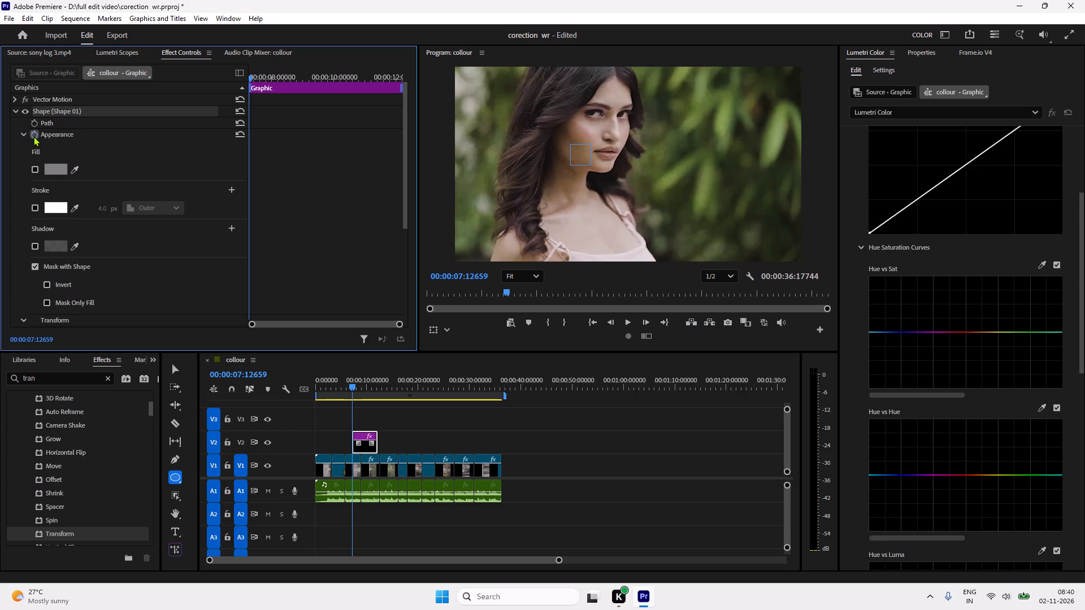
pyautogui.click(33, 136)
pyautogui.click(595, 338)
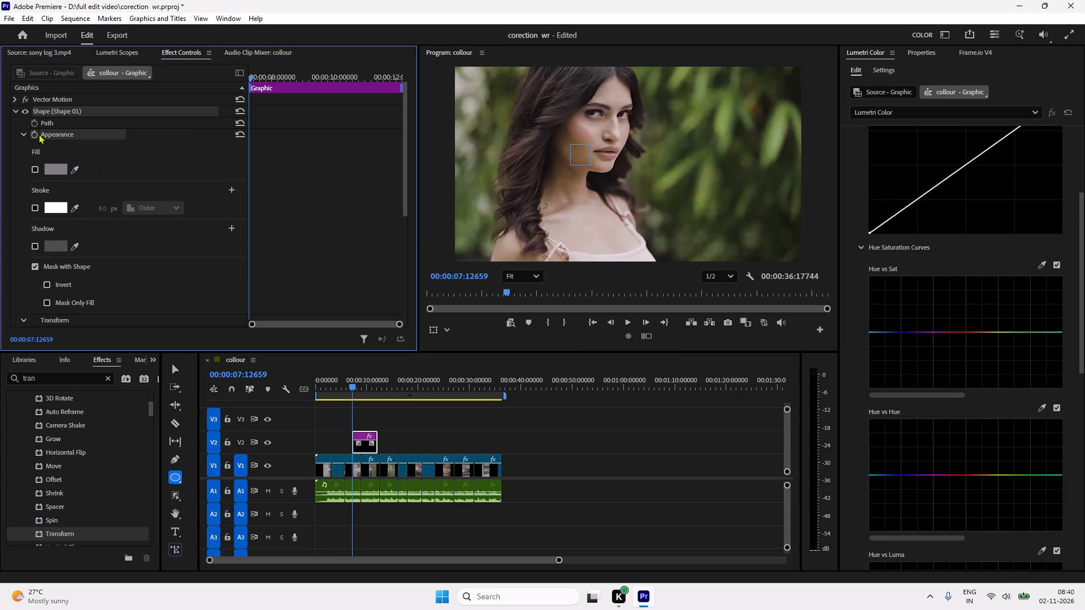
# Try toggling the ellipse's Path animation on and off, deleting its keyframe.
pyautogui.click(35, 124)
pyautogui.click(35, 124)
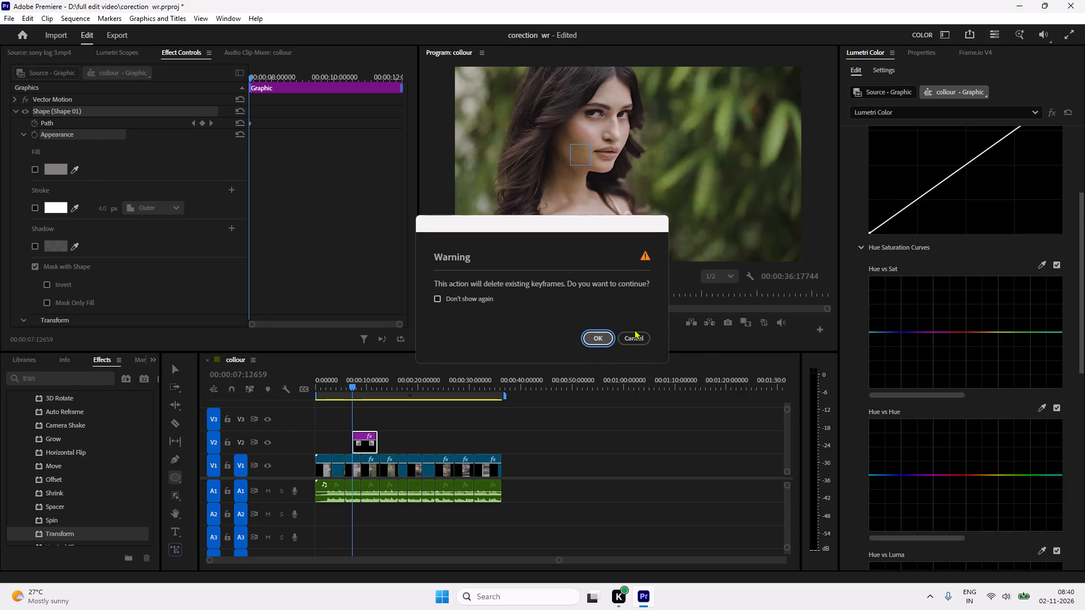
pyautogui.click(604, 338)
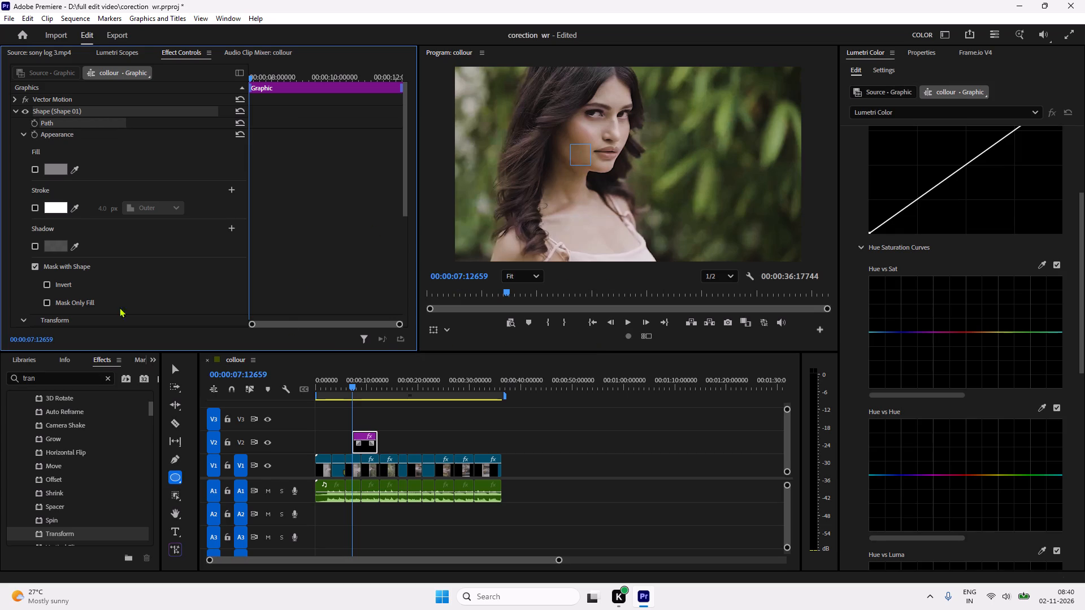
# Look through the graphic's shape, appearance, transform and opacity settings, collapsing the Appearance group.
pyautogui.scroll(-14, 67, 287)
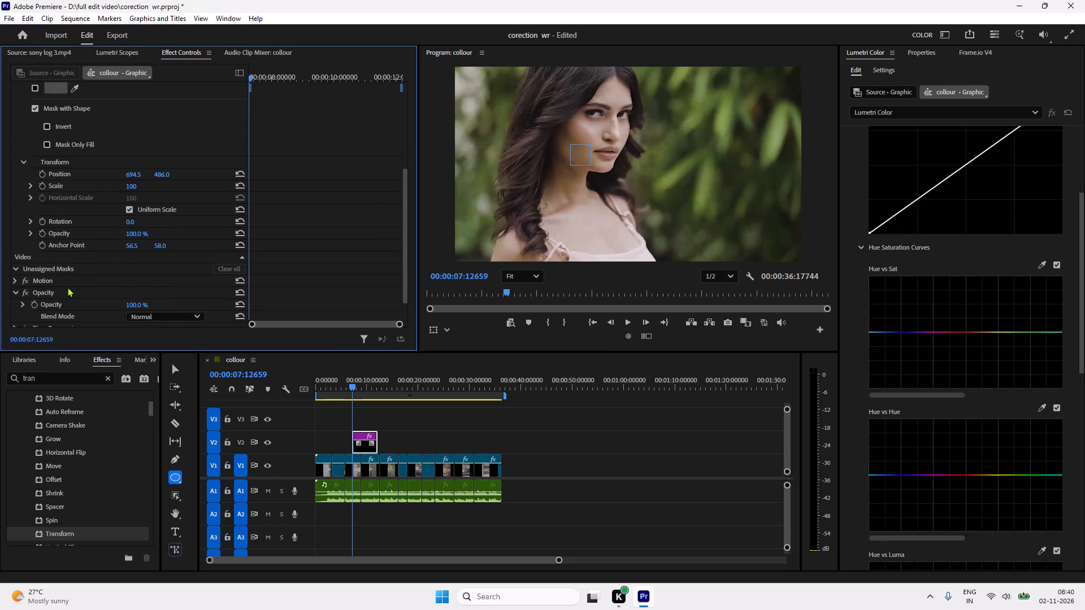
pyautogui.scroll(-5, 67, 287)
pyautogui.scroll(7, 88, 284)
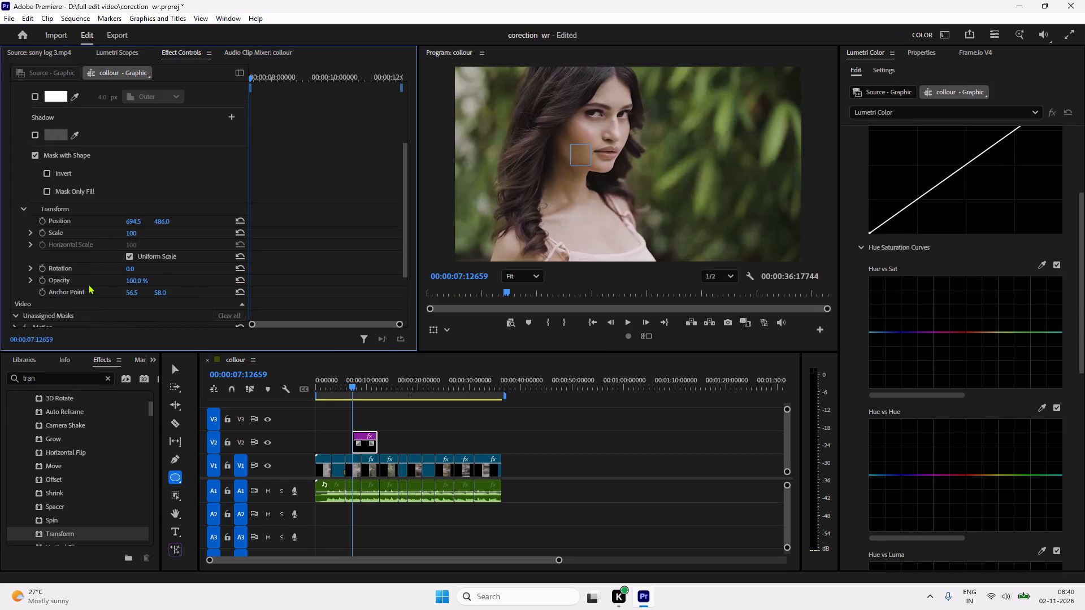
pyautogui.scroll(13, 88, 284)
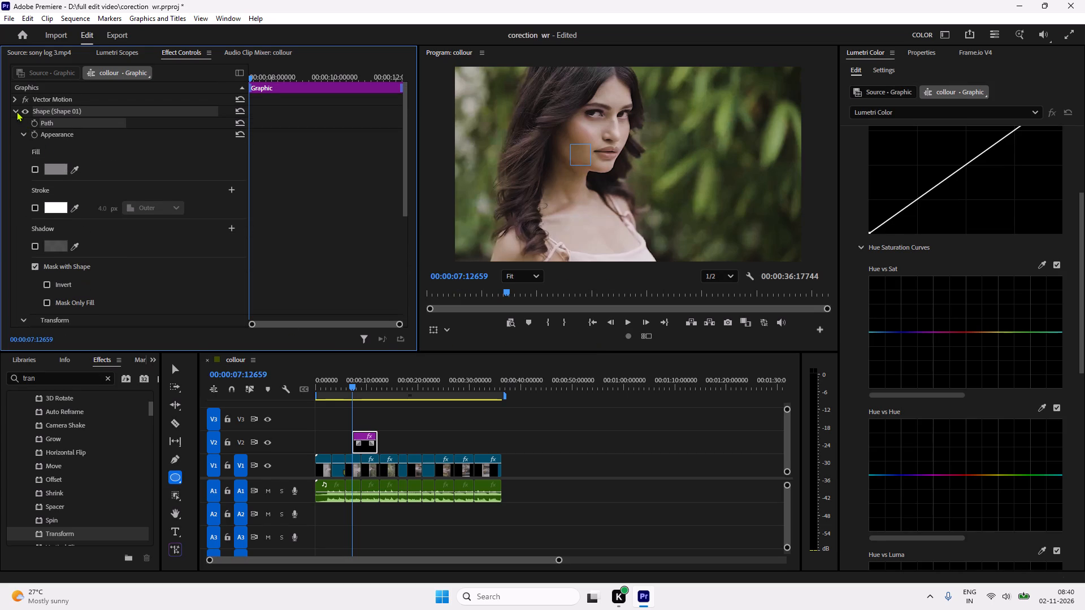
pyautogui.click(16, 111)
pyautogui.click(19, 113)
pyautogui.click(24, 134)
pyautogui.click(55, 110)
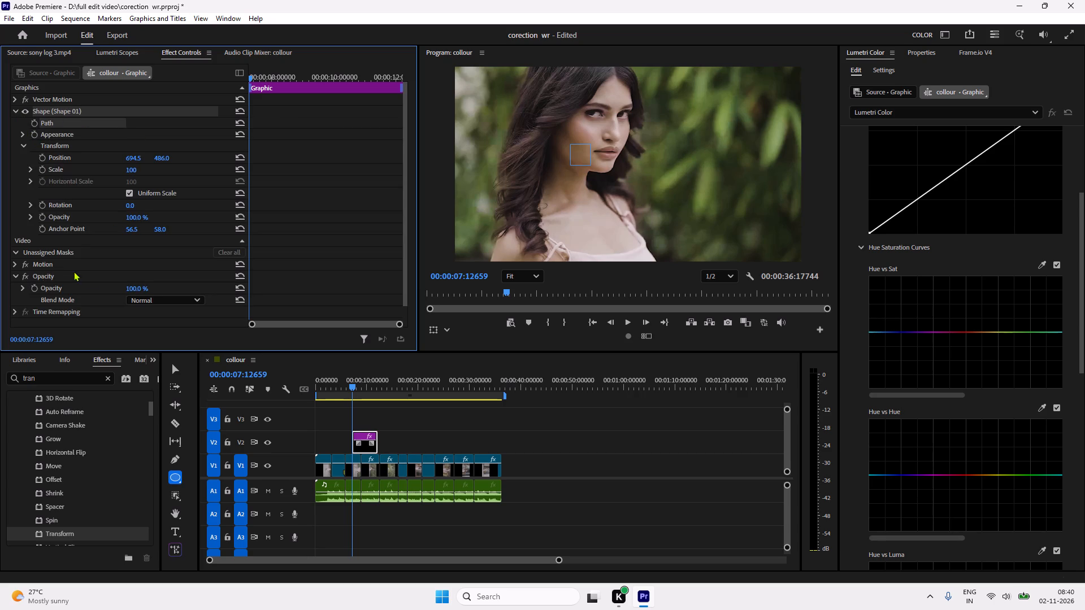
pyautogui.click(42, 274)
# Set the graphic's opacity blend mode to Color after trying Dissolve.
pyautogui.scroll(-1, 153, 267)
pyautogui.click(158, 290)
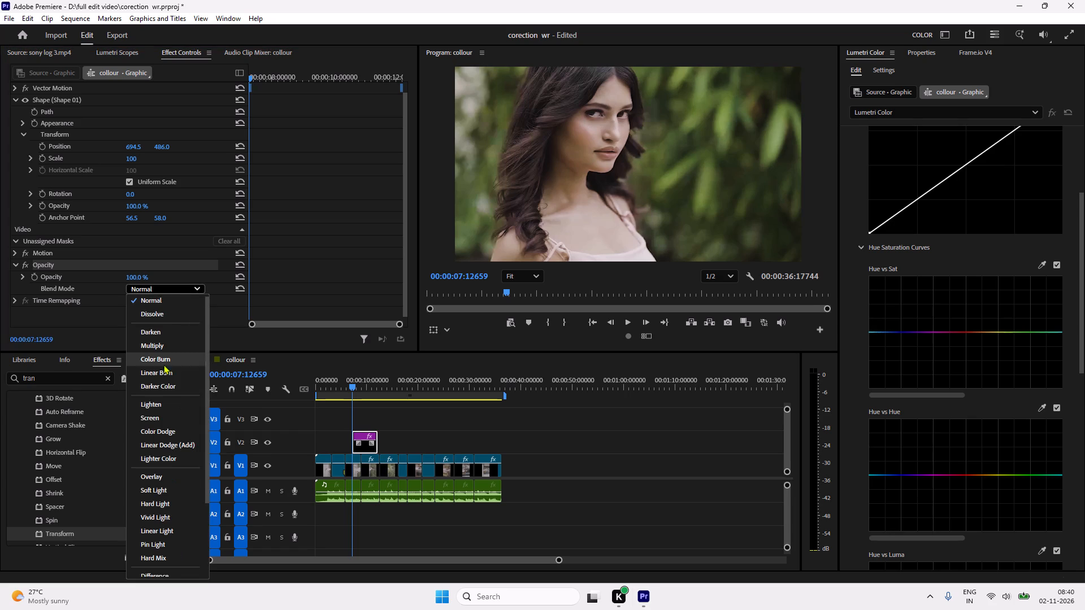
pyautogui.click(157, 310)
pyautogui.click(155, 285)
pyautogui.scroll(-12, 142, 456)
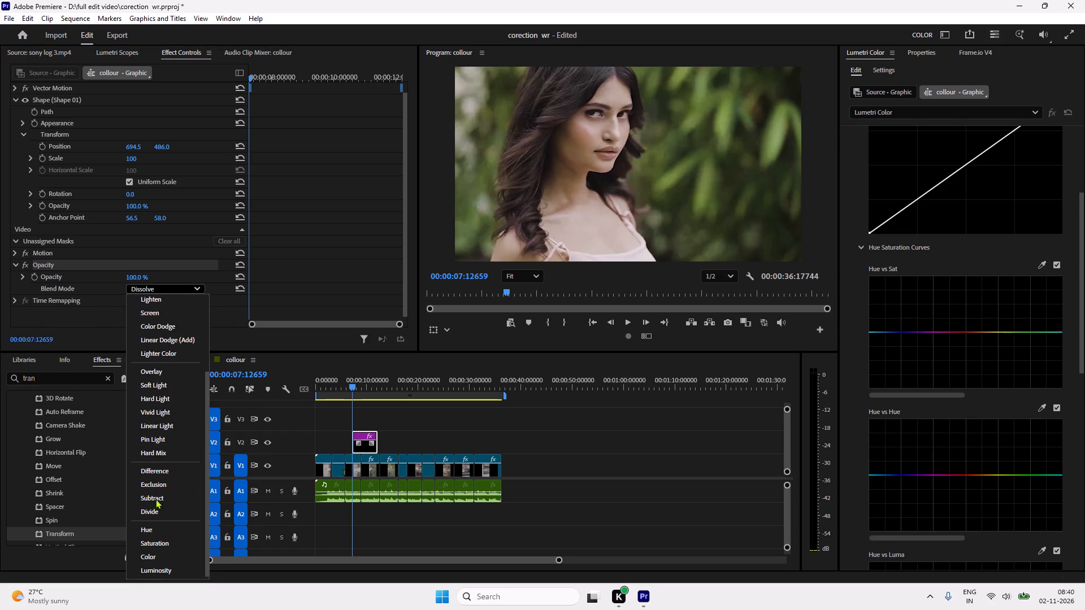
pyautogui.scroll(-5, 159, 517)
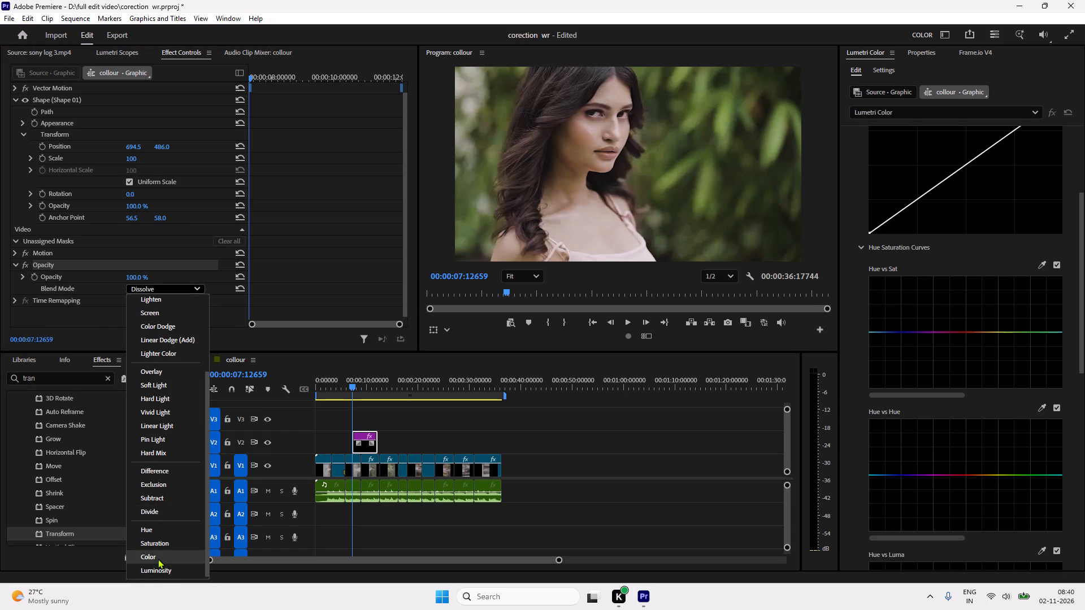
pyautogui.click(158, 554)
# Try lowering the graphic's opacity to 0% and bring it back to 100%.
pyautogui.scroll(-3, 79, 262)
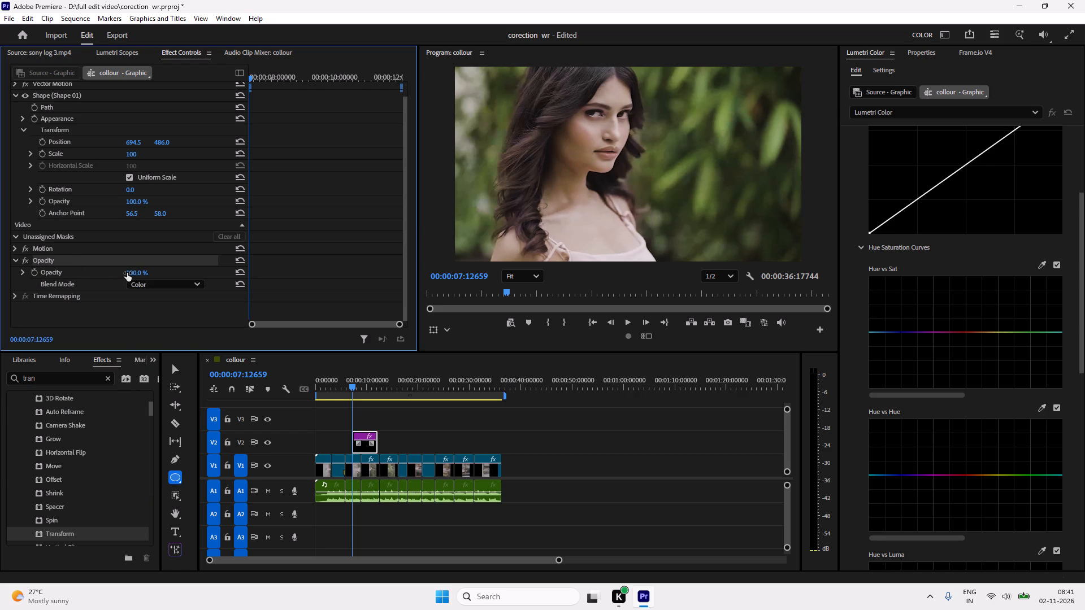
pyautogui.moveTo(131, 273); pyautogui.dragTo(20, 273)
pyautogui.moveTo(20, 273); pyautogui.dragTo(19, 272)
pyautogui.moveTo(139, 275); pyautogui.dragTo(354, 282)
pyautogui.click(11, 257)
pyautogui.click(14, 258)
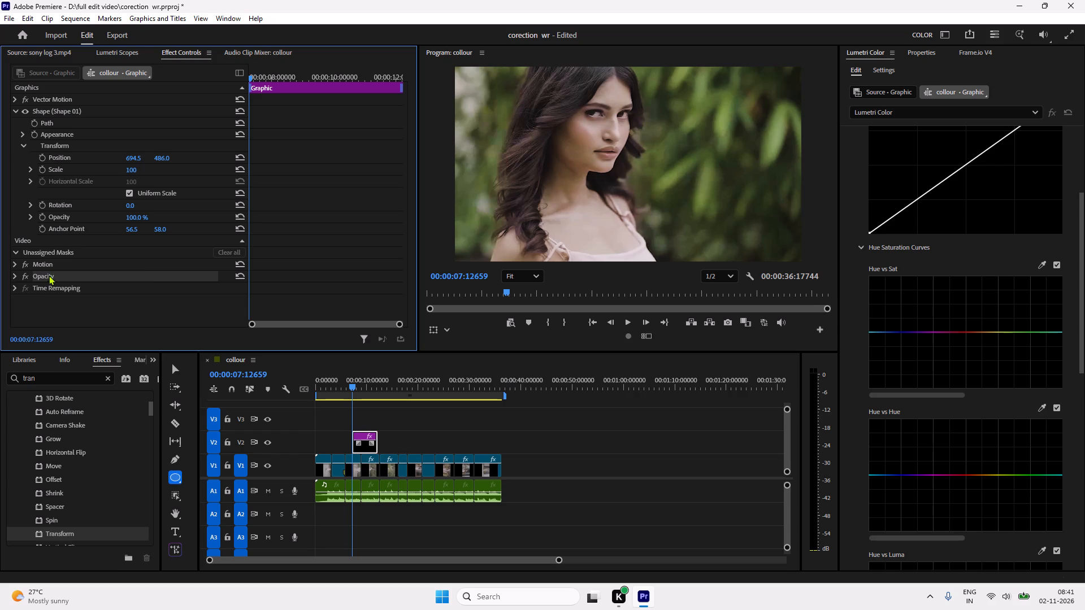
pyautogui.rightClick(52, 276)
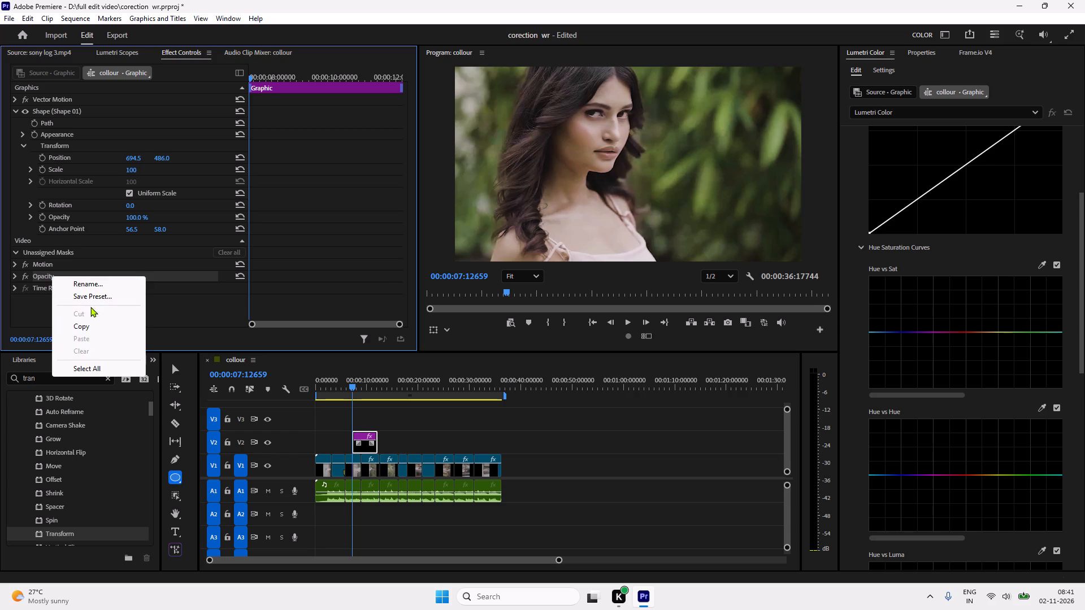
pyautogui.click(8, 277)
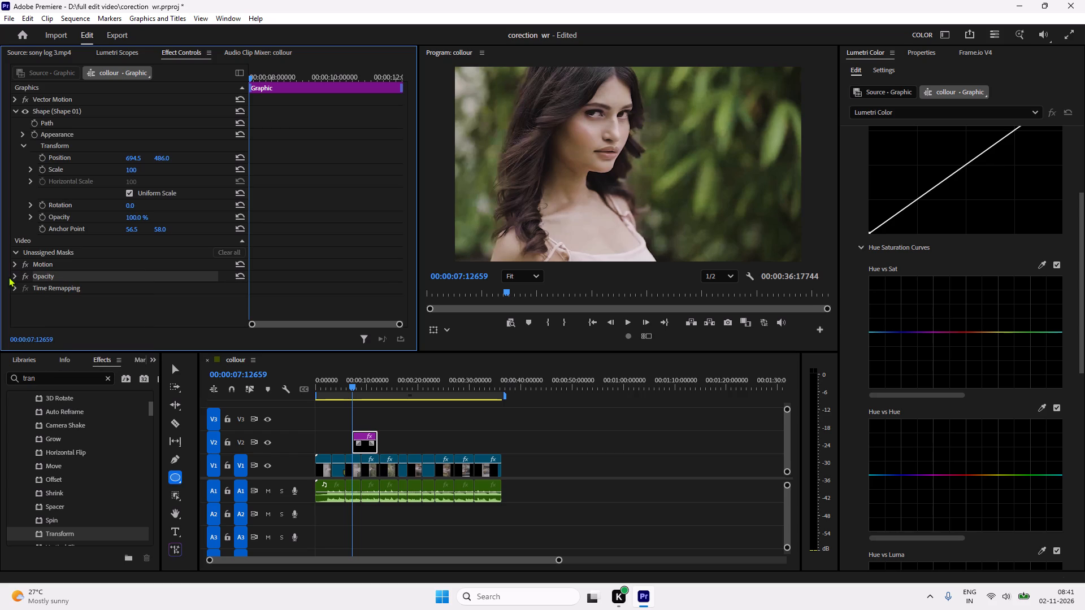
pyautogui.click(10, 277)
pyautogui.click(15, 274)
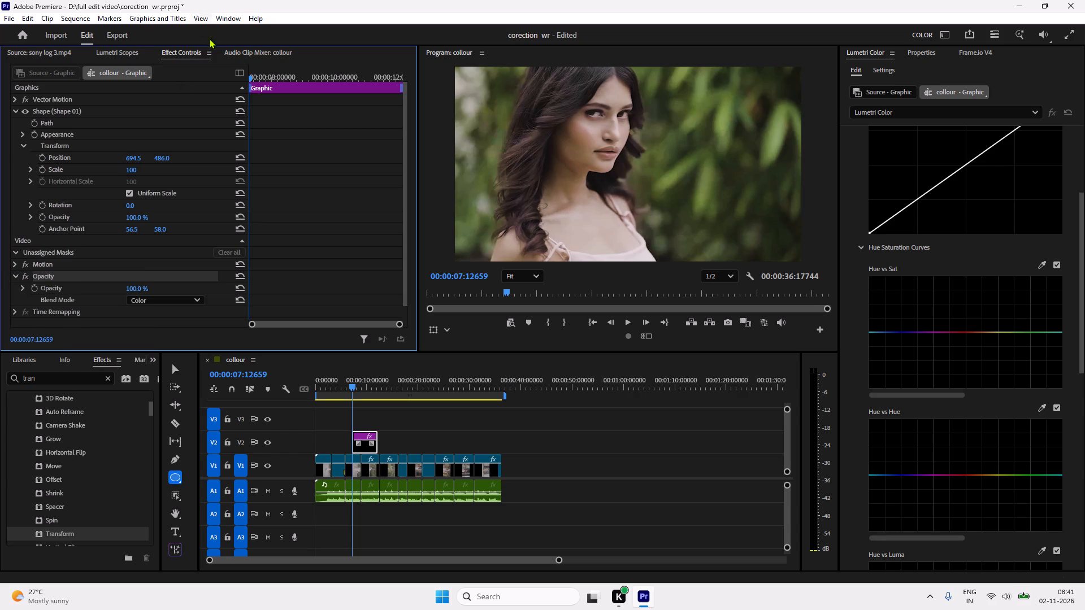
# Look through the source clip, Lumetri scopes, audio clip mixer, Lumetri colour settings and the graphic's properties.
pyautogui.click(44, 53)
pyautogui.click(108, 53)
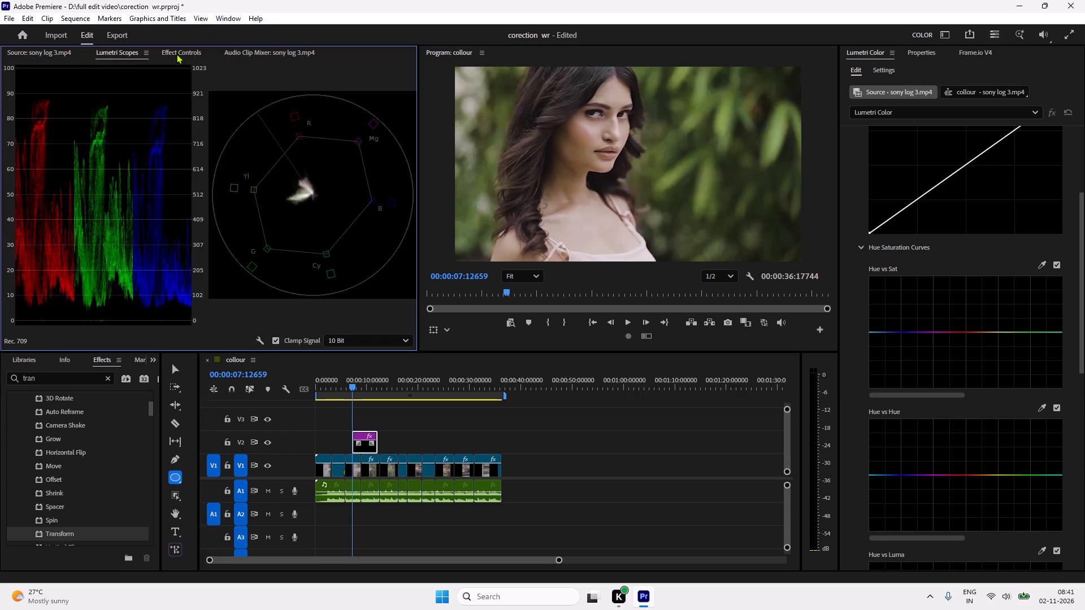
pyautogui.click(167, 52)
pyautogui.click(249, 57)
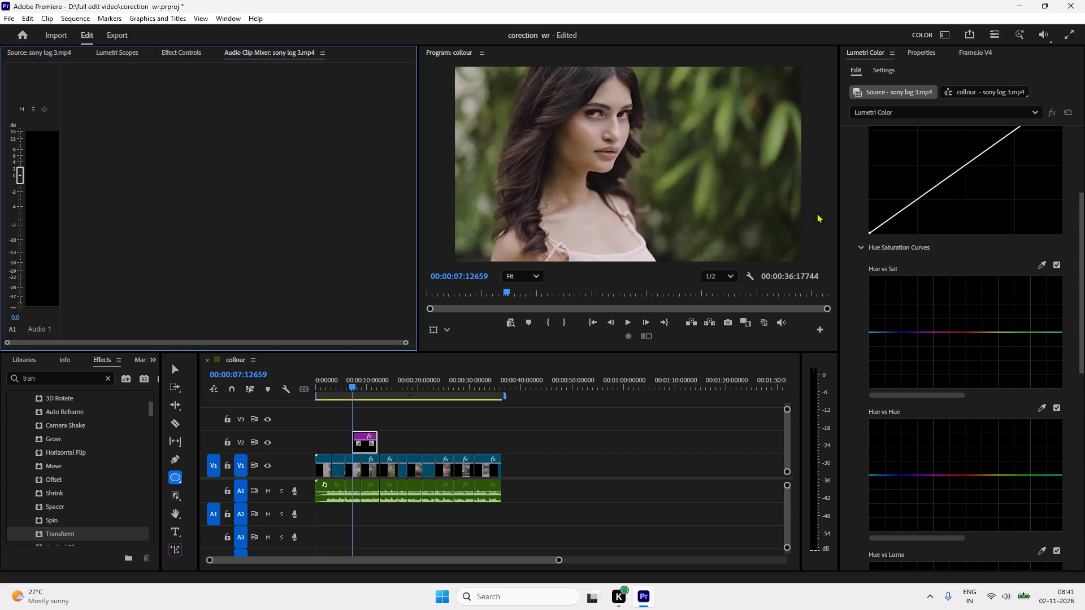
pyautogui.click(891, 68)
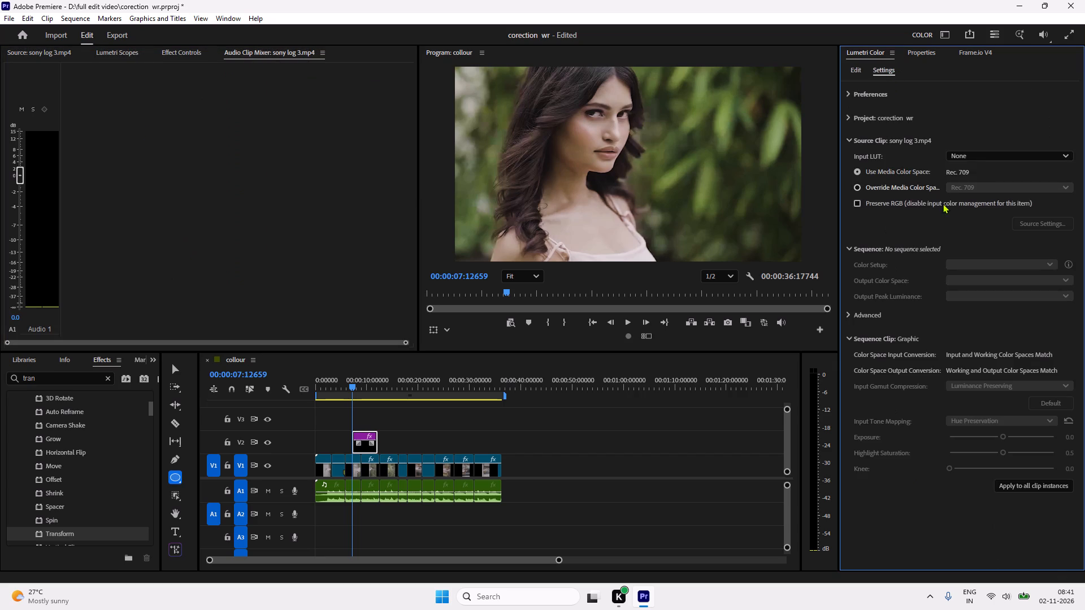
pyautogui.click(848, 55)
pyautogui.click(853, 62)
pyautogui.click(856, 72)
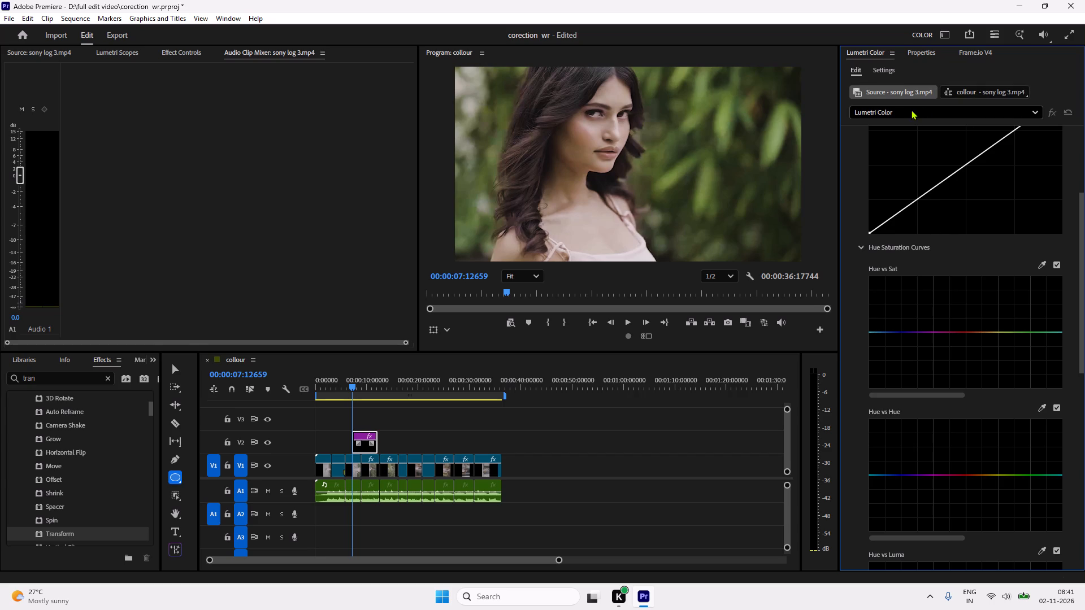
pyautogui.click(911, 110)
pyautogui.click(911, 110)
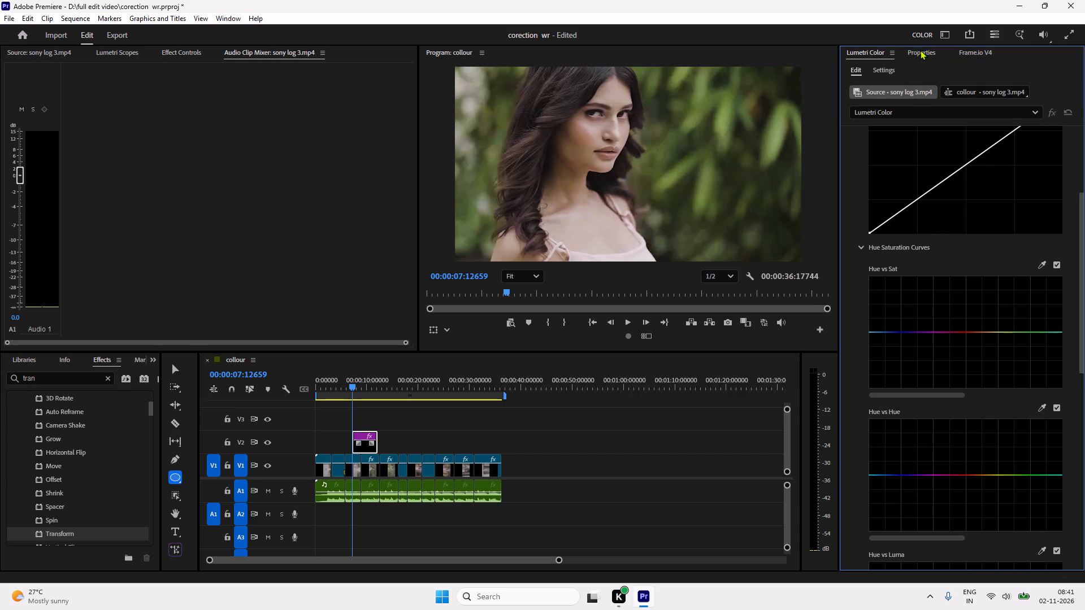
pyautogui.click(920, 50)
pyautogui.click(907, 94)
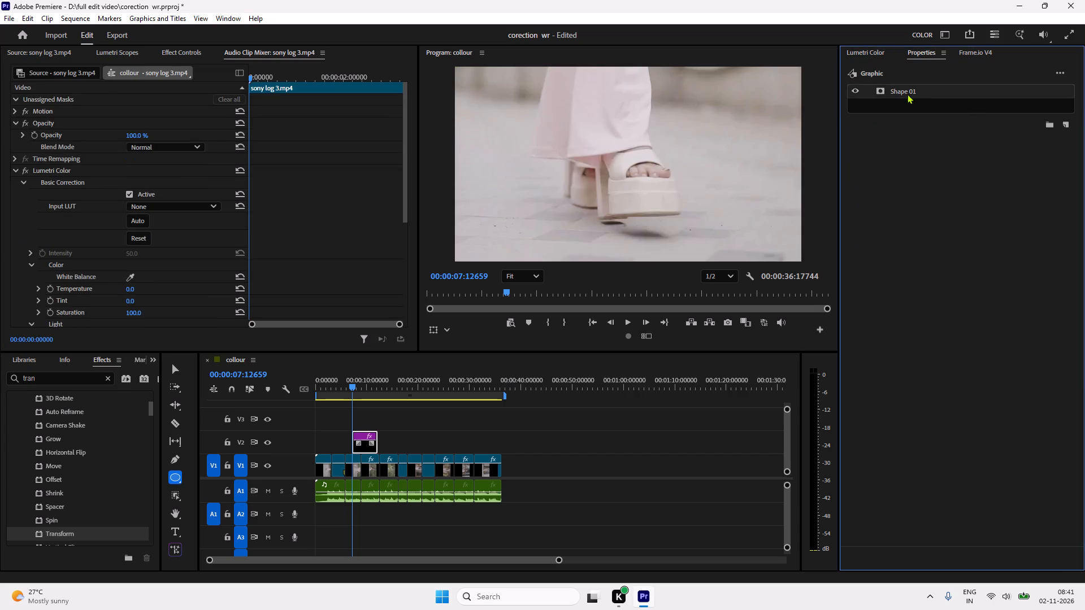
# Draw an upright ellipse about 103 by 197 px over the pink fabric above the shoe at the sequence start.
pyautogui.moveTo(618, 112); pyautogui.dragTo(614, 115)
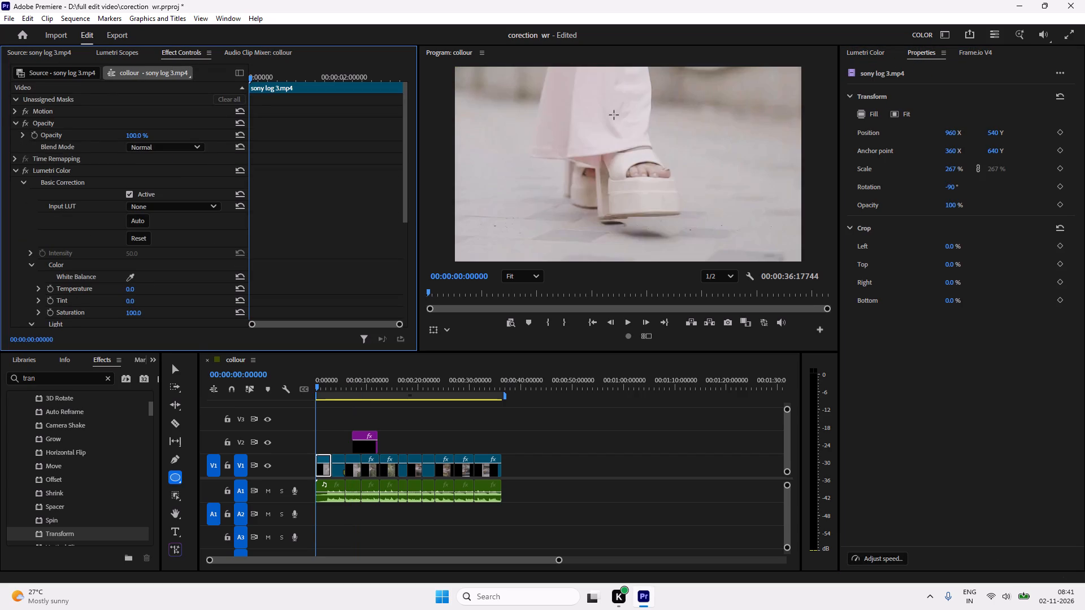
pyautogui.moveTo(614, 115); pyautogui.dragTo(637, 148)
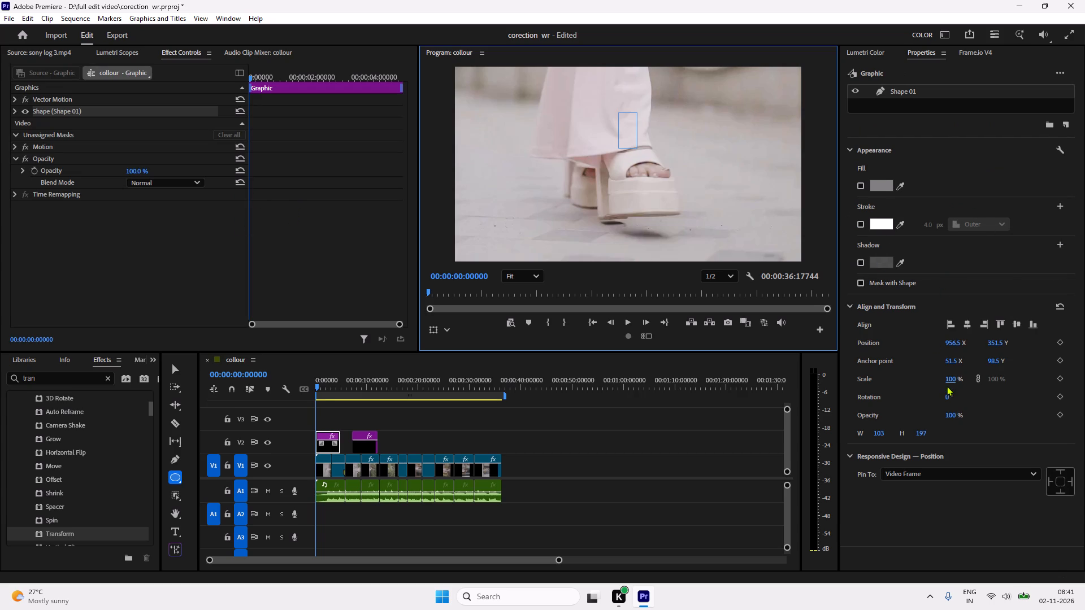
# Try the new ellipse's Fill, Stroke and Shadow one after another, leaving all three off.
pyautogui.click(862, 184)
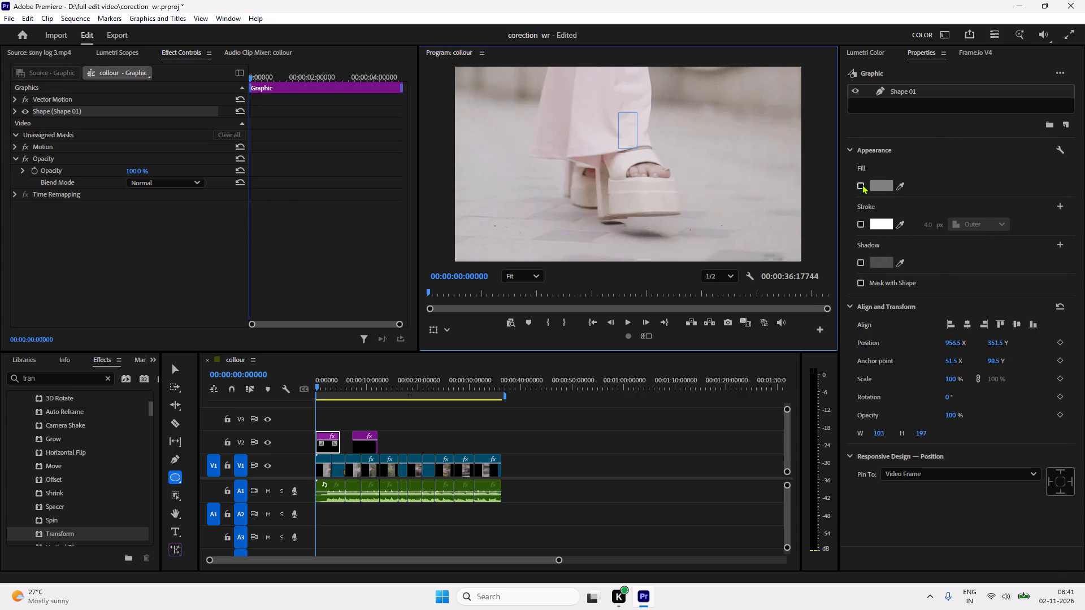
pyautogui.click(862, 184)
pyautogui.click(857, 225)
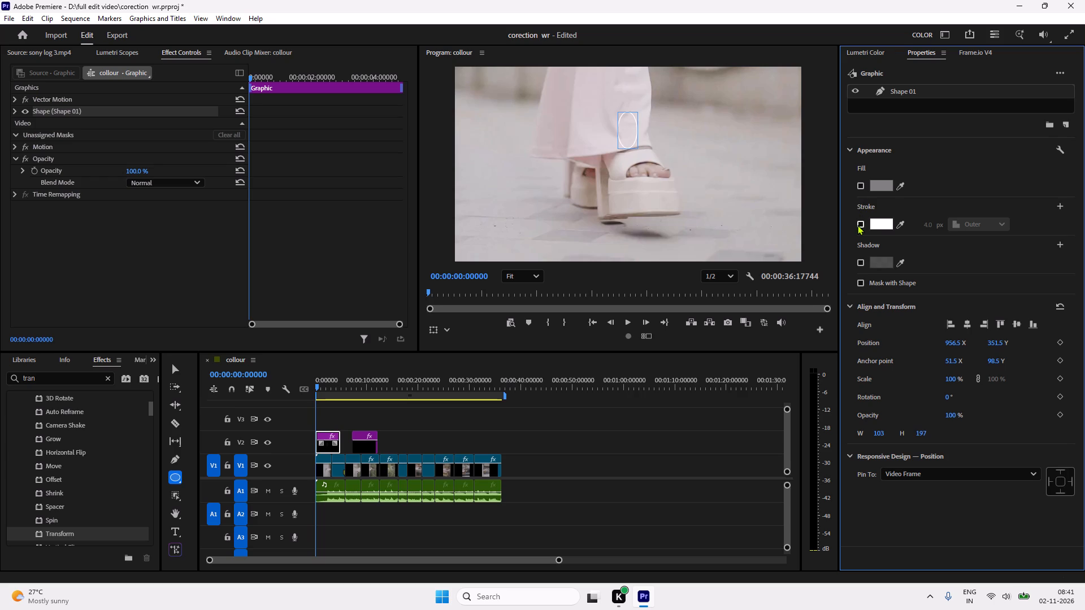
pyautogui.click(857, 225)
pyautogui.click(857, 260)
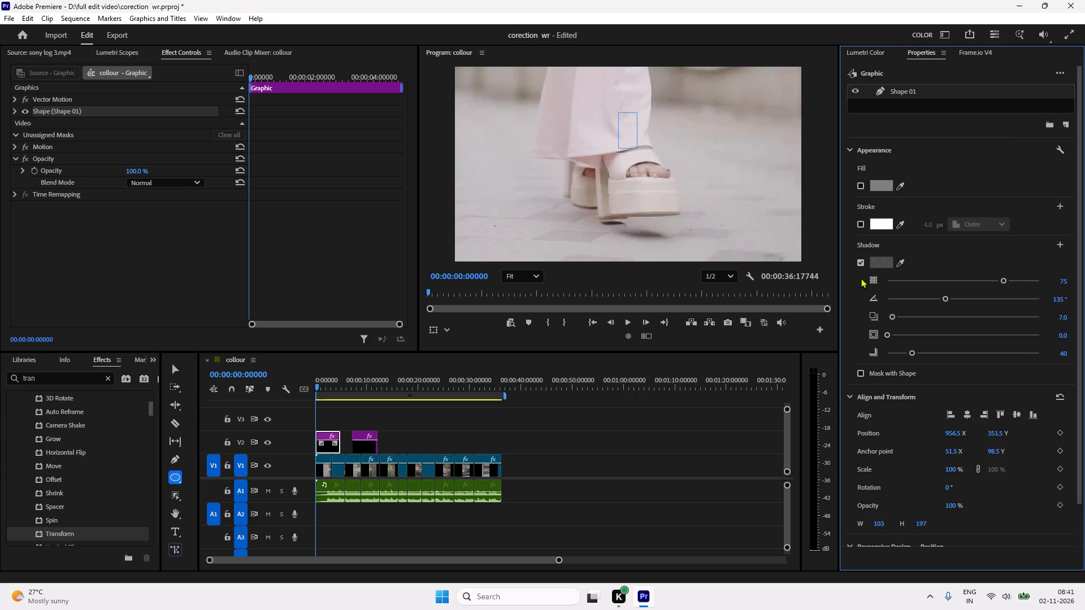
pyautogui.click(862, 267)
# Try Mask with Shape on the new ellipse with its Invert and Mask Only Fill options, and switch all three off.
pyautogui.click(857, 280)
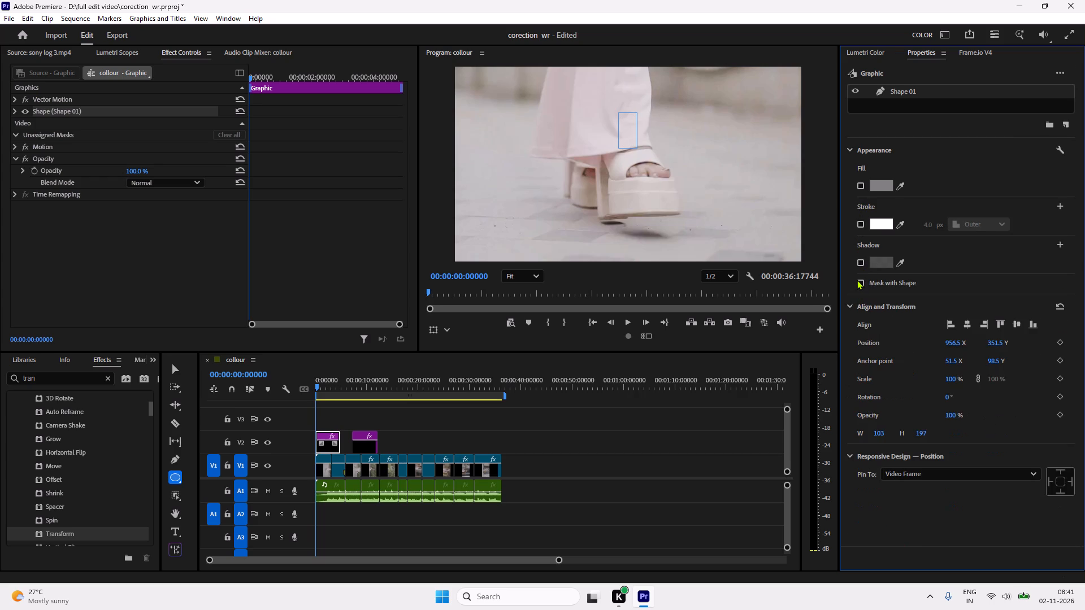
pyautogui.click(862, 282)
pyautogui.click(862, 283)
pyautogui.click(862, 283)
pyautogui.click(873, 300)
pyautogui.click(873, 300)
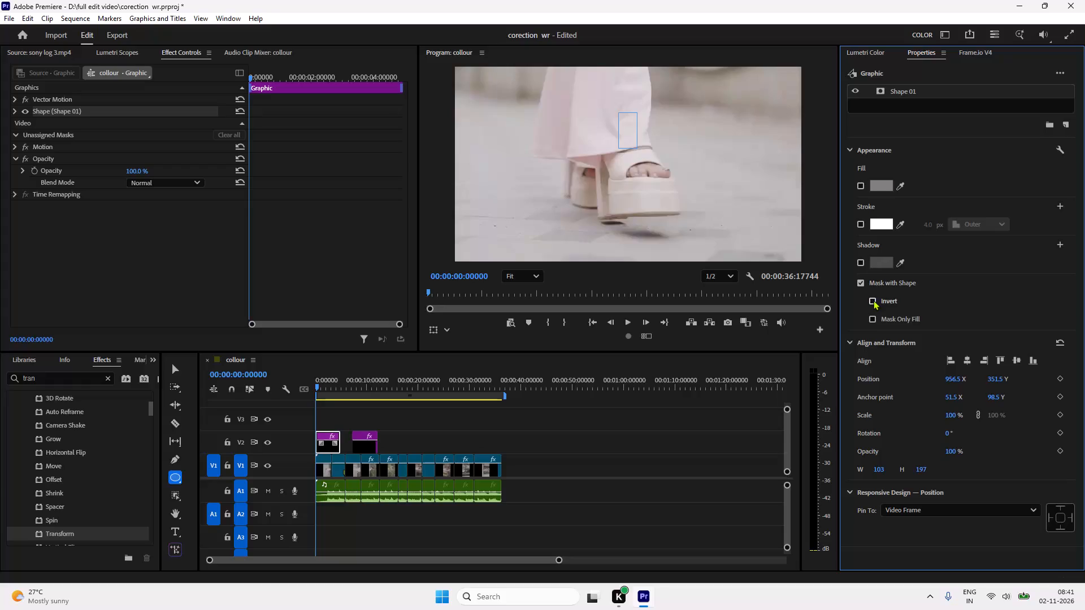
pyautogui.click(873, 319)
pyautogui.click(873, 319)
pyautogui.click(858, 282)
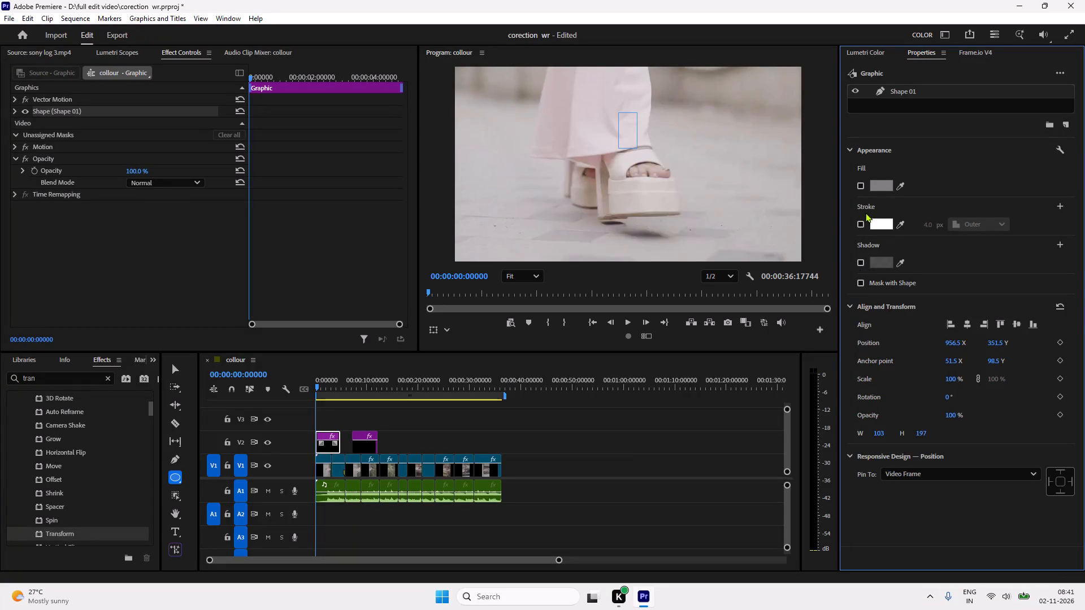
# Turn on the grey fill of the new ellipse.
pyautogui.scroll(2, 865, 211)
pyautogui.click(856, 186)
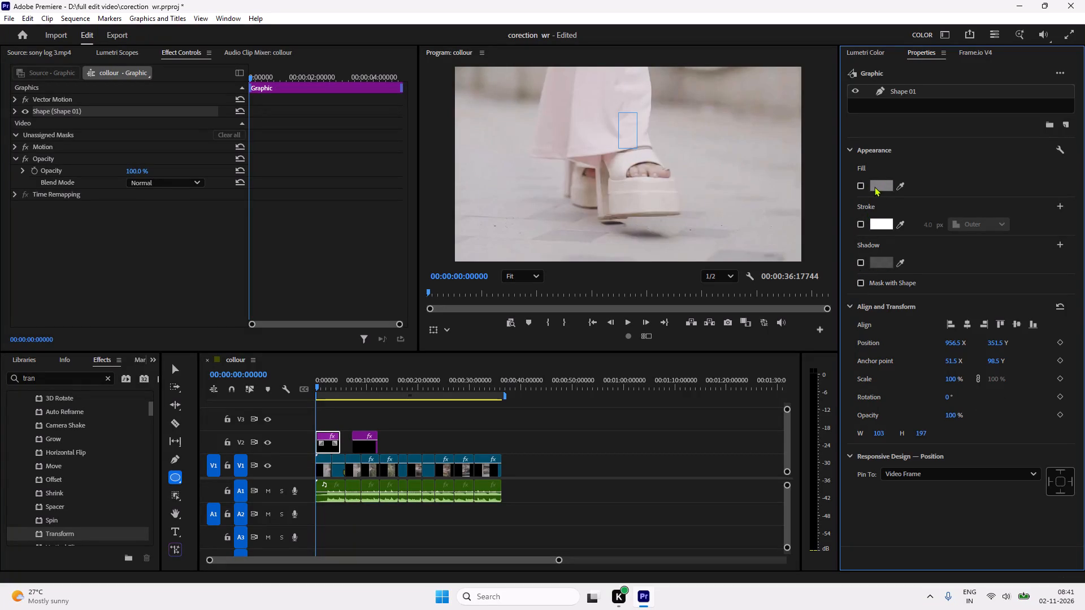
pyautogui.click(857, 185)
pyautogui.click(862, 185)
pyautogui.doubleClick(862, 185)
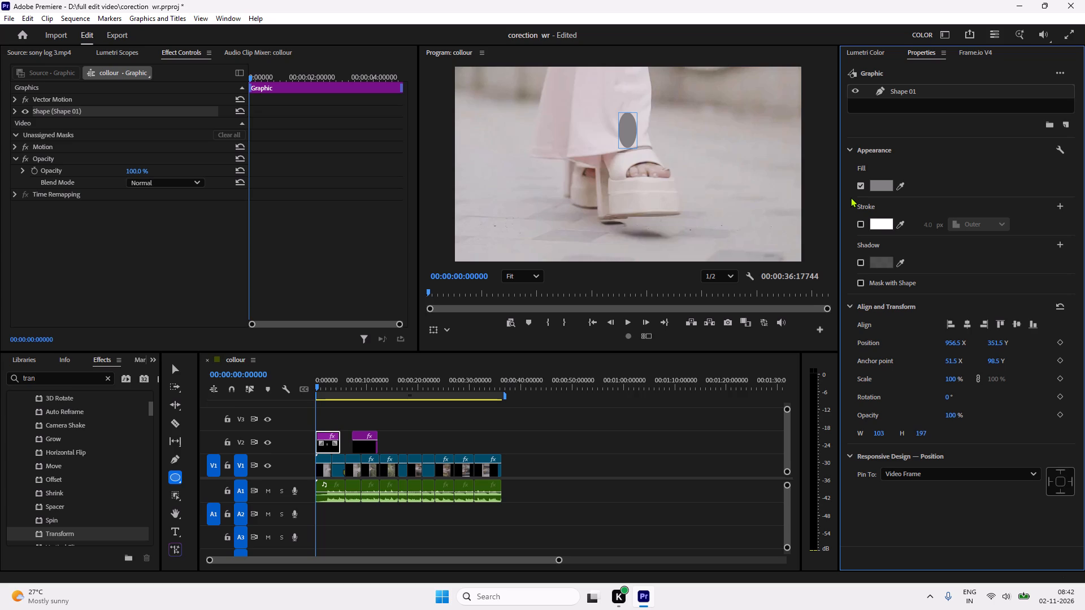
# Save the project.
pyautogui.hotkey('ctrl', 'a')
pyautogui.hotkey('ctrl', 's')
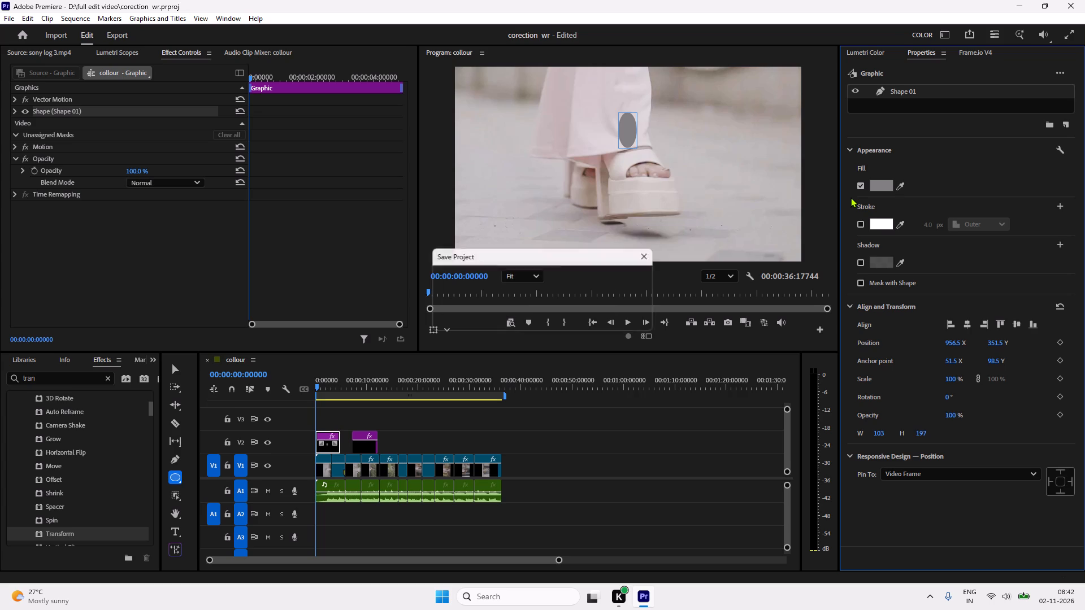
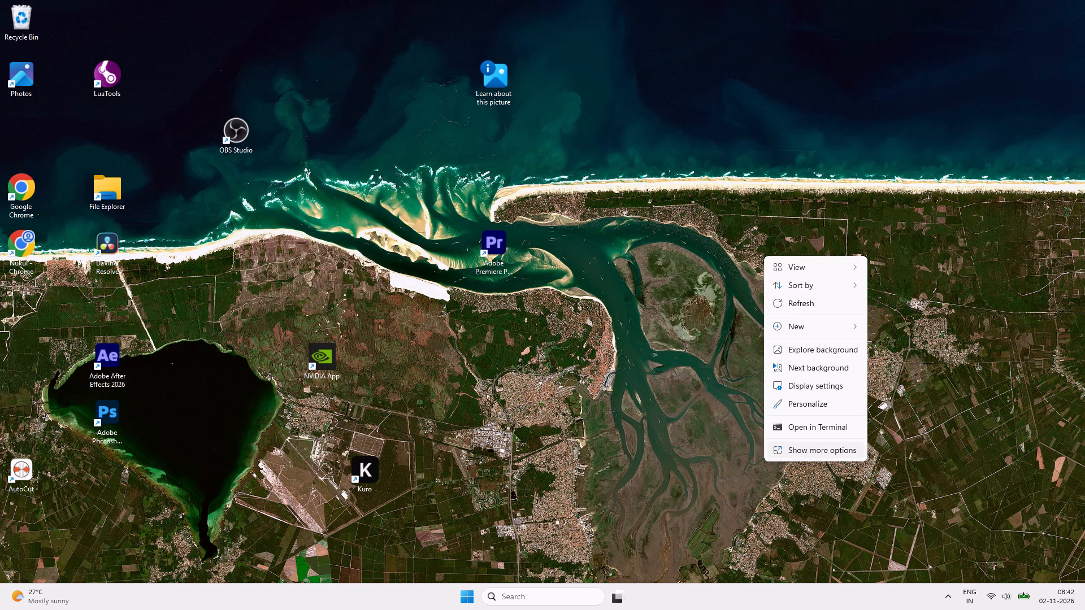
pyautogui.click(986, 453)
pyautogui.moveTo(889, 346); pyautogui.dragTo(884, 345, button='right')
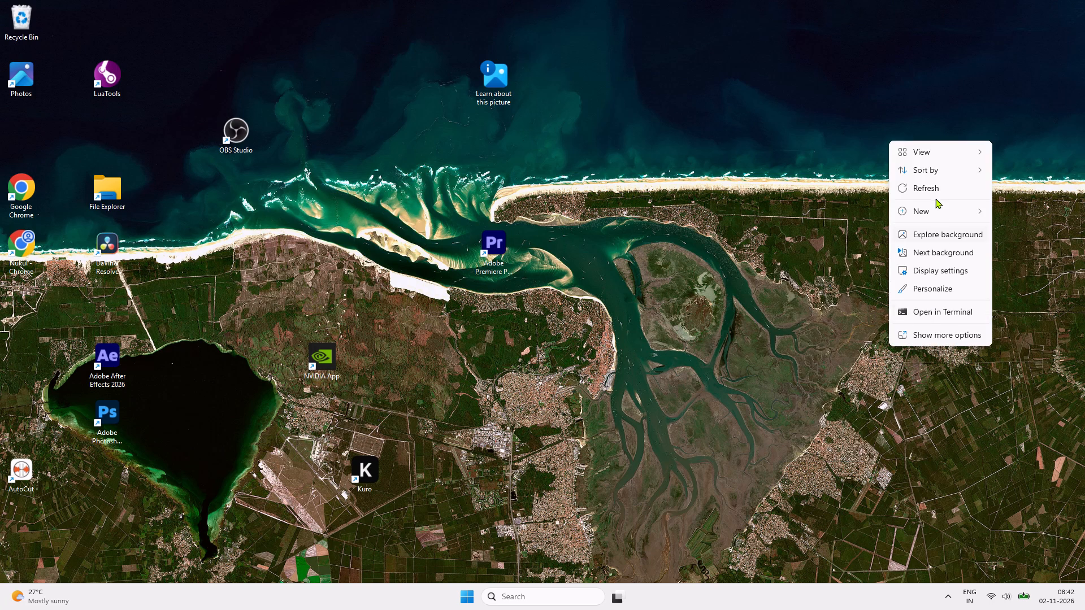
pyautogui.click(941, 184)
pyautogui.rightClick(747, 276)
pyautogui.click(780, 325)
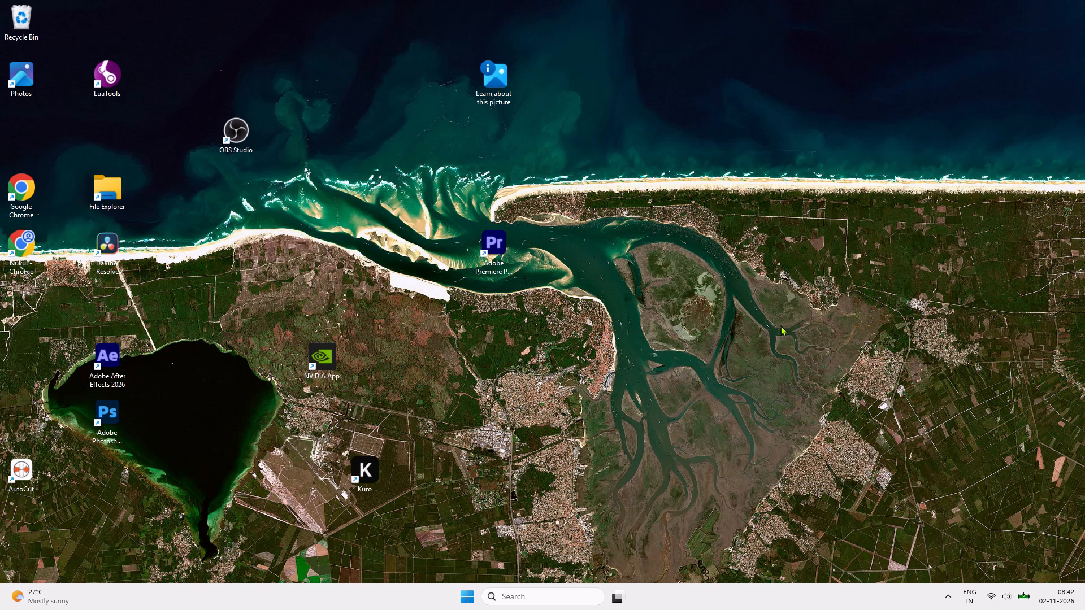
# Shut down the computer through the Windows power options.
pyautogui.click(459, 590)
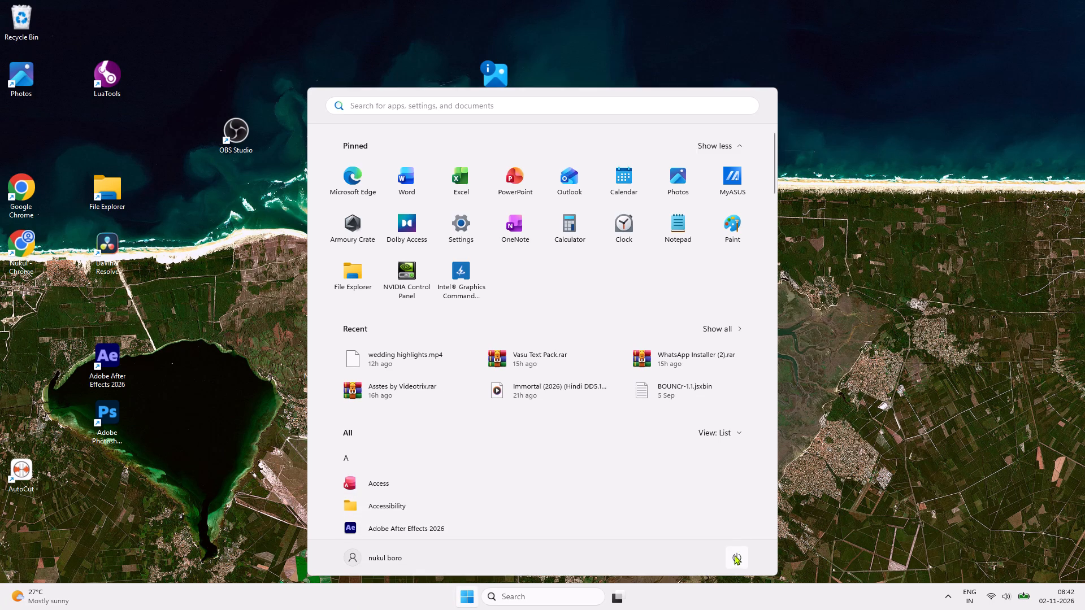
pyautogui.click(736, 557)
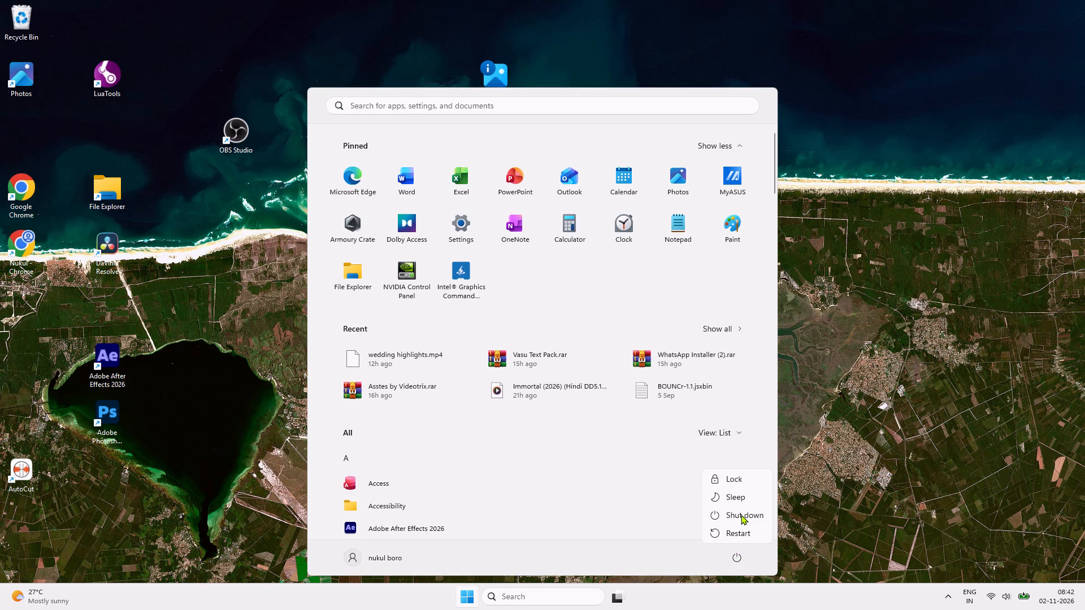